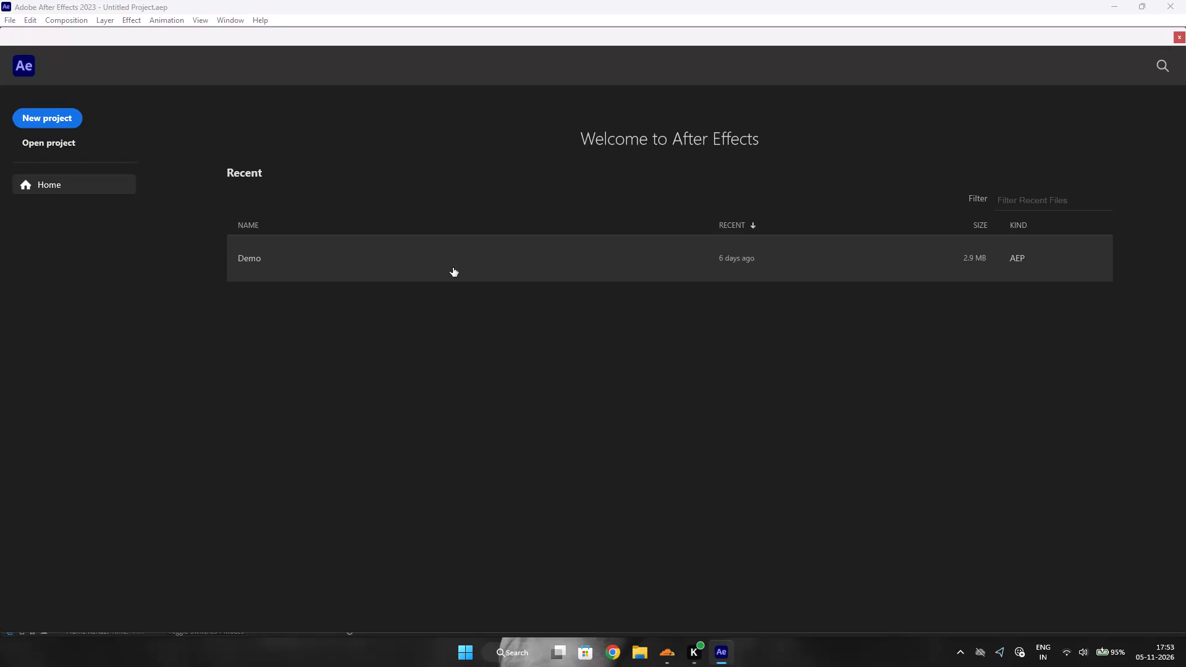
# Open the recent project Demo.
pyautogui.click(474, 260)
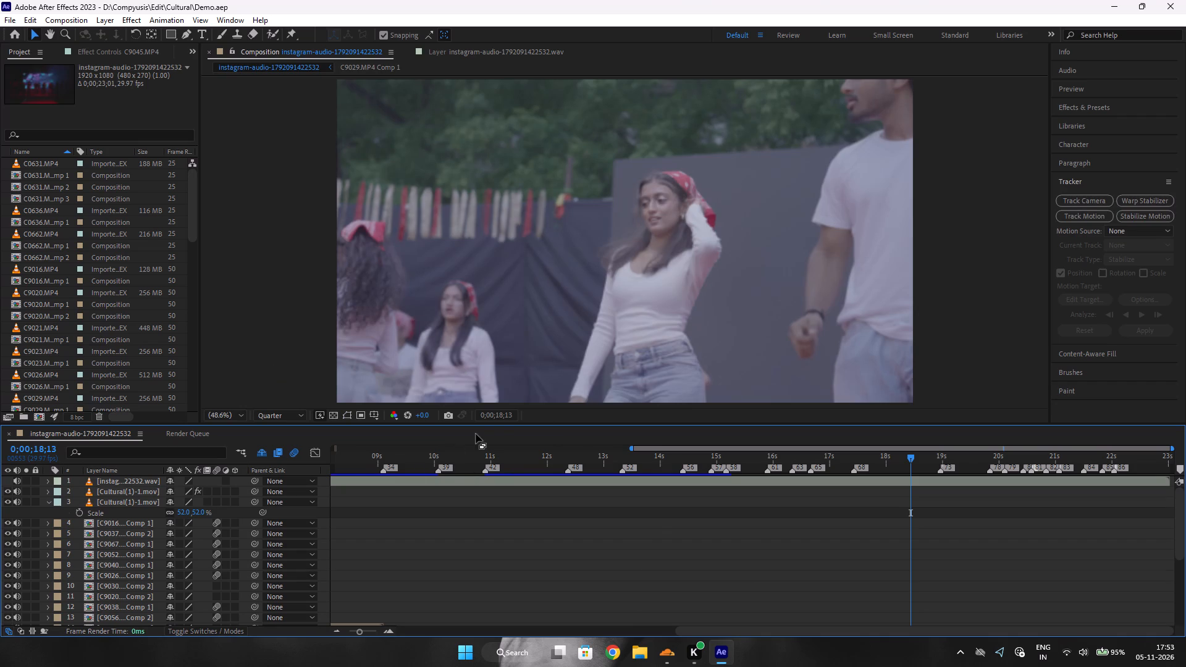
# Play the instagram-audio composition from its beginning to review the current edit.
pyautogui.click(356, 466)
pyautogui.moveTo(356, 466); pyautogui.dragTo(318, 477)
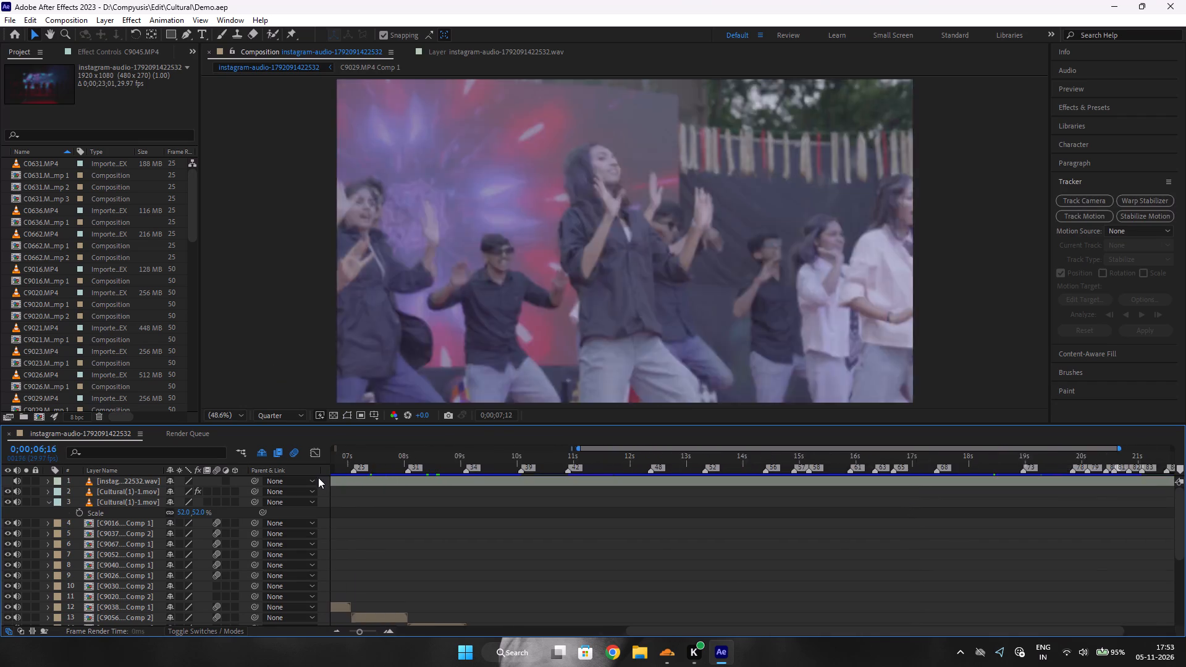
pyautogui.moveTo(318, 477); pyautogui.dragTo(271, 477)
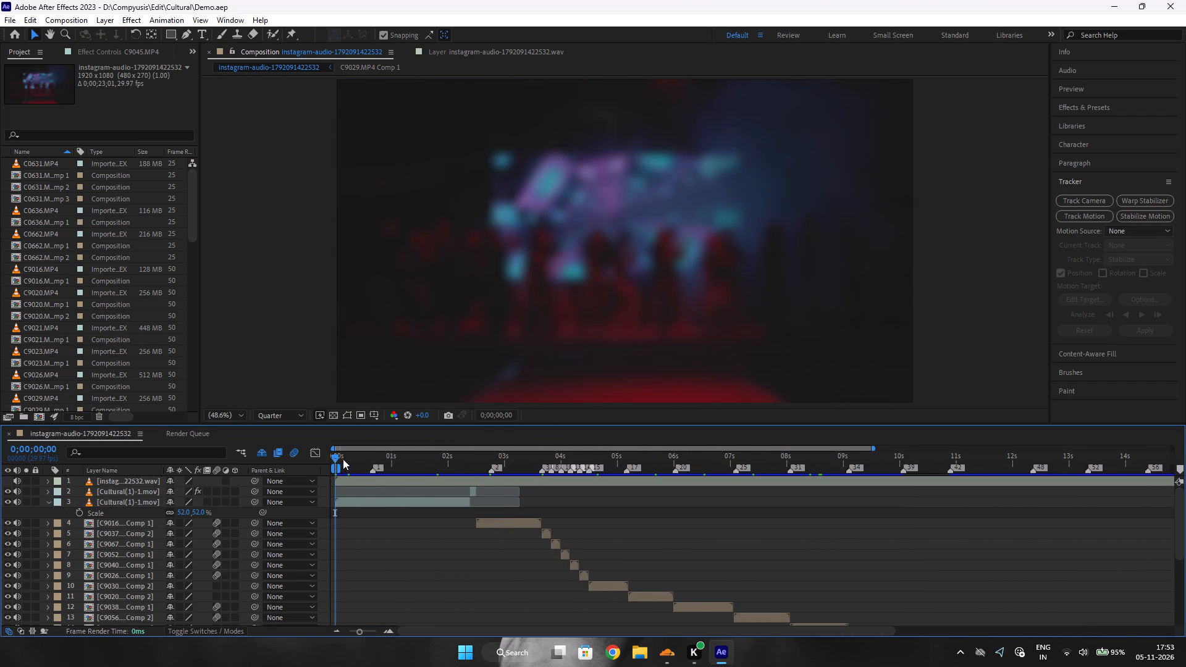
pyautogui.click(343, 459)
pyautogui.press('space')
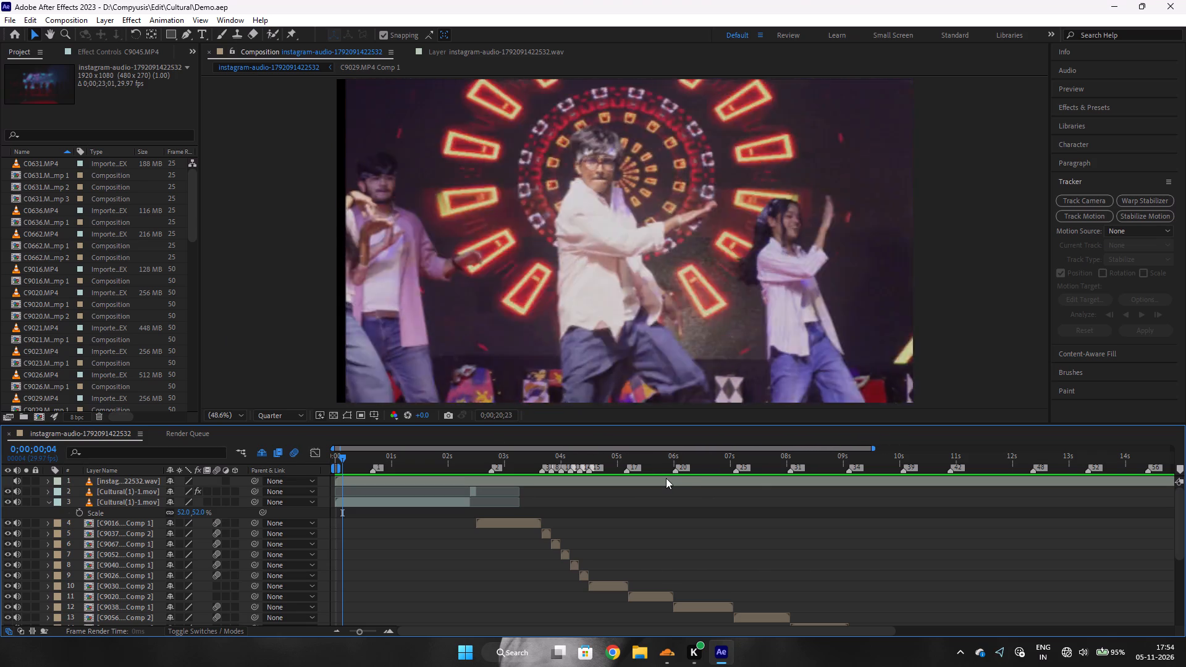
pyautogui.press('space')
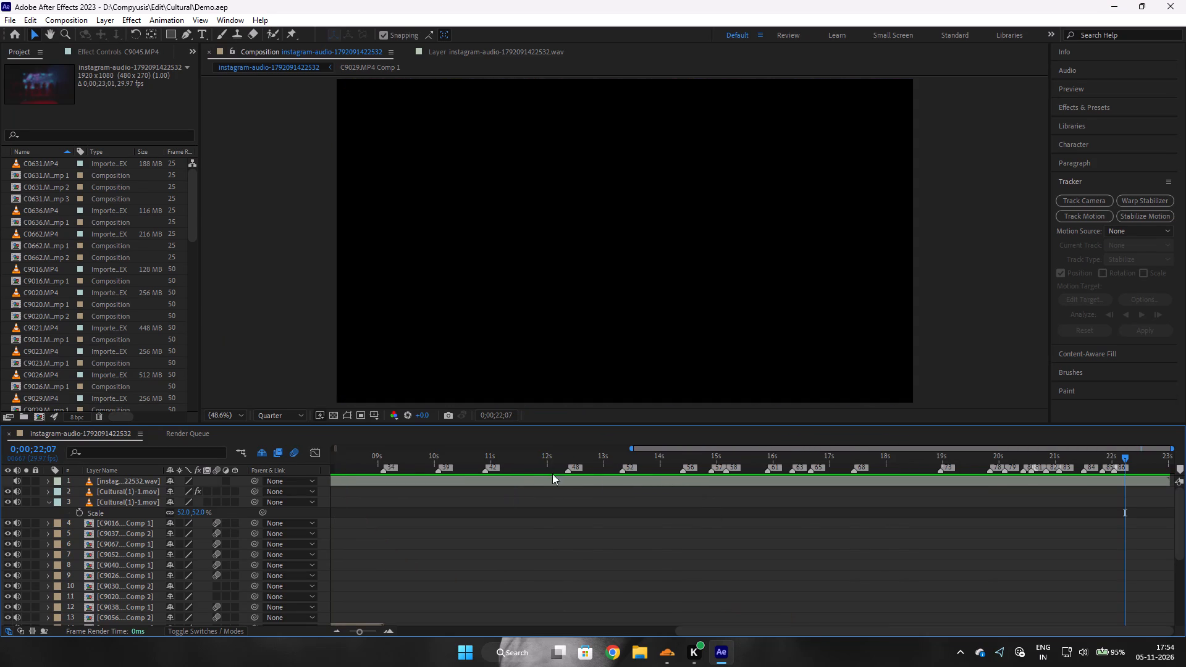
# Scrub the composition's first eleven seconds, and play it back from about 0;00;04;13 to check the clip sequence and gaps.
pyautogui.click(542, 465)
pyautogui.moveTo(542, 465); pyautogui.dragTo(254, 463)
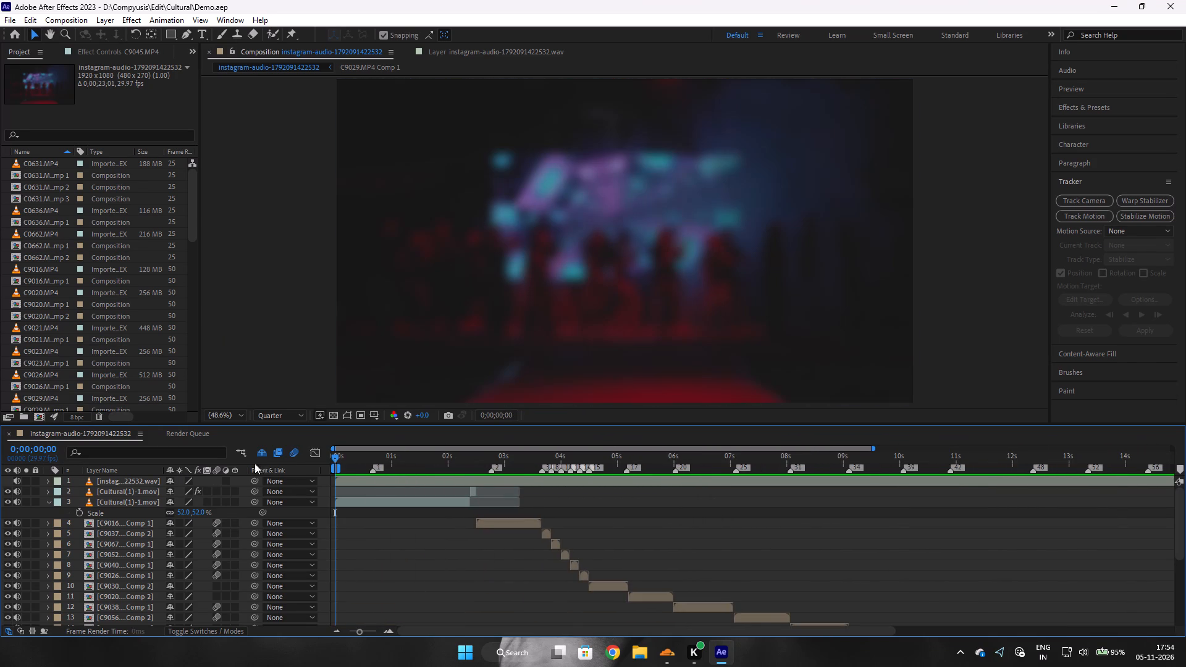
pyautogui.moveTo(254, 463); pyautogui.dragTo(232, 464)
pyautogui.click(485, 466)
pyautogui.moveTo(485, 458); pyautogui.dragTo(472, 475)
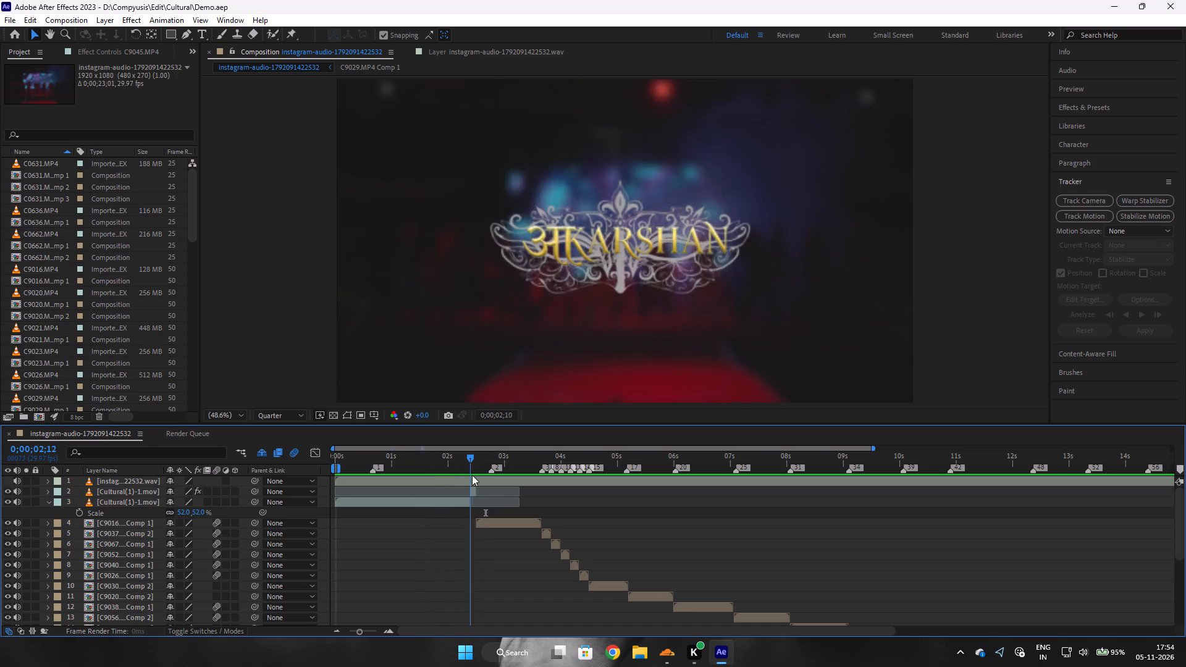
pyautogui.moveTo(472, 475); pyautogui.dragTo(651, 506)
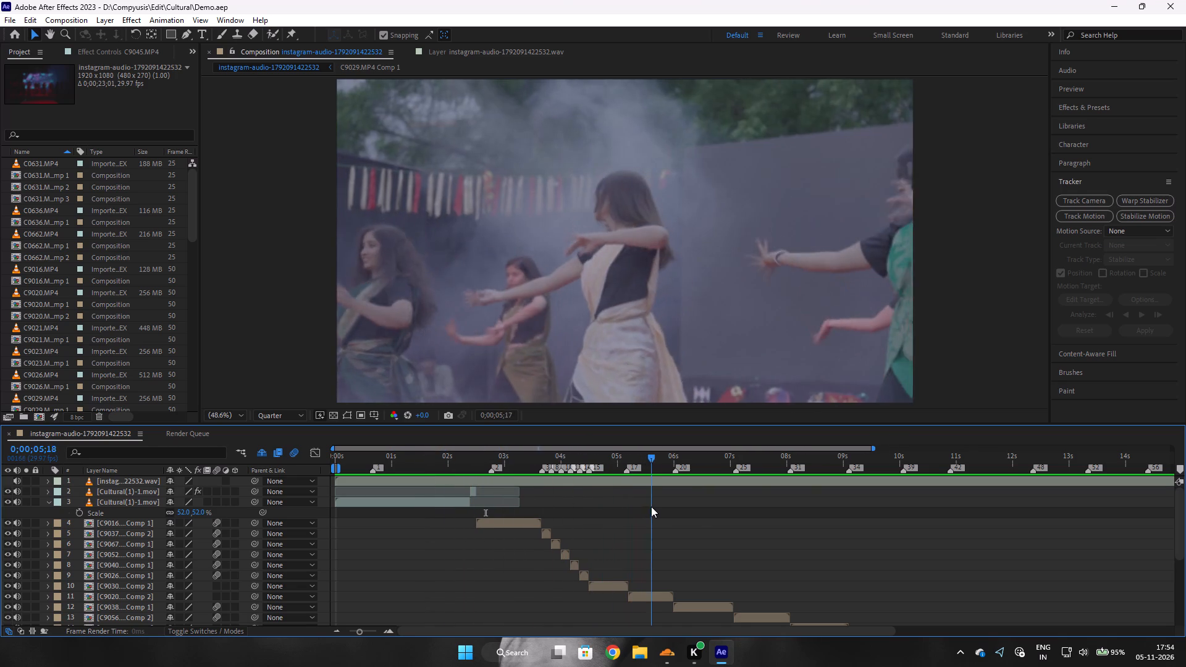
pyautogui.moveTo(651, 506); pyautogui.dragTo(788, 511)
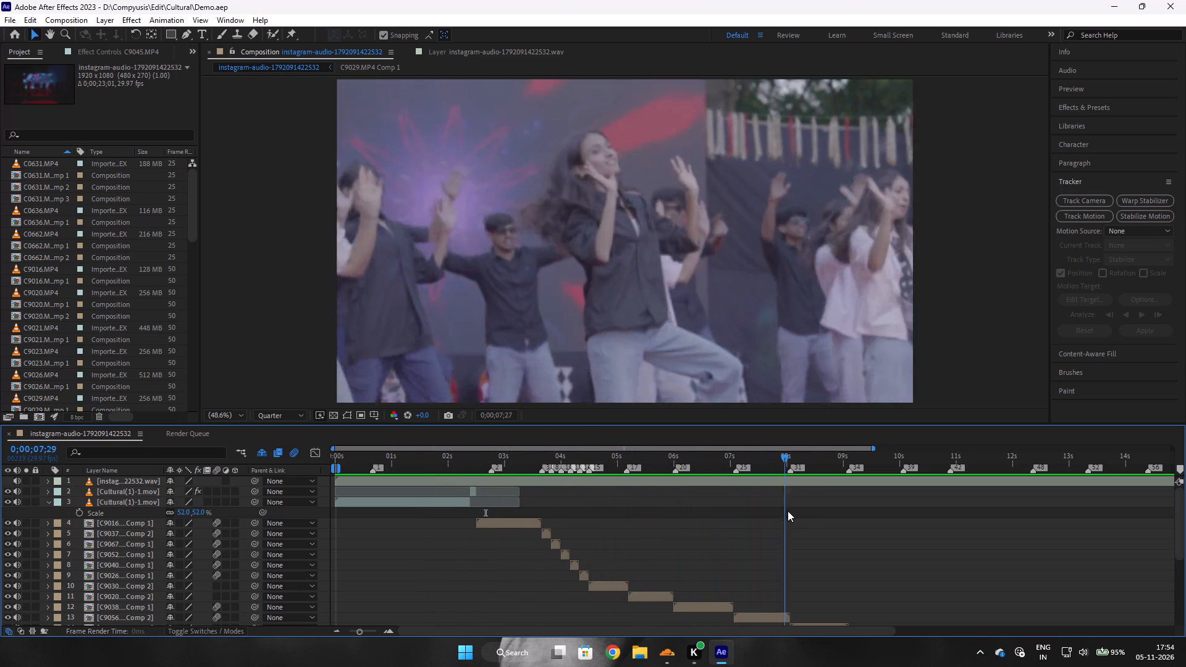
pyautogui.moveTo(788, 511); pyautogui.dragTo(871, 504)
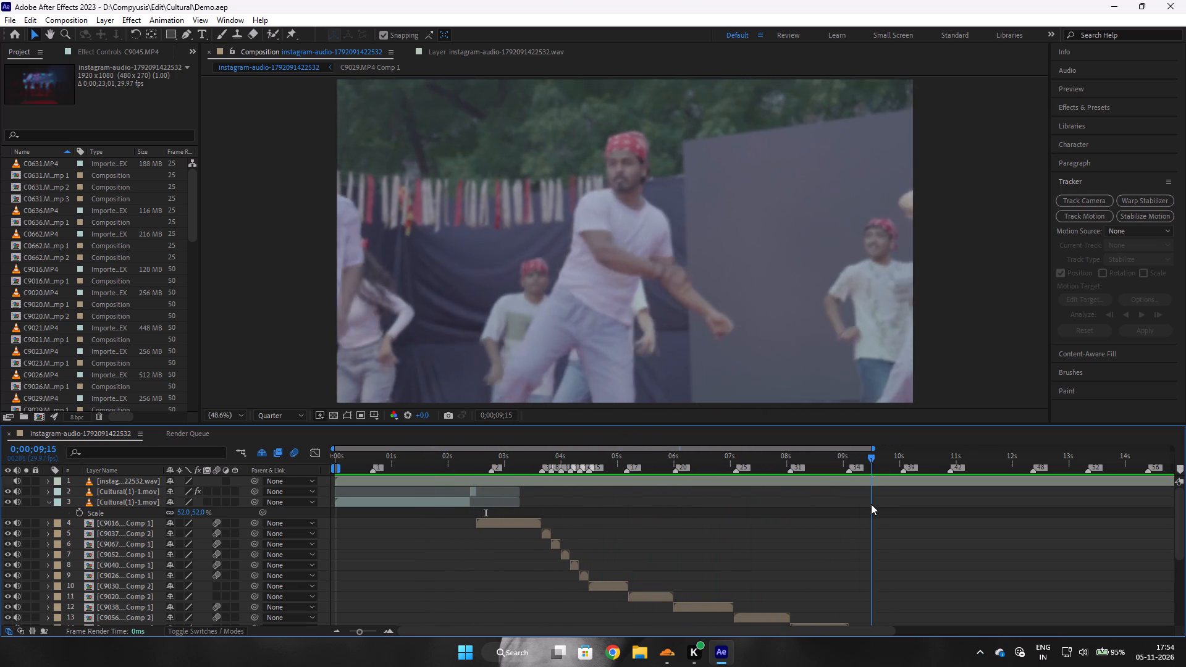
pyautogui.moveTo(871, 504); pyautogui.dragTo(936, 508)
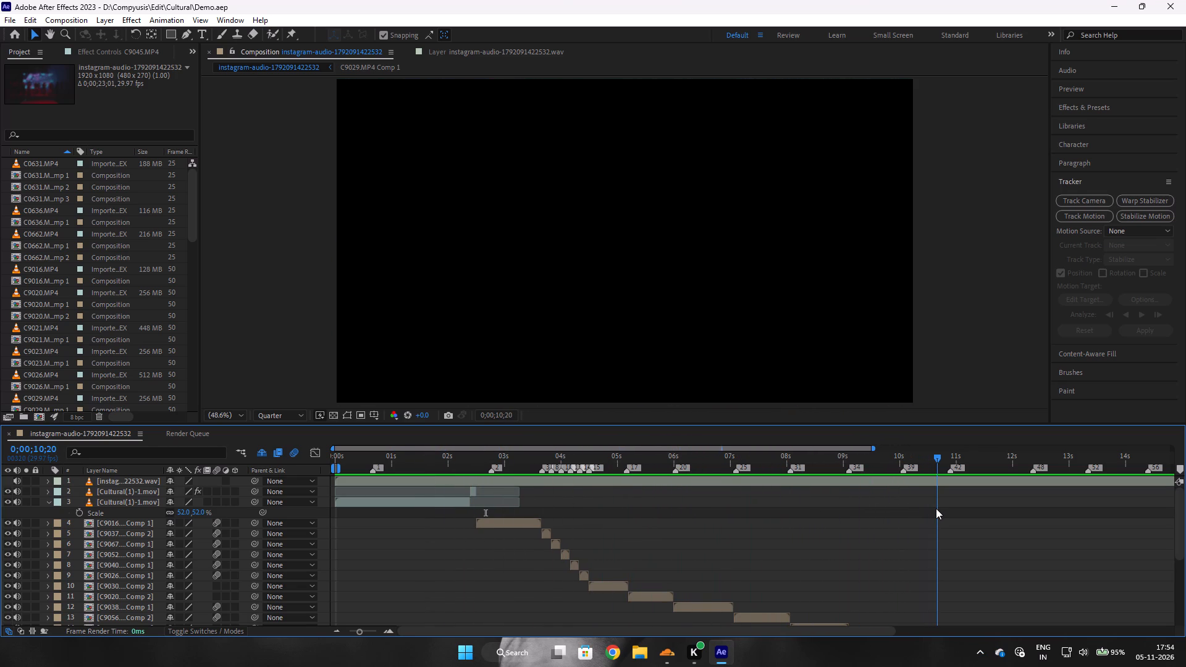
pyautogui.moveTo(936, 508); pyautogui.dragTo(876, 509)
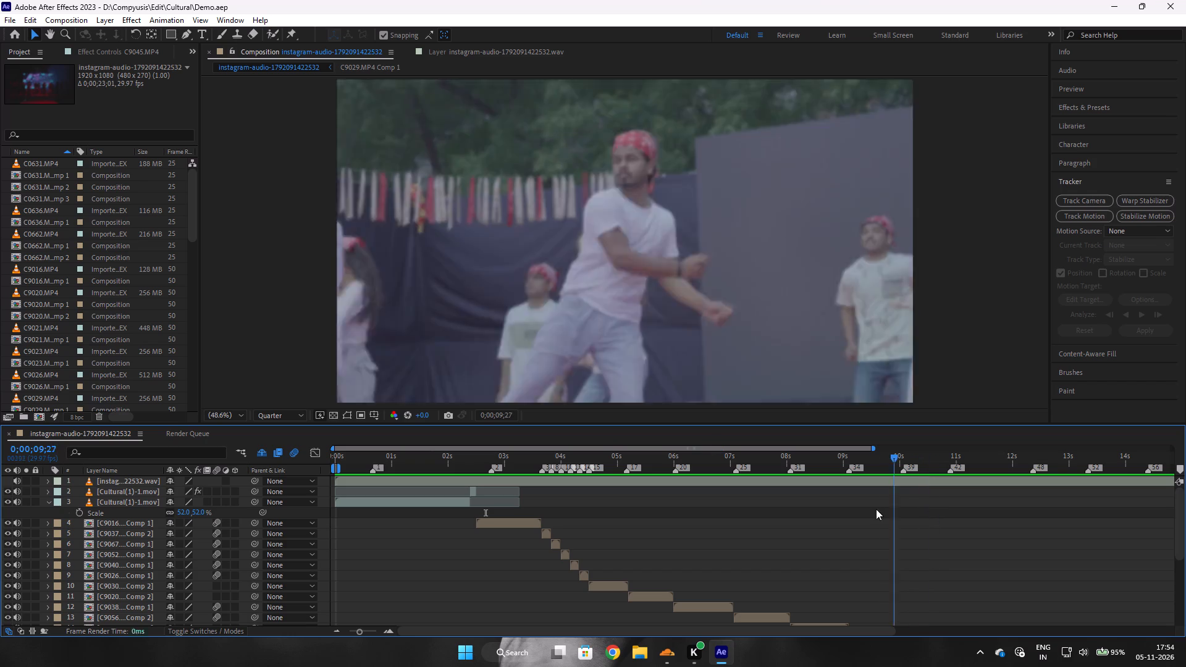
pyautogui.moveTo(876, 509); pyautogui.dragTo(672, 503)
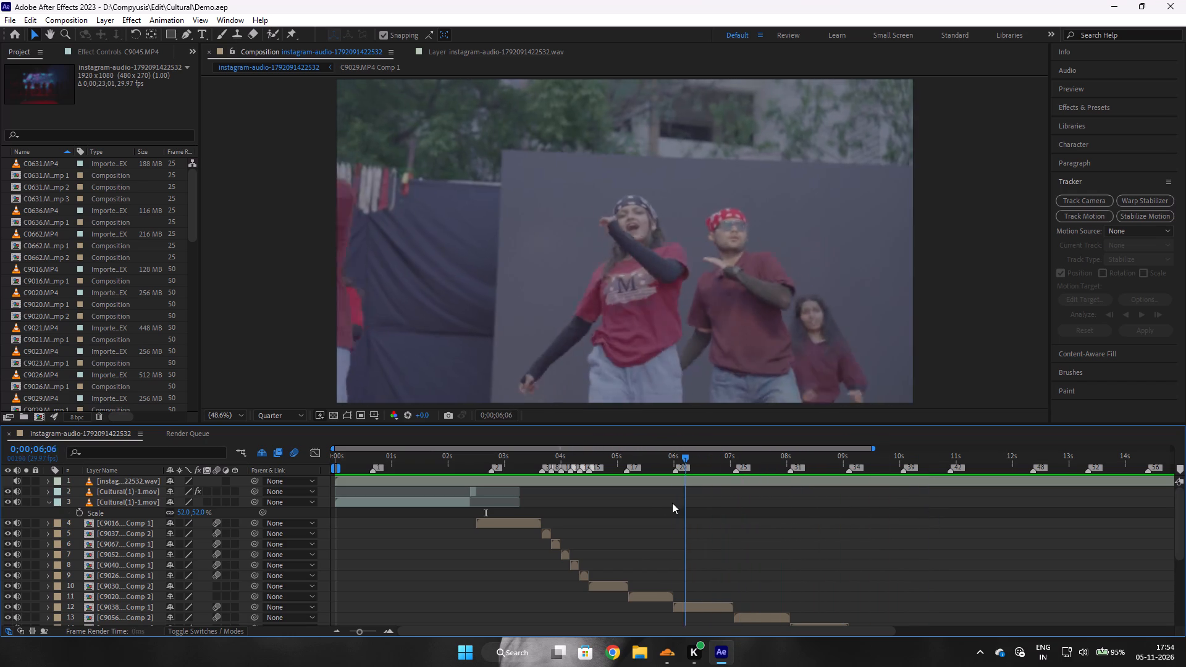
pyautogui.moveTo(672, 503); pyautogui.dragTo(618, 484)
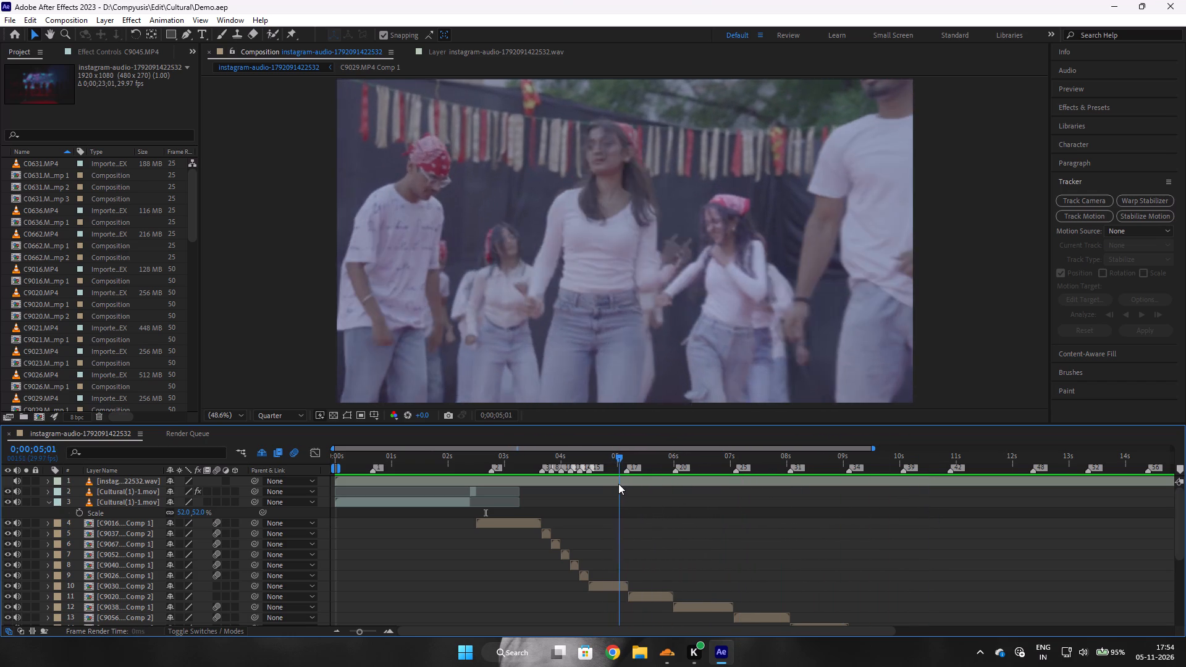
pyautogui.moveTo(618, 484); pyautogui.dragTo(652, 489)
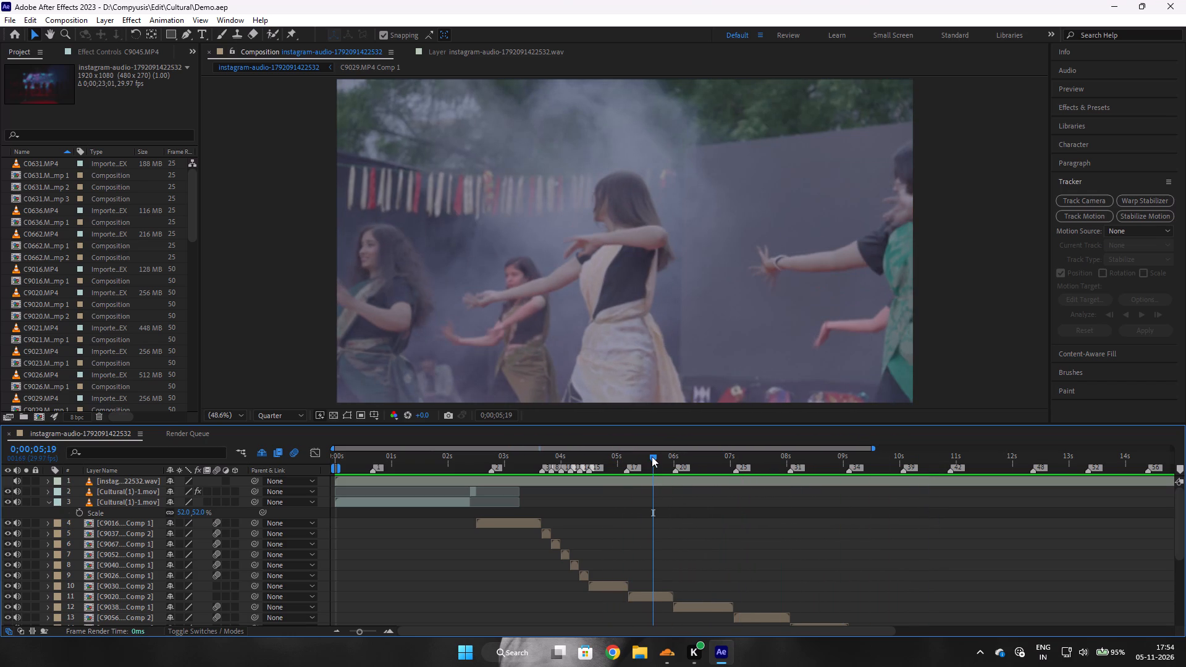
pyautogui.moveTo(652, 456); pyautogui.dragTo(579, 487)
pyautogui.press('space')
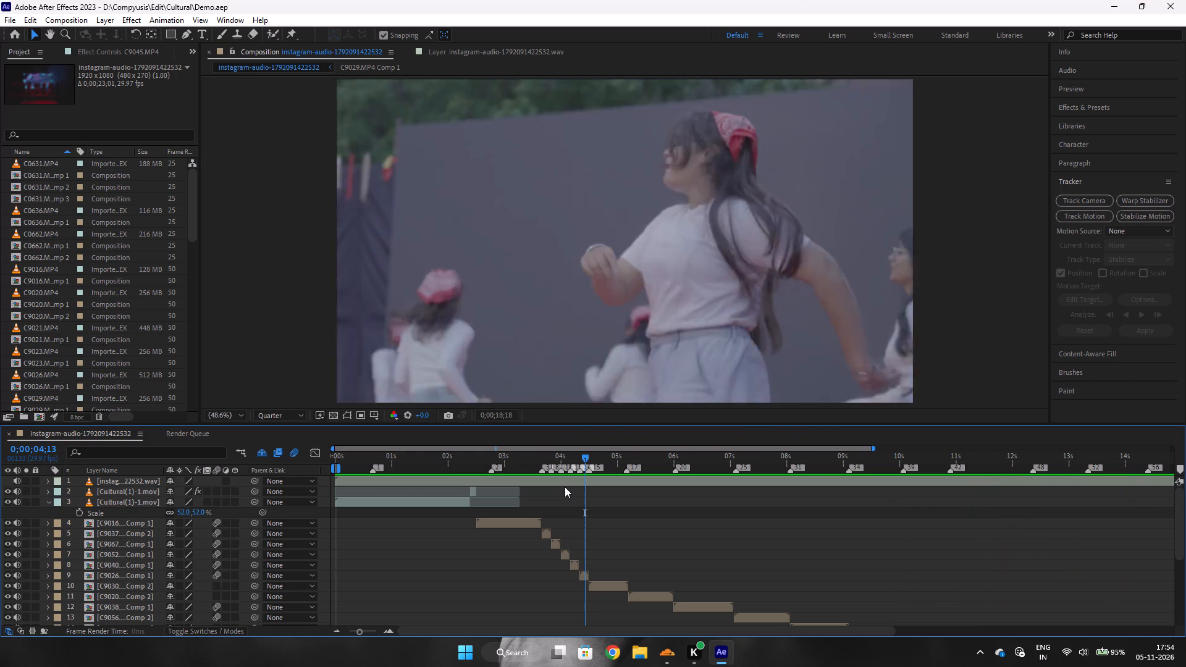
pyautogui.press('space')
# Look through the project's source clips and open the IMG_1602.MOV footage for viewing.
pyautogui.scroll(2, 93, 301)
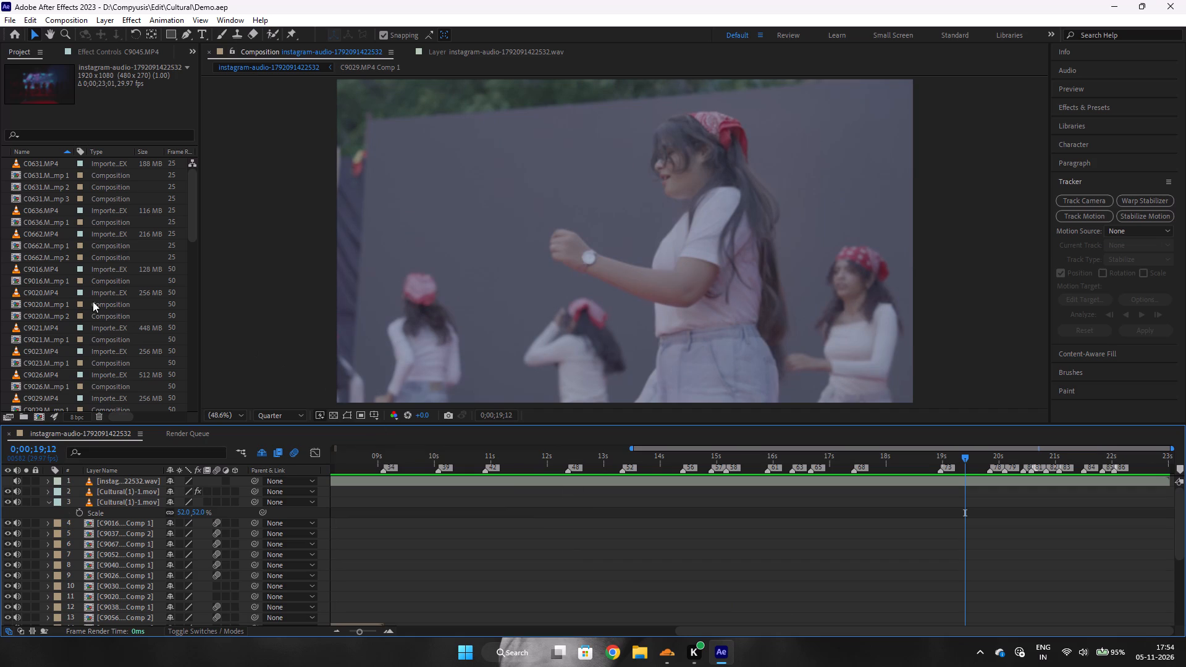
pyautogui.scroll(3, 93, 301)
pyautogui.click(30, 160)
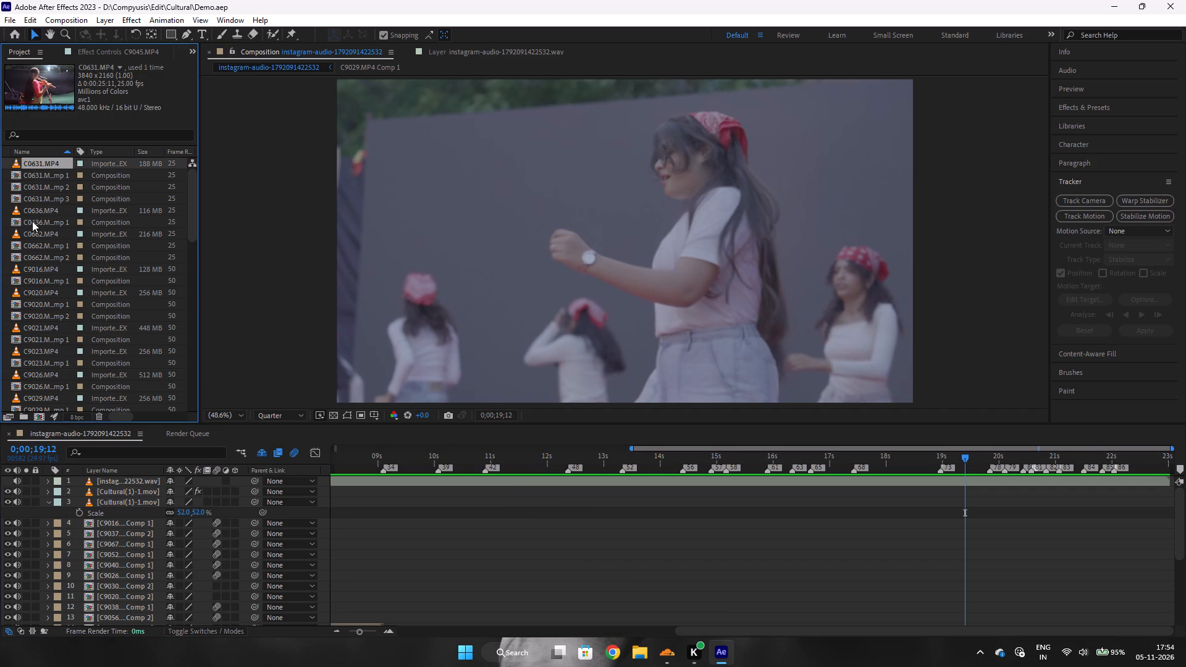
pyautogui.scroll(5, 44, 250)
pyautogui.scroll(-6, 46, 251)
pyautogui.scroll(-17, 46, 253)
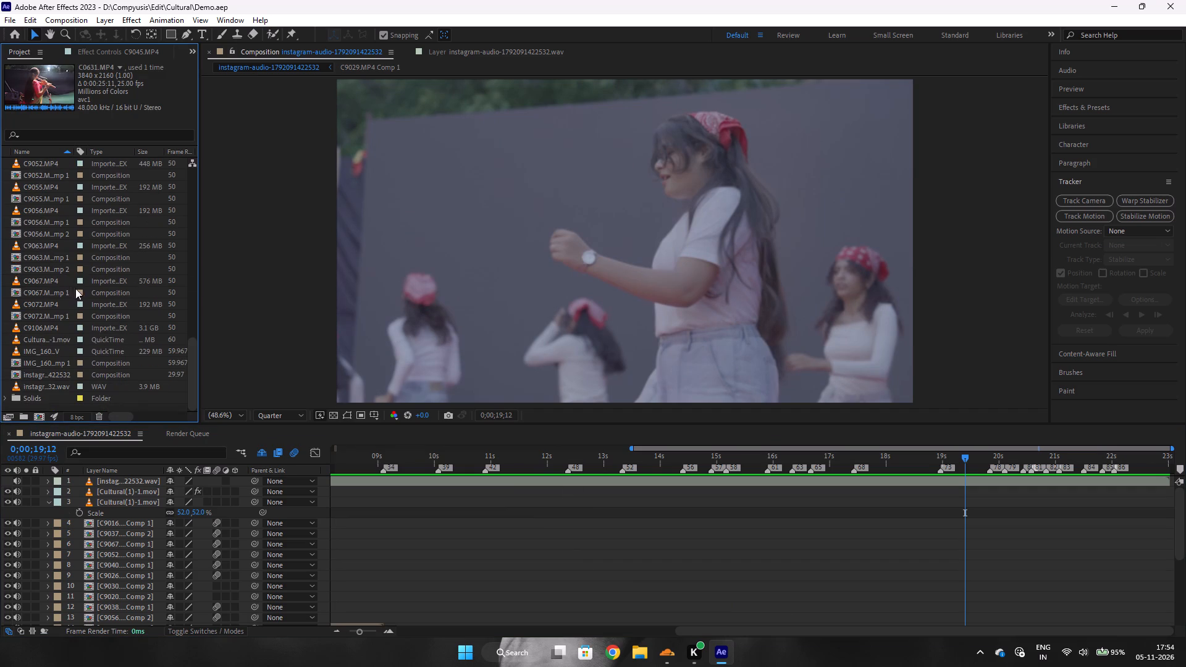
pyautogui.click(29, 350)
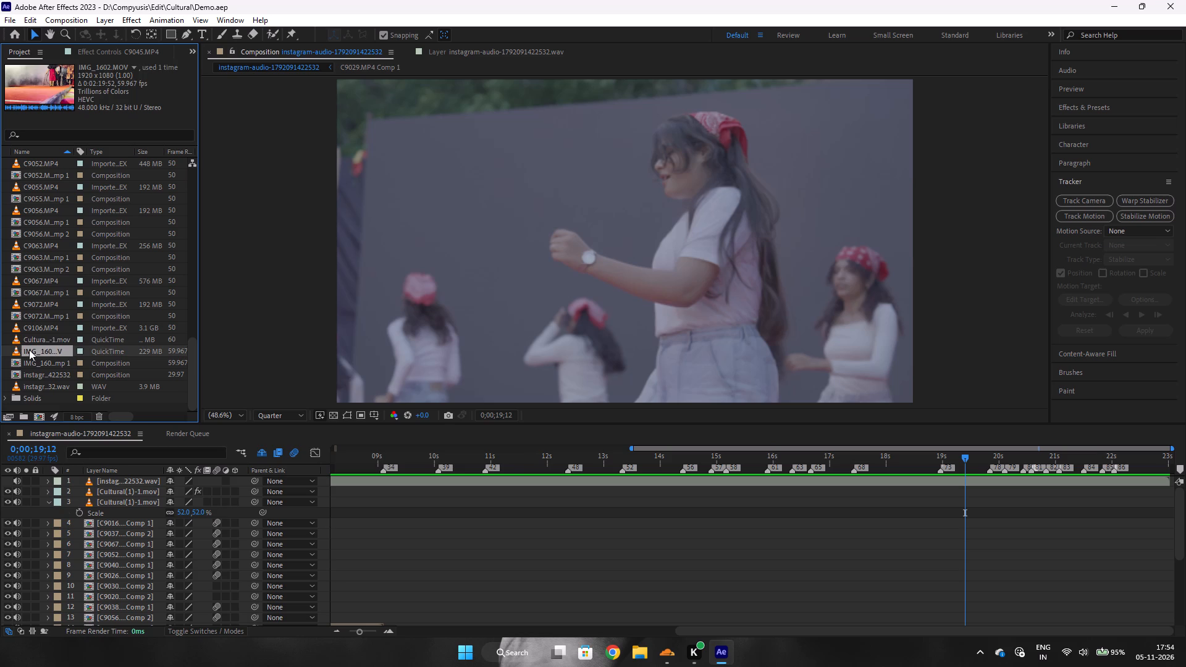
pyautogui.doubleClick(29, 350)
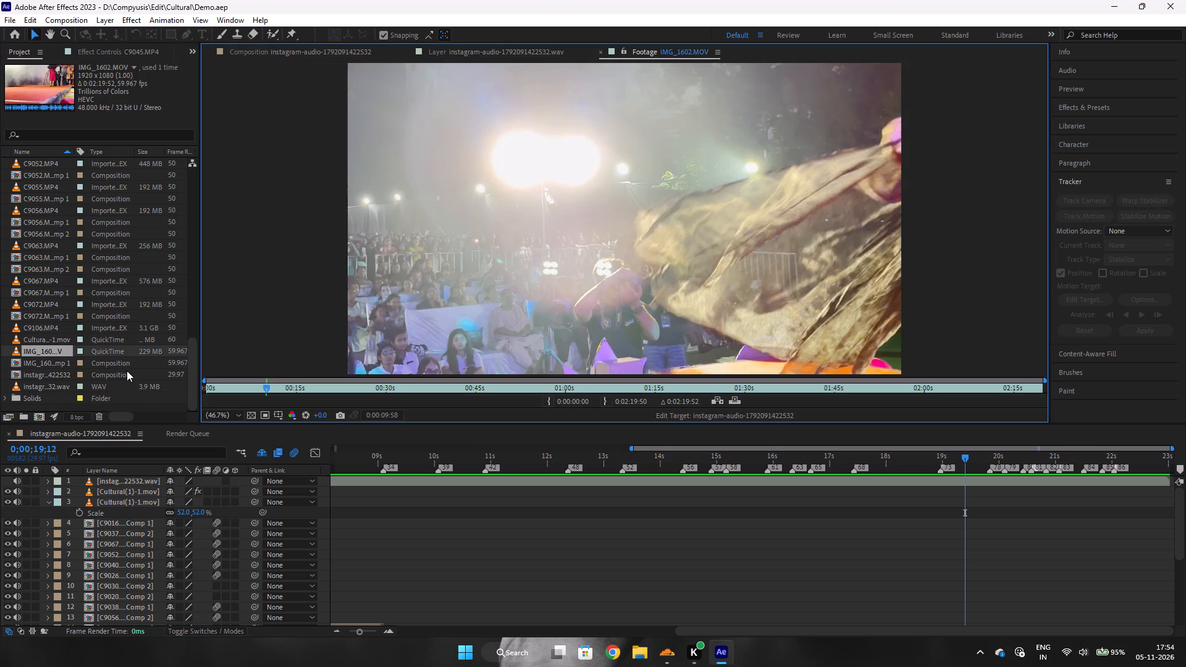
# Play and scrub the IMG_1602.MOV footage to find a usable shot, stopping at 0:00:39:33.
pyautogui.press('space')
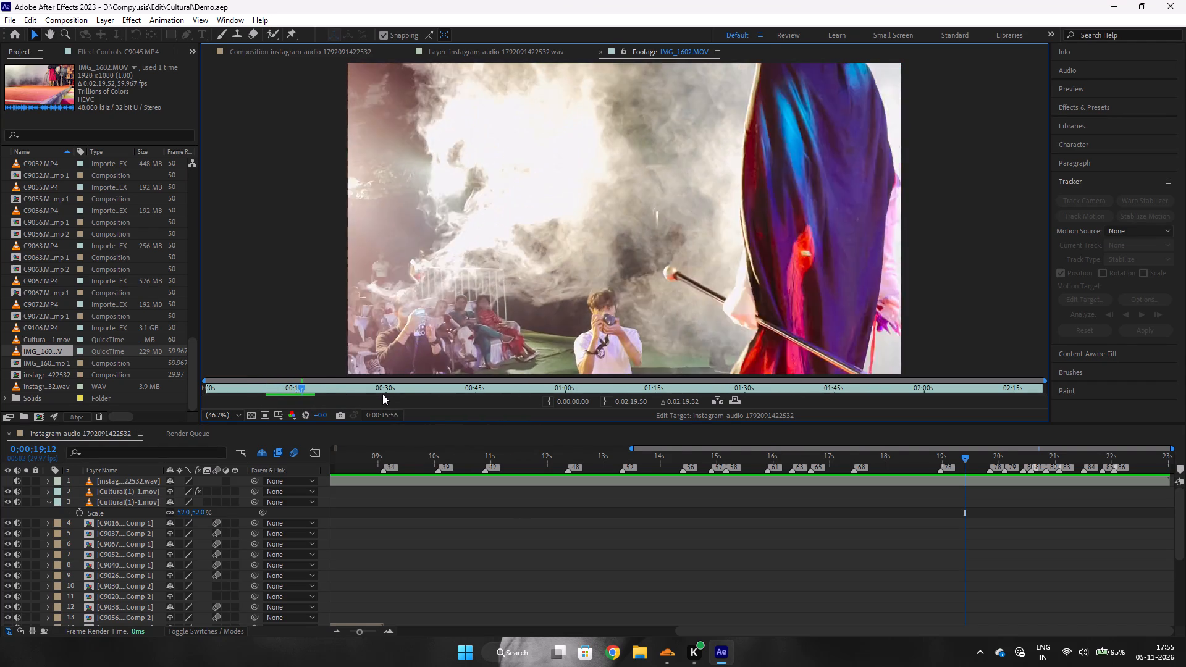
pyautogui.click(414, 387)
pyautogui.press('space')
pyautogui.press('space')
pyautogui.moveTo(415, 387); pyautogui.dragTo(392, 385)
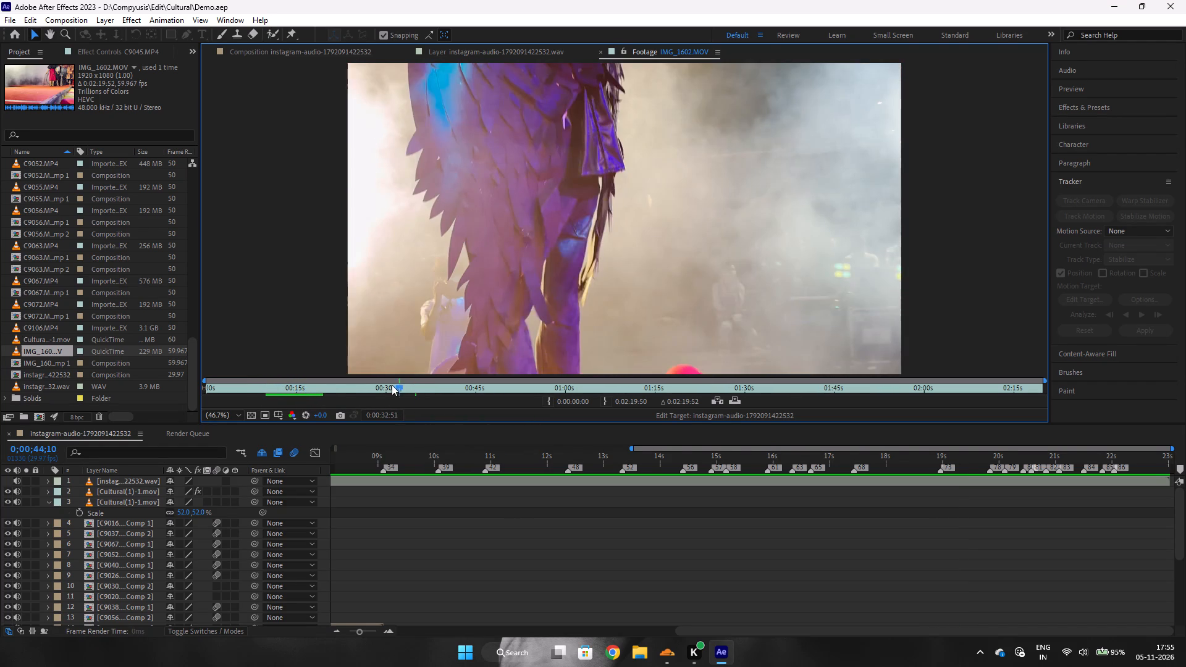
pyautogui.moveTo(392, 385); pyautogui.dragTo(330, 377)
pyautogui.press('space')
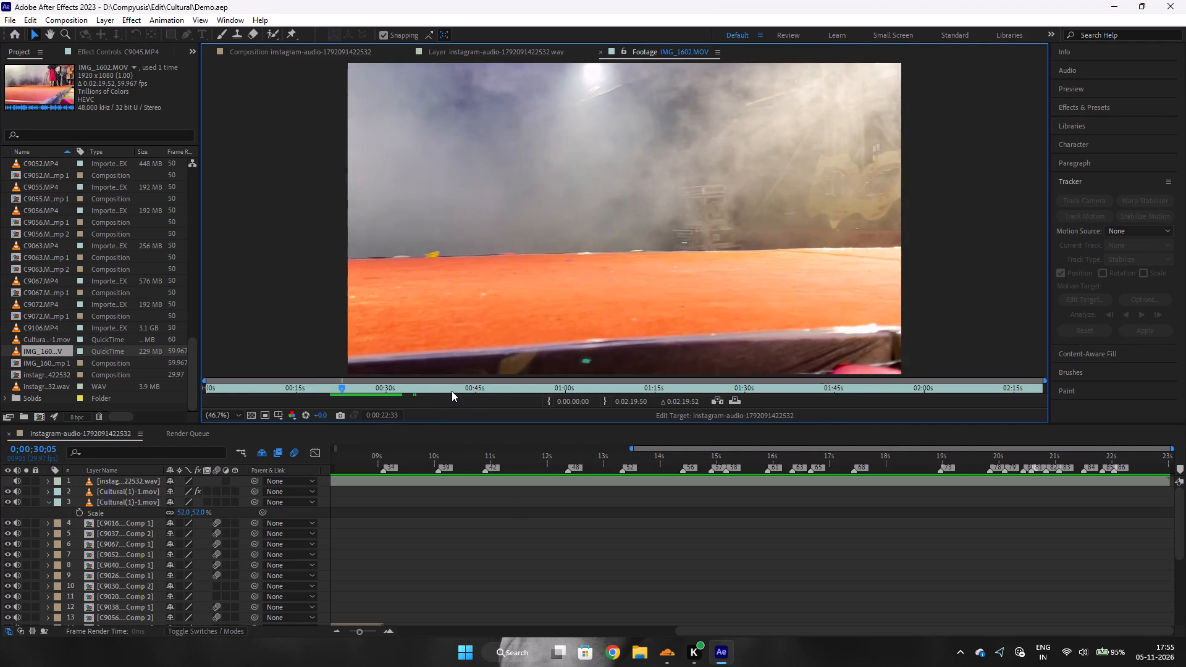
pyautogui.click(452, 391)
pyautogui.moveTo(451, 387); pyautogui.dragTo(422, 393)
pyautogui.press('space')
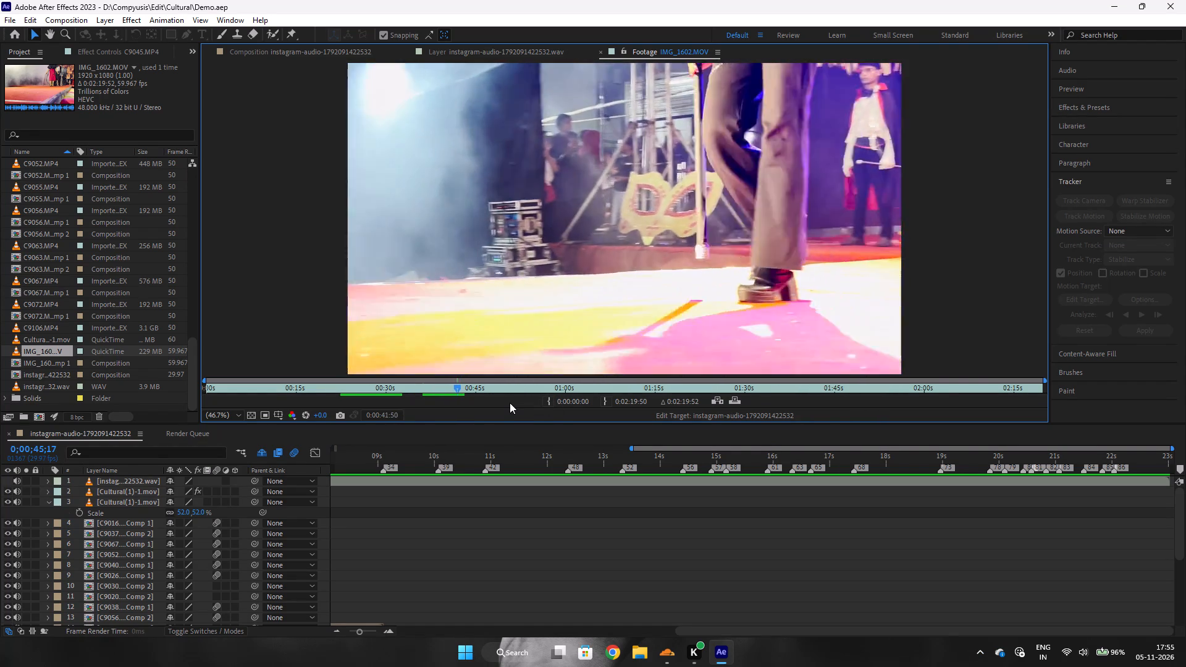
pyautogui.press('space')
pyautogui.moveTo(464, 387); pyautogui.dragTo(445, 395)
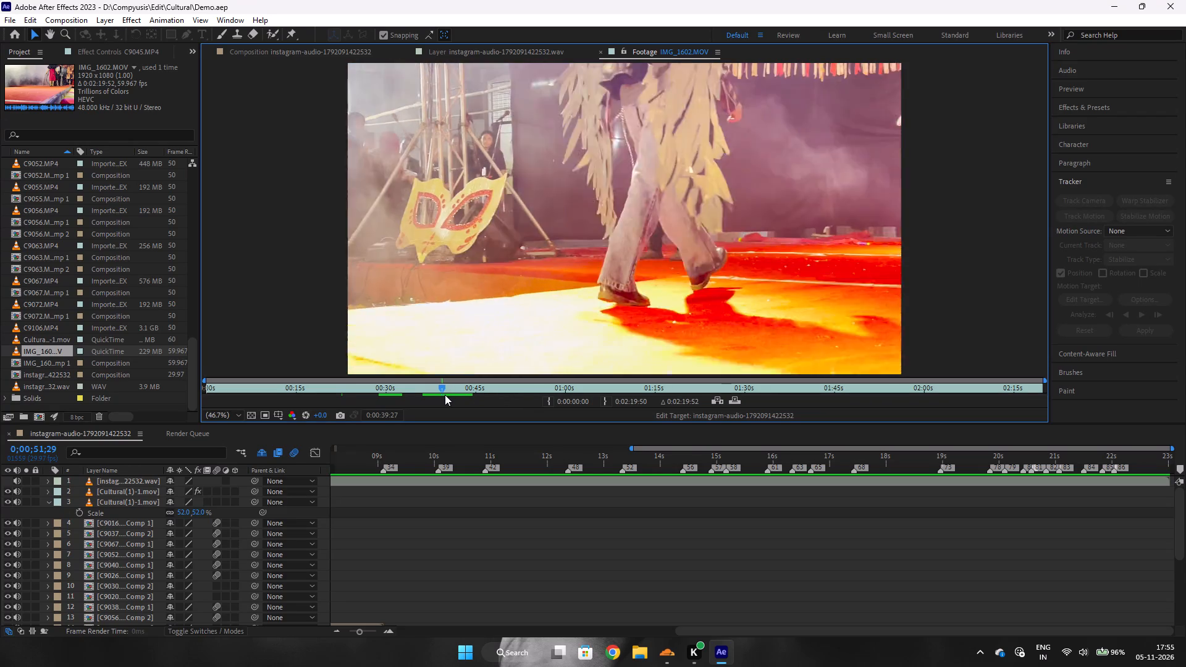
pyautogui.moveTo(445, 395); pyautogui.dragTo(444, 394)
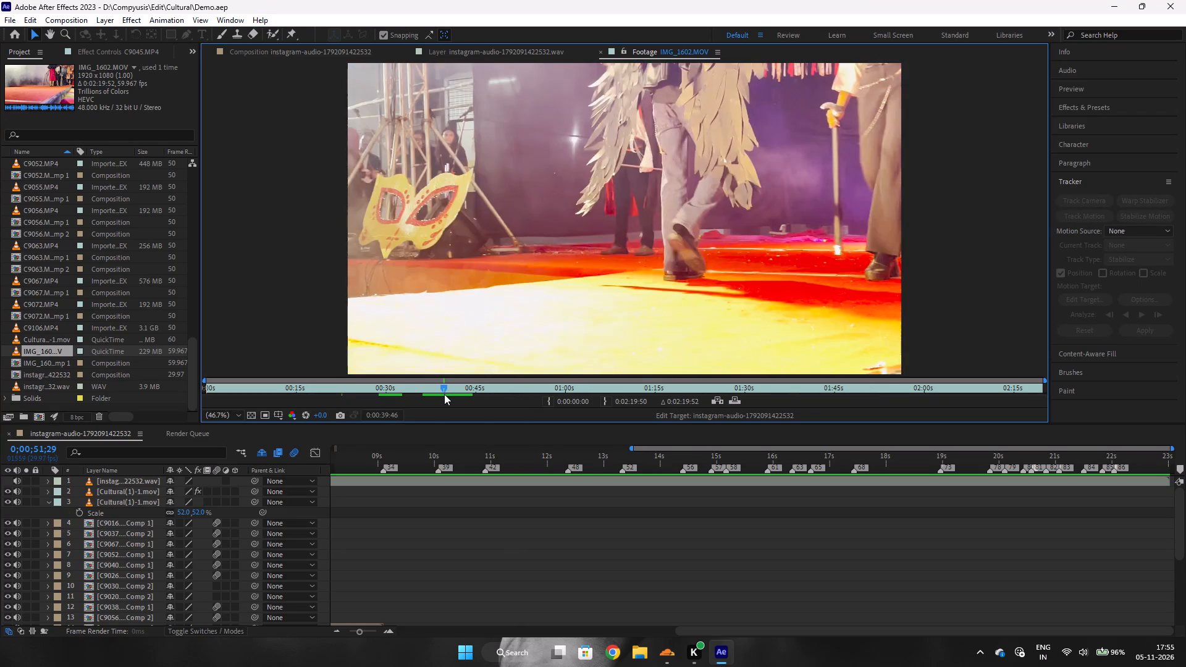
pyautogui.moveTo(444, 394); pyautogui.dragTo(447, 394)
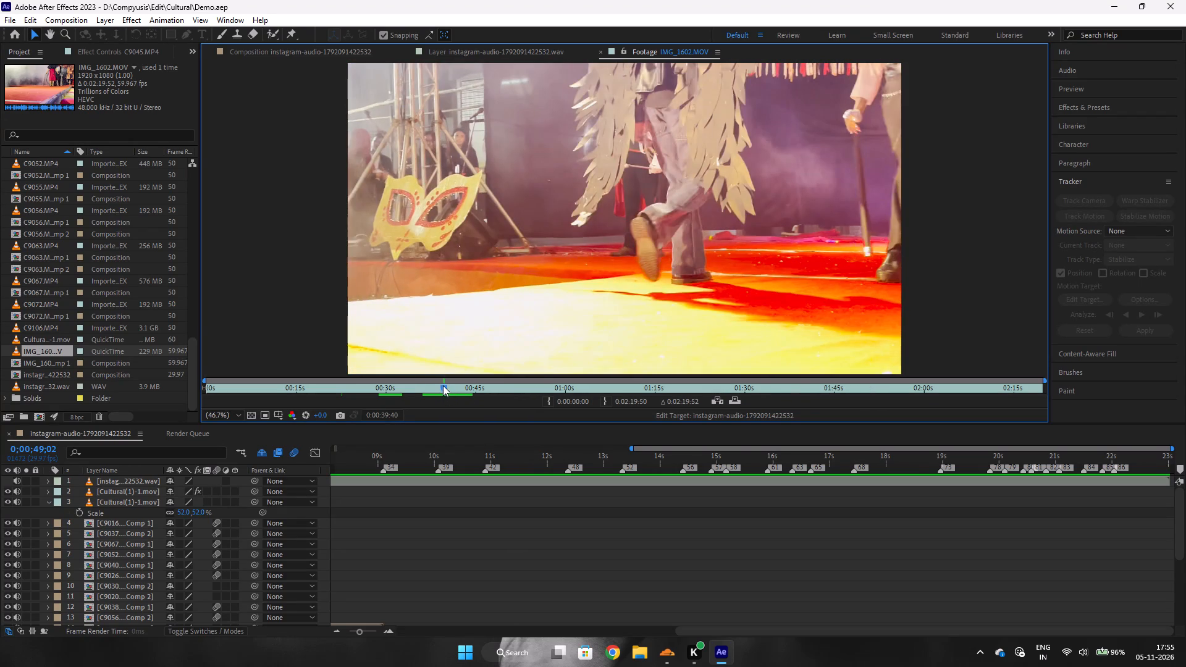
pyautogui.click(442, 385)
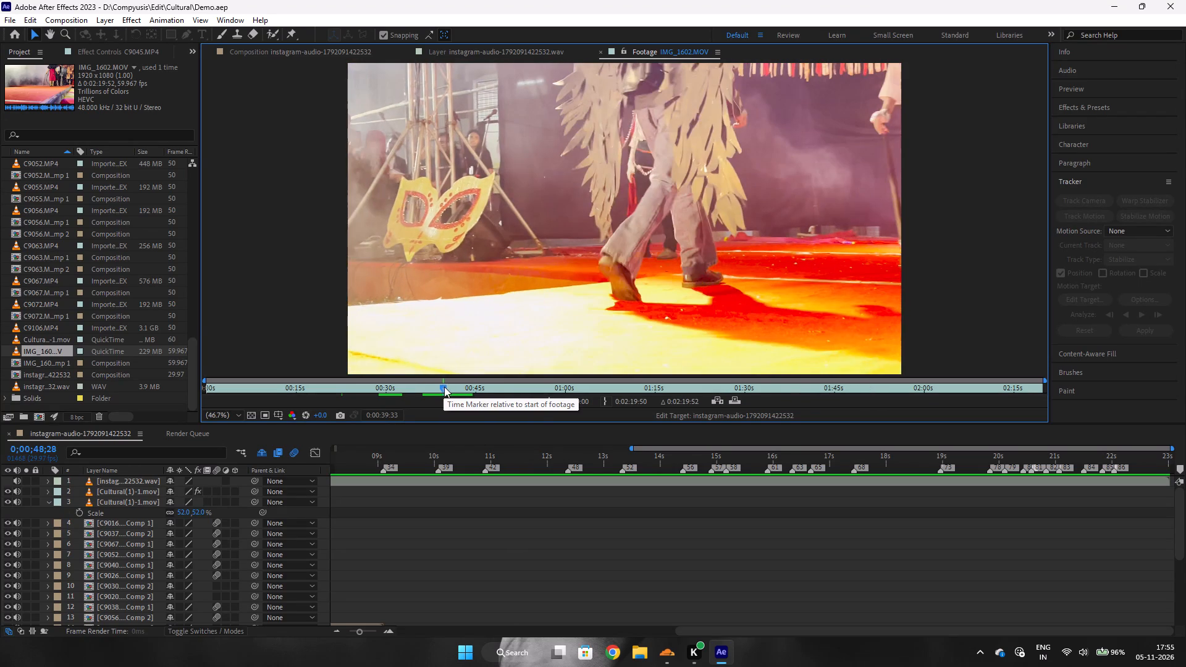
# Add the IMG_1602.MOV footage to the bottom of the instagram-audio composition's layer stack.
pyautogui.moveTo(44, 348); pyautogui.dragTo(44, 351)
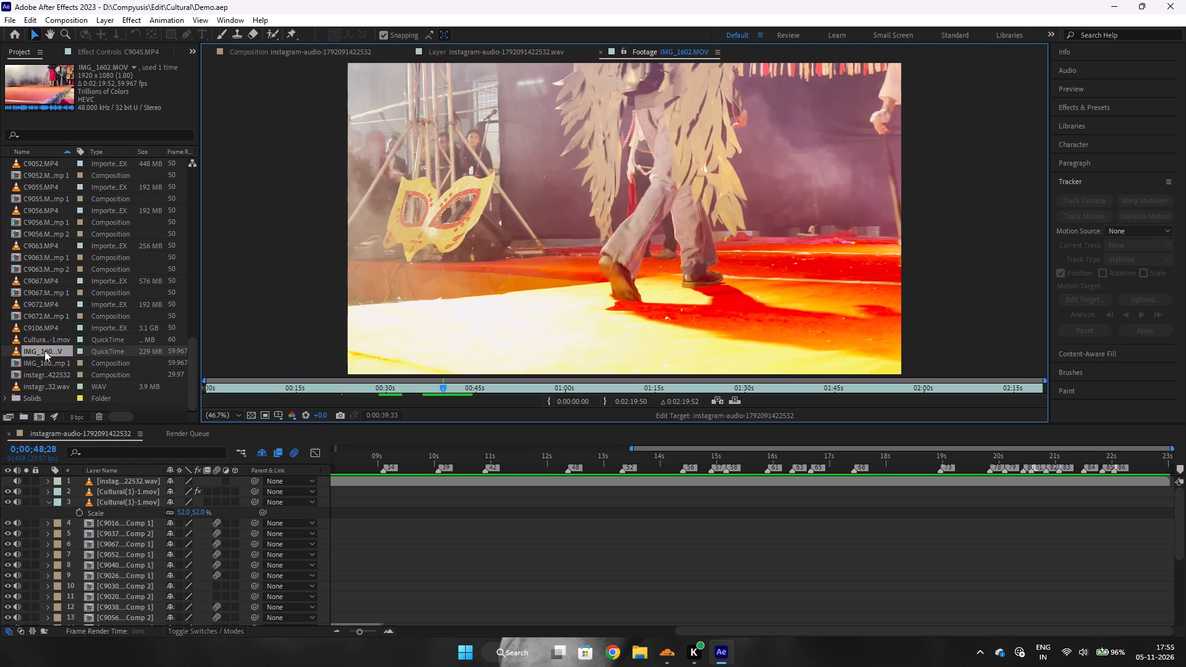
pyautogui.moveTo(44, 351); pyautogui.dragTo(76, 634)
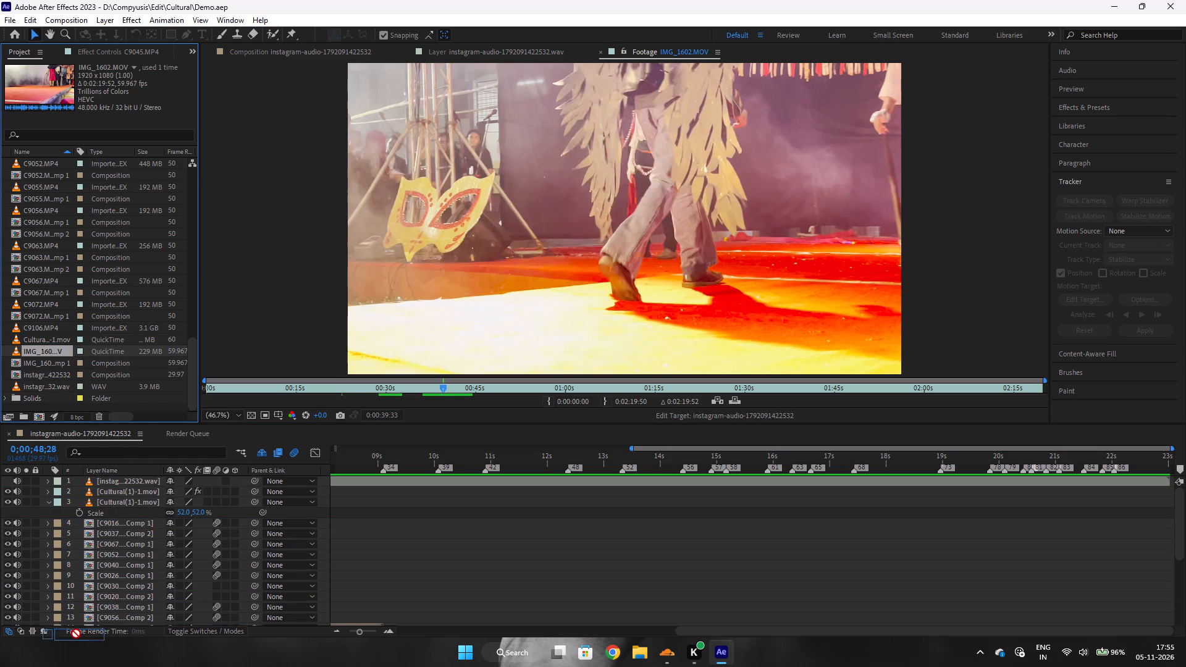
pyautogui.moveTo(76, 634); pyautogui.dragTo(78, 619)
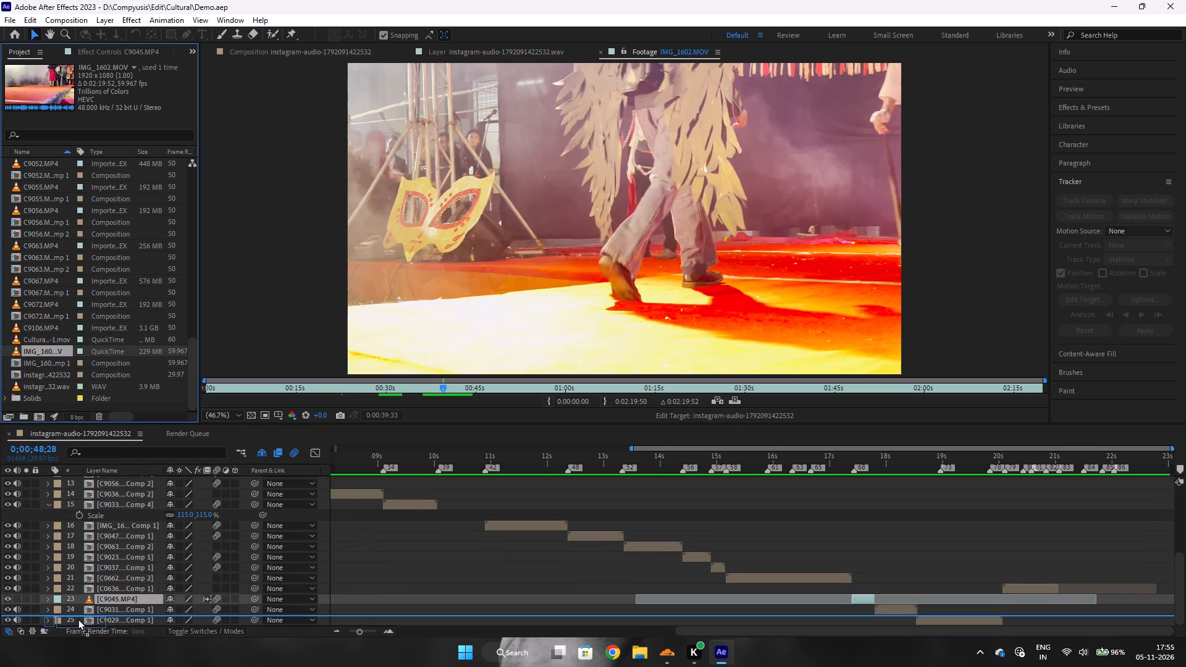
pyautogui.moveTo(78, 619); pyautogui.dragTo(69, 464)
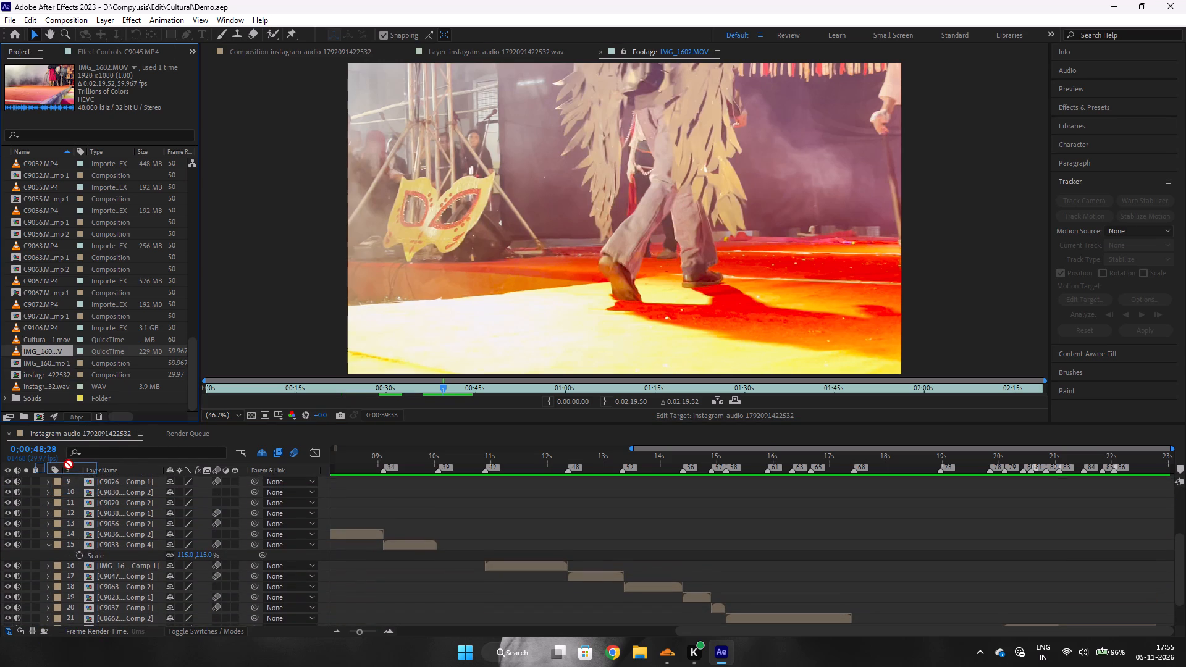
pyautogui.moveTo(69, 464); pyautogui.dragTo(96, 503)
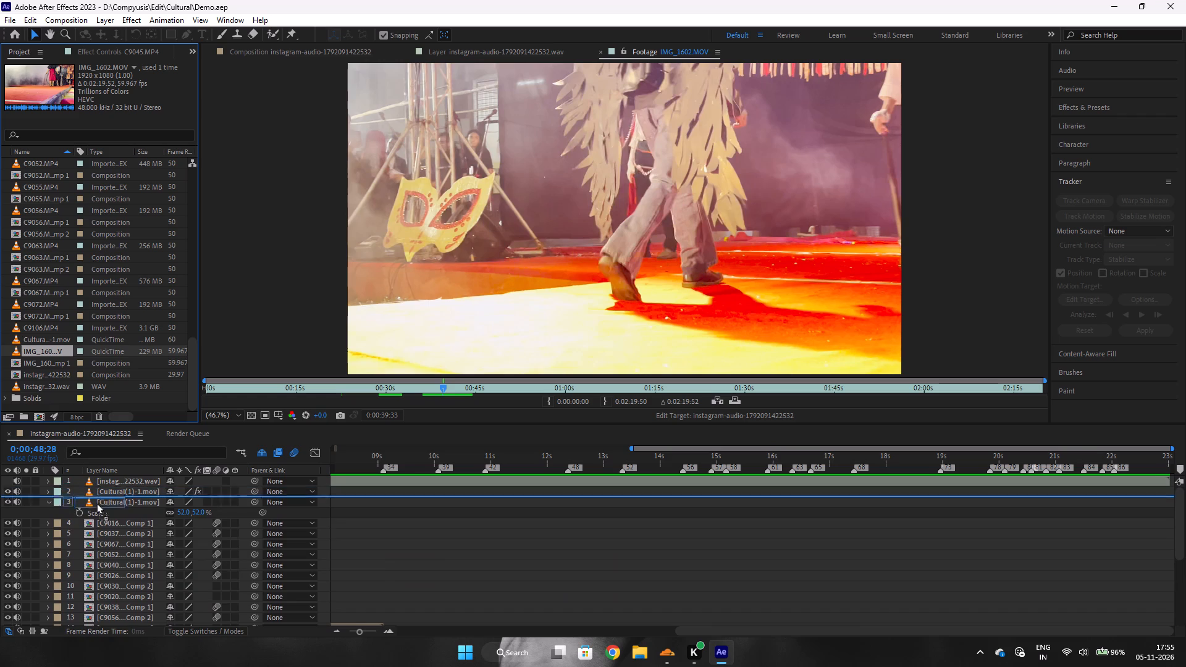
pyautogui.moveTo(96, 503); pyautogui.dragTo(119, 620)
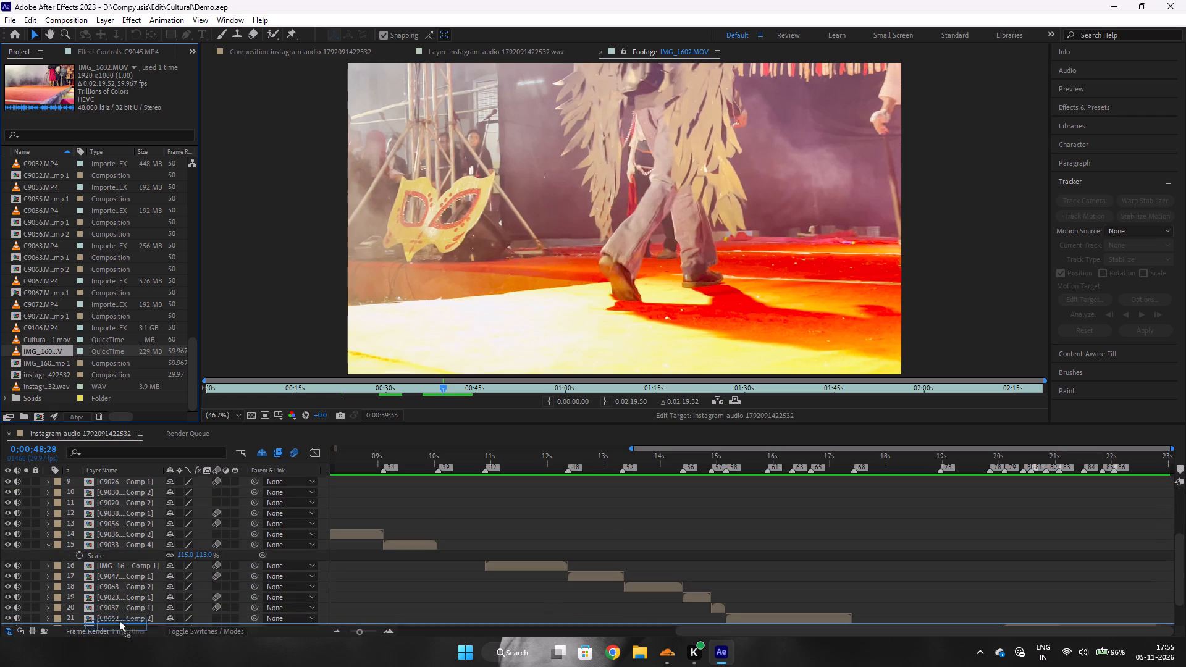
pyautogui.moveTo(119, 620); pyautogui.dragTo(133, 622)
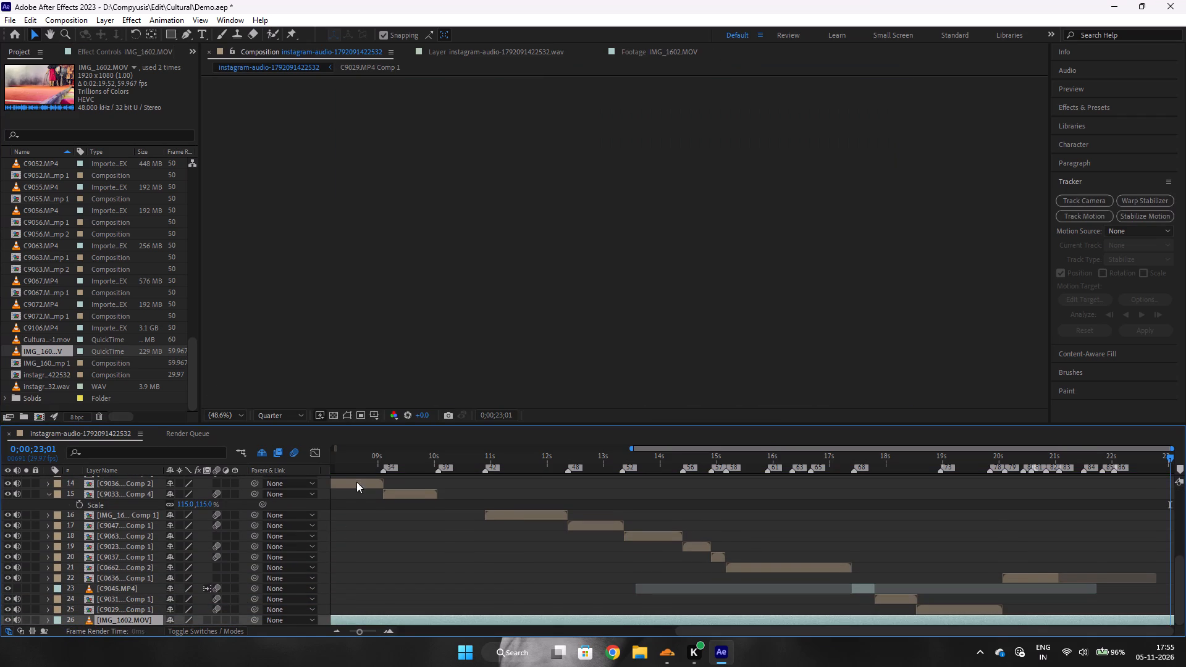
# Move the IMG_1602.MOV layer up the stack to directly beneath the instagram-audio WAV layer.
pyautogui.click(350, 466)
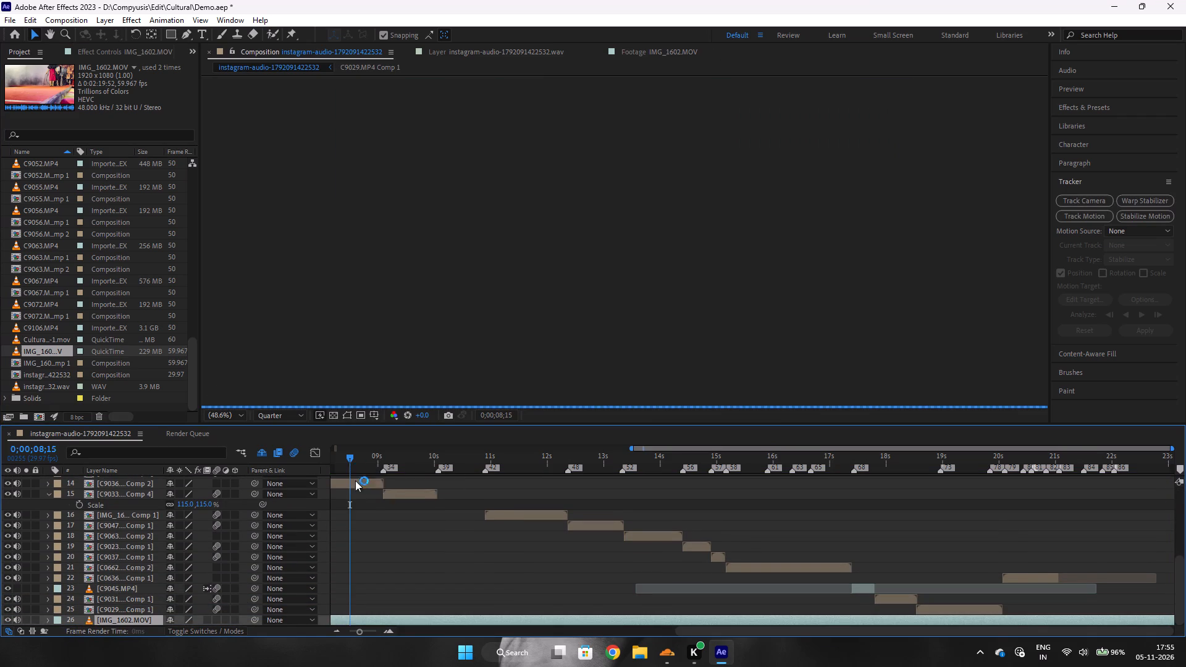
pyautogui.moveTo(360, 618); pyautogui.dragTo(355, 576)
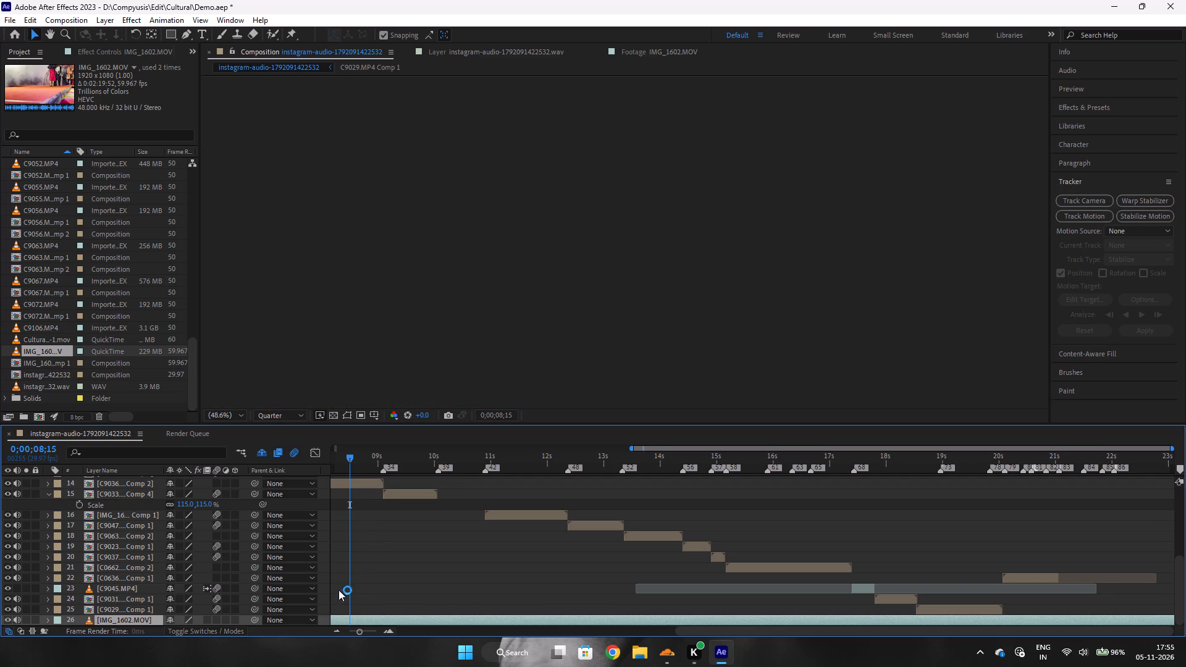
pyautogui.moveTo(128, 616); pyautogui.dragTo(125, 474)
pyautogui.moveTo(125, 474); pyautogui.dragTo(125, 482)
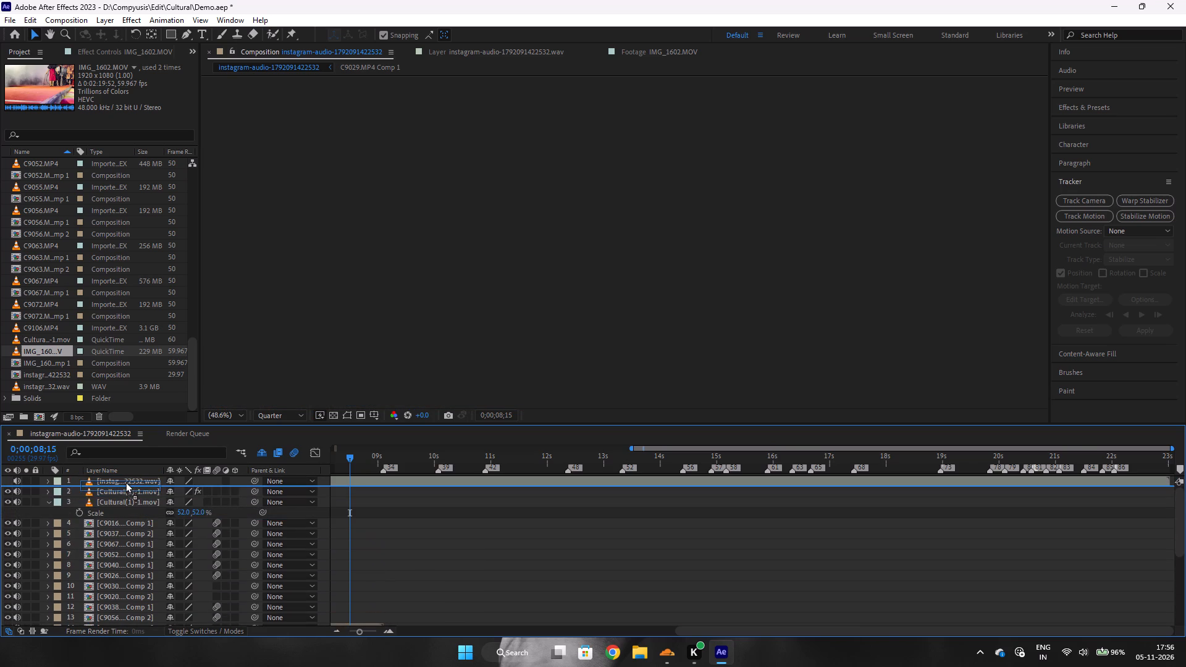
pyautogui.moveTo(125, 482); pyautogui.dragTo(130, 487)
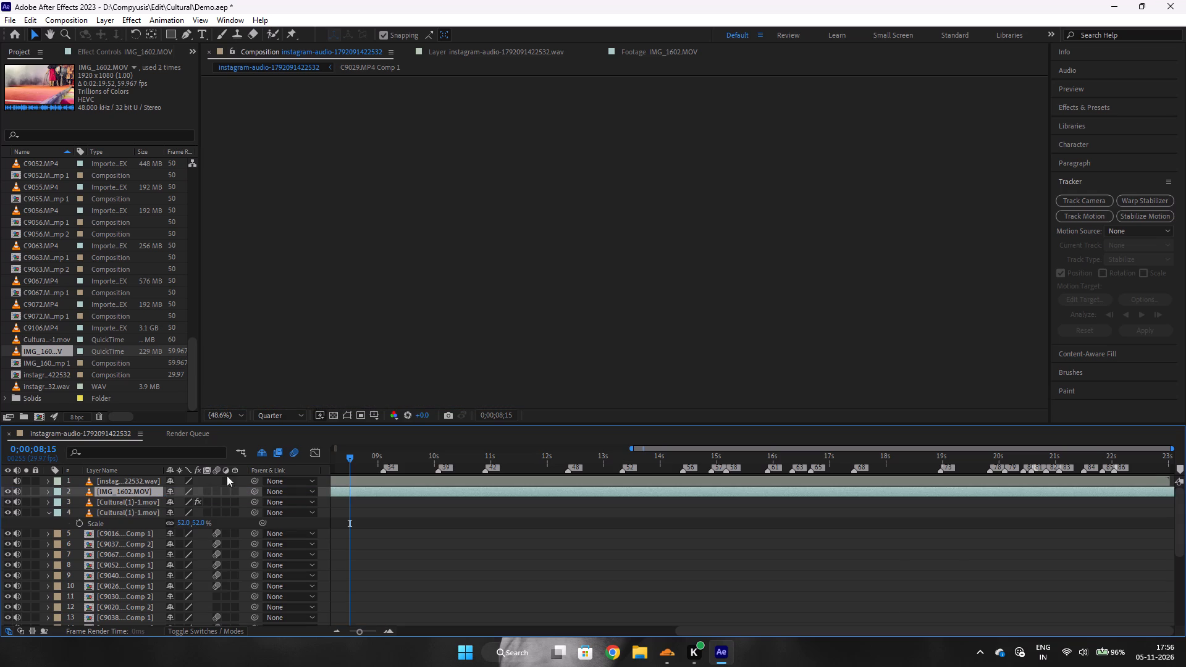
# Scrub the composition between about 0;00;08;15 and 0;00;23;00 to examine the IMG_1602.MOV footage for the wanted shot.
pyautogui.moveTo(348, 458); pyautogui.dragTo(625, 481)
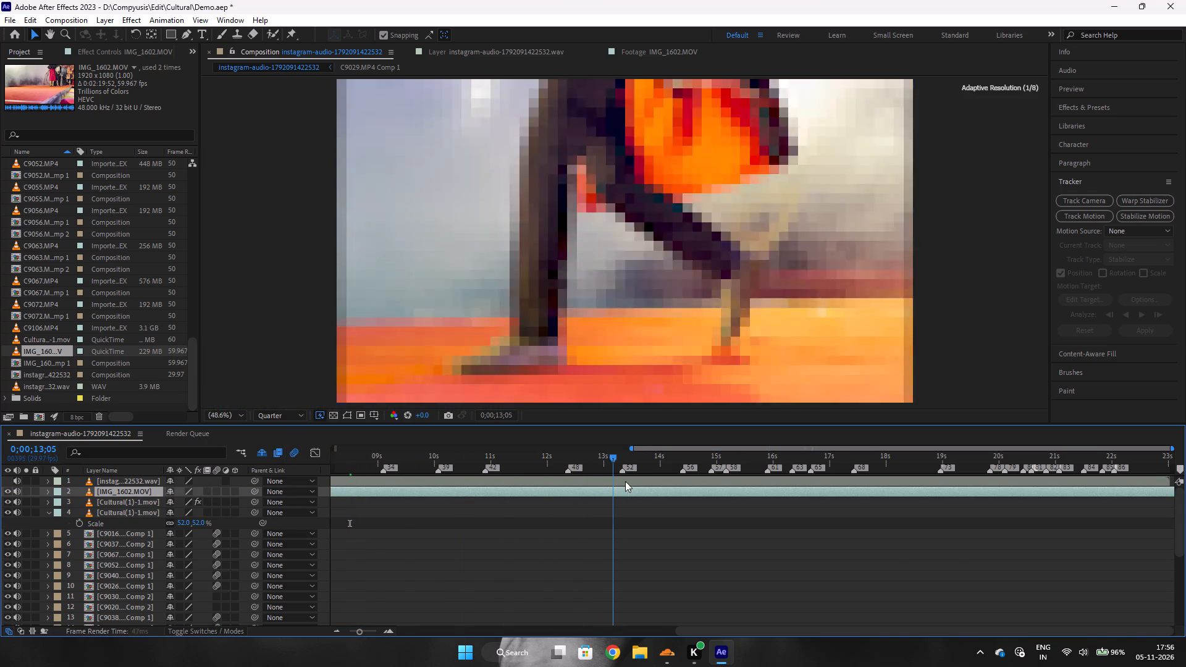
pyautogui.moveTo(625, 481); pyautogui.dragTo(1018, 534)
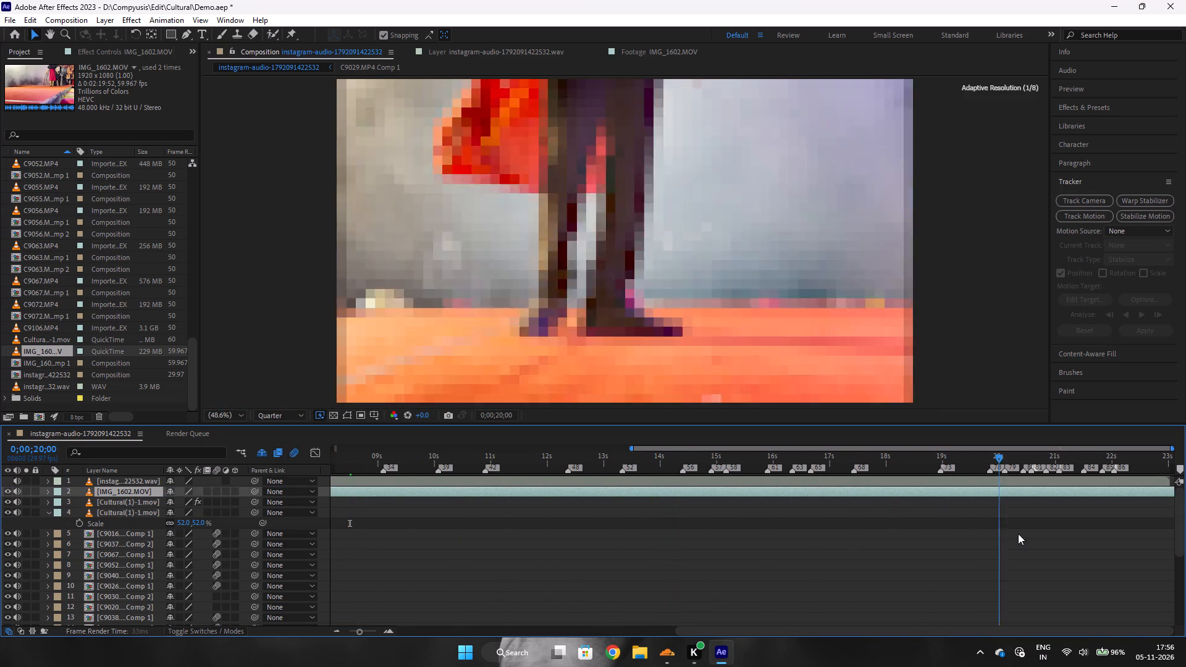
pyautogui.moveTo(1018, 534); pyautogui.dragTo(1185, 564)
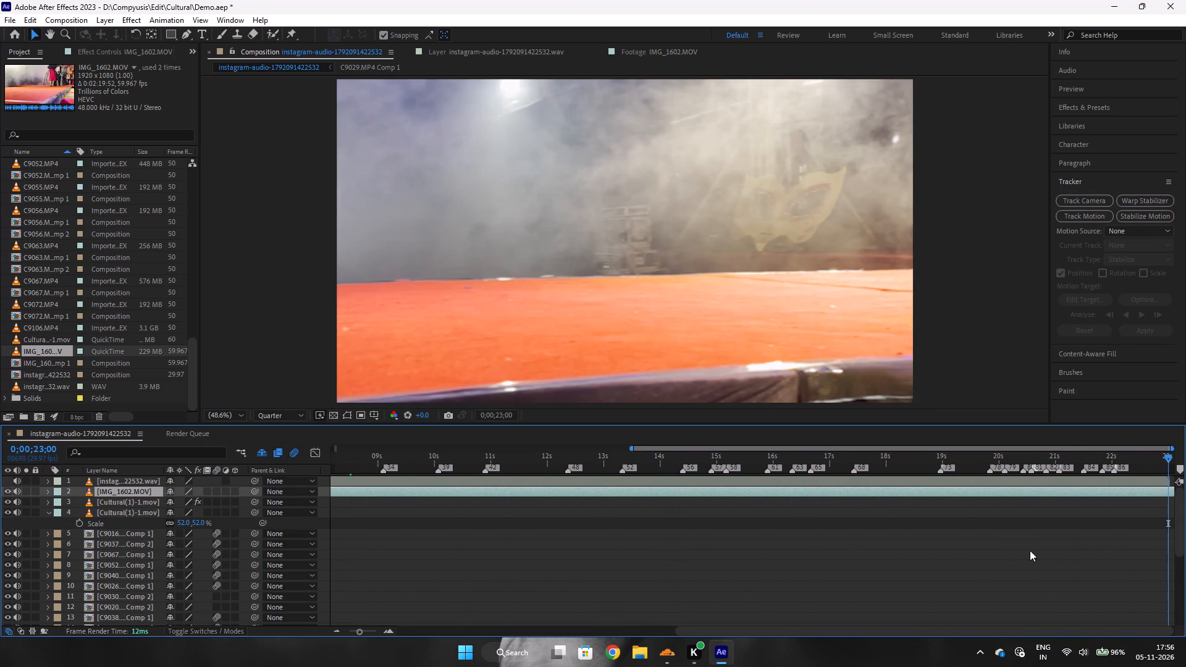
pyautogui.moveTo(607, 484); pyautogui.dragTo(676, 487)
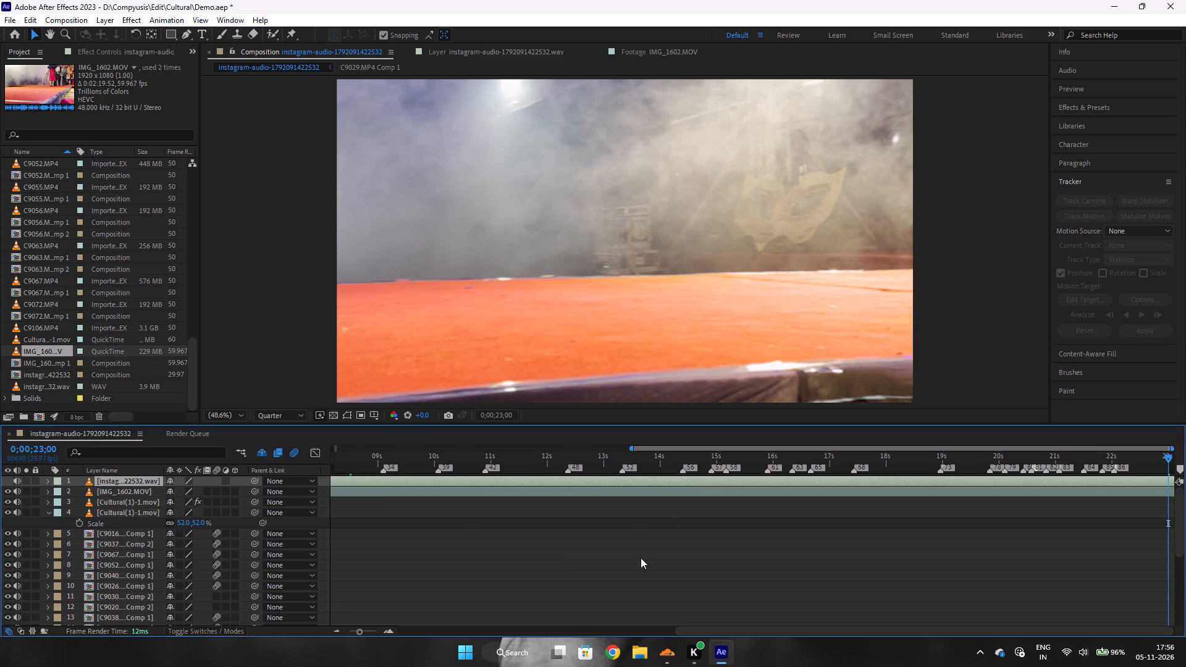
pyautogui.keyDown('ctrl'); pyautogui.scroll(-2, 641, 558); pyautogui.keyUp('ctrl')
pyautogui.scroll(4, 639, 557)
pyautogui.moveTo(639, 557); pyautogui.dragTo(1038, 542)
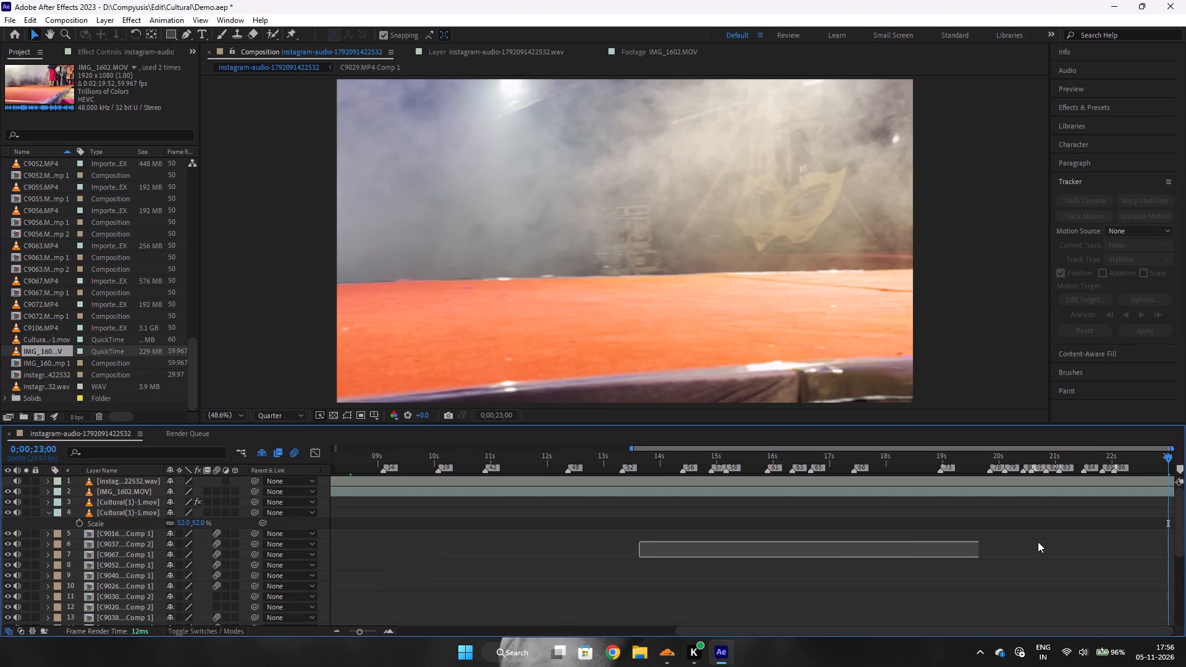
pyautogui.moveTo(1038, 542); pyautogui.dragTo(1185, 542)
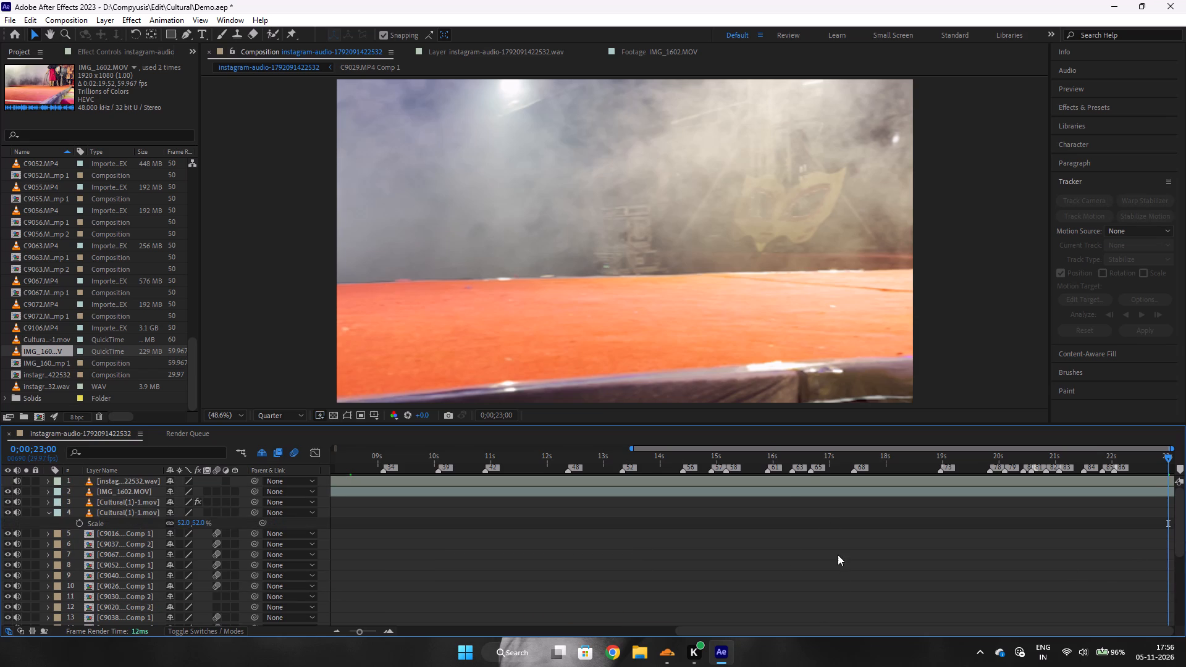
pyautogui.click(791, 455)
pyautogui.moveTo(791, 455); pyautogui.dragTo(684, 464)
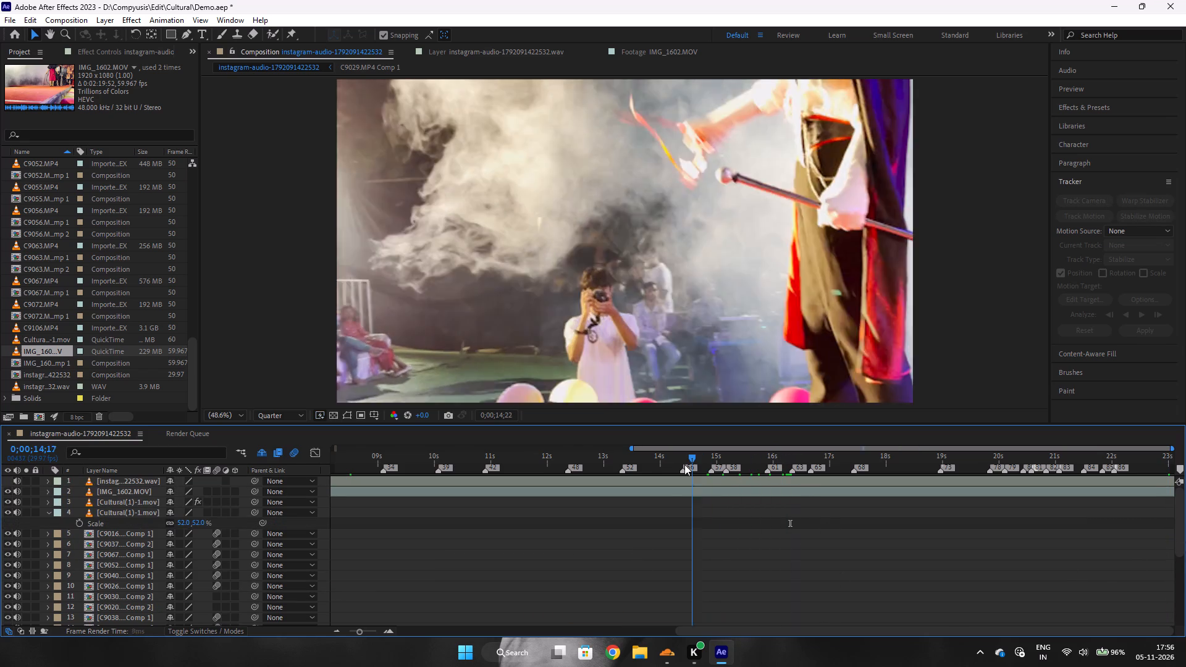
pyautogui.moveTo(684, 464); pyautogui.dragTo(754, 453)
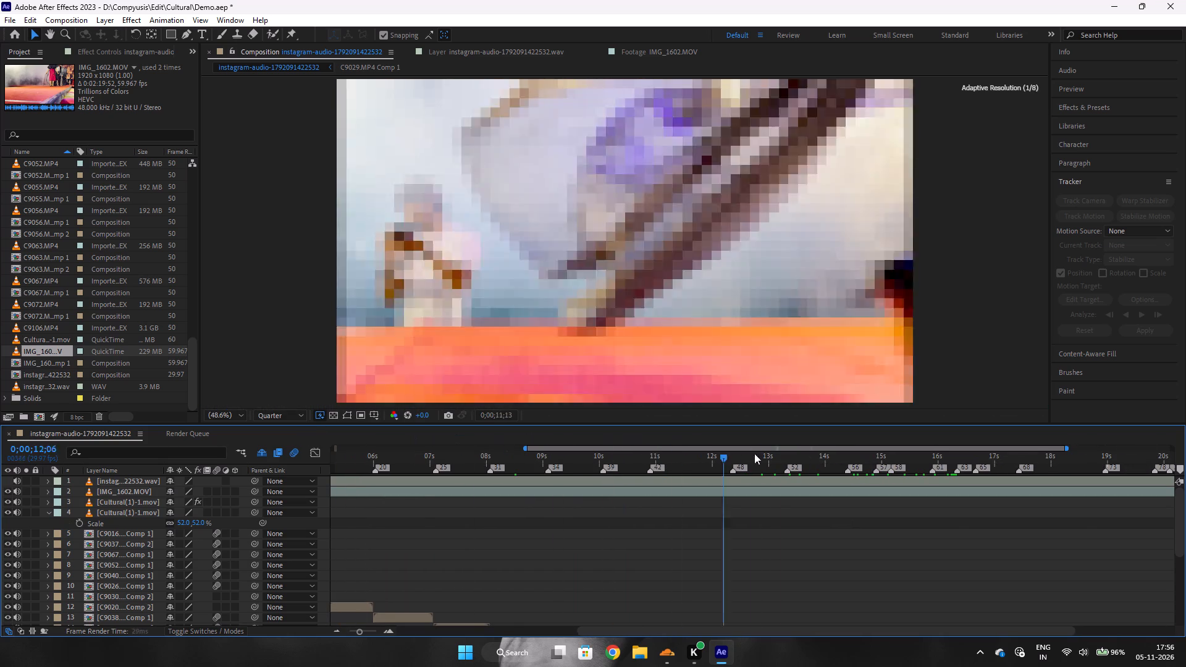
pyautogui.moveTo(754, 453); pyautogui.dragTo(1052, 492)
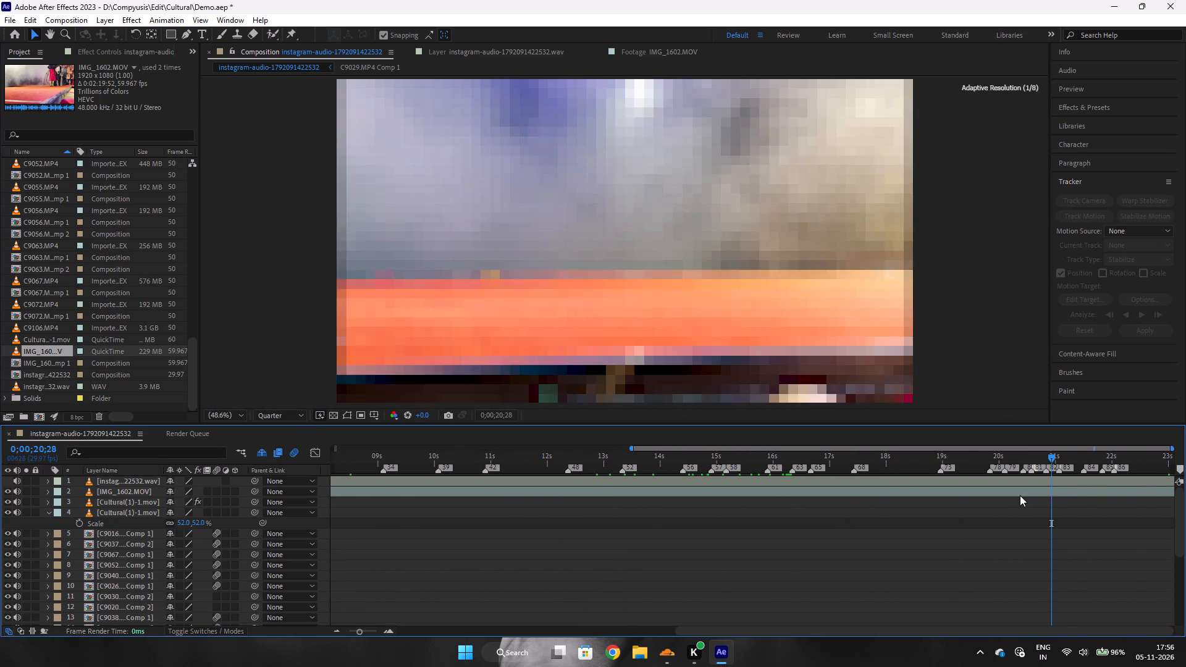
# Split the IMG_1602.MOV layer at 0;00;22;16 and delete the part before the cut.
pyautogui.click(996, 493)
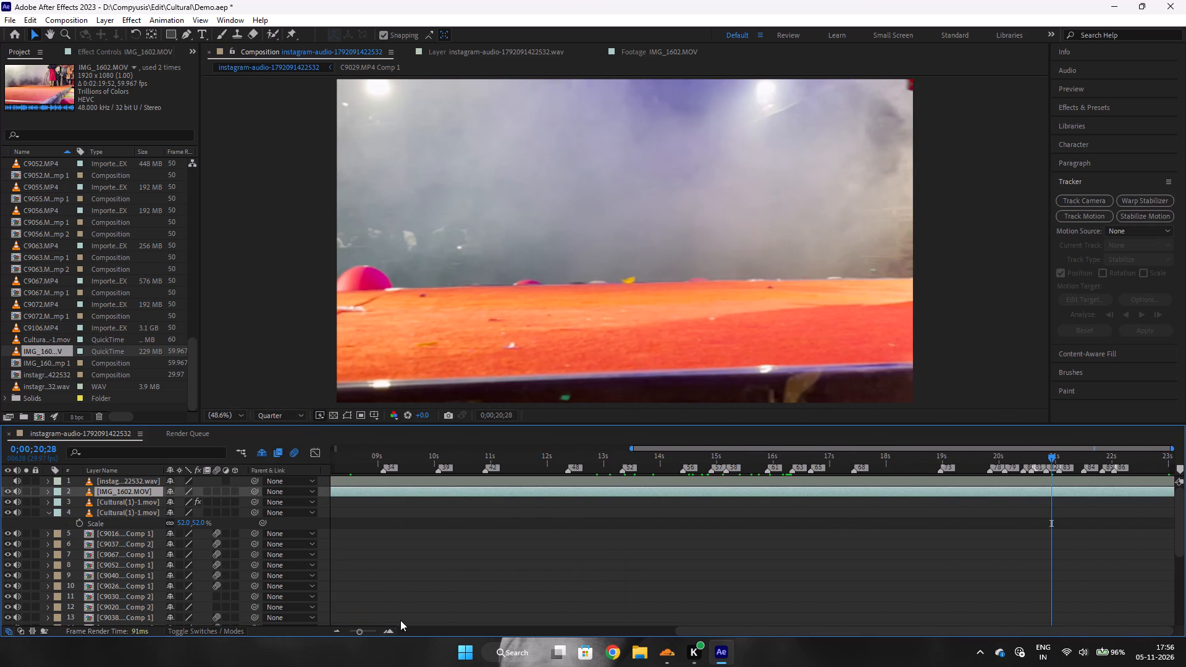
pyautogui.moveTo(355, 632); pyautogui.dragTo(337, 631)
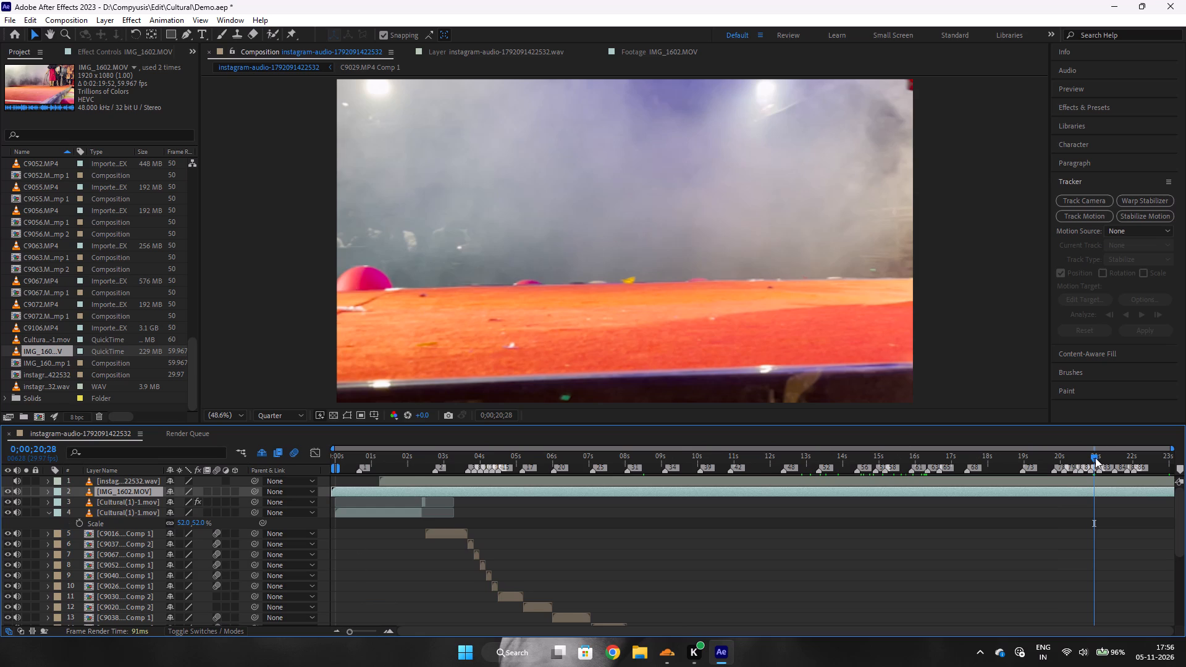
pyautogui.moveTo(1095, 458); pyautogui.dragTo(1159, 463)
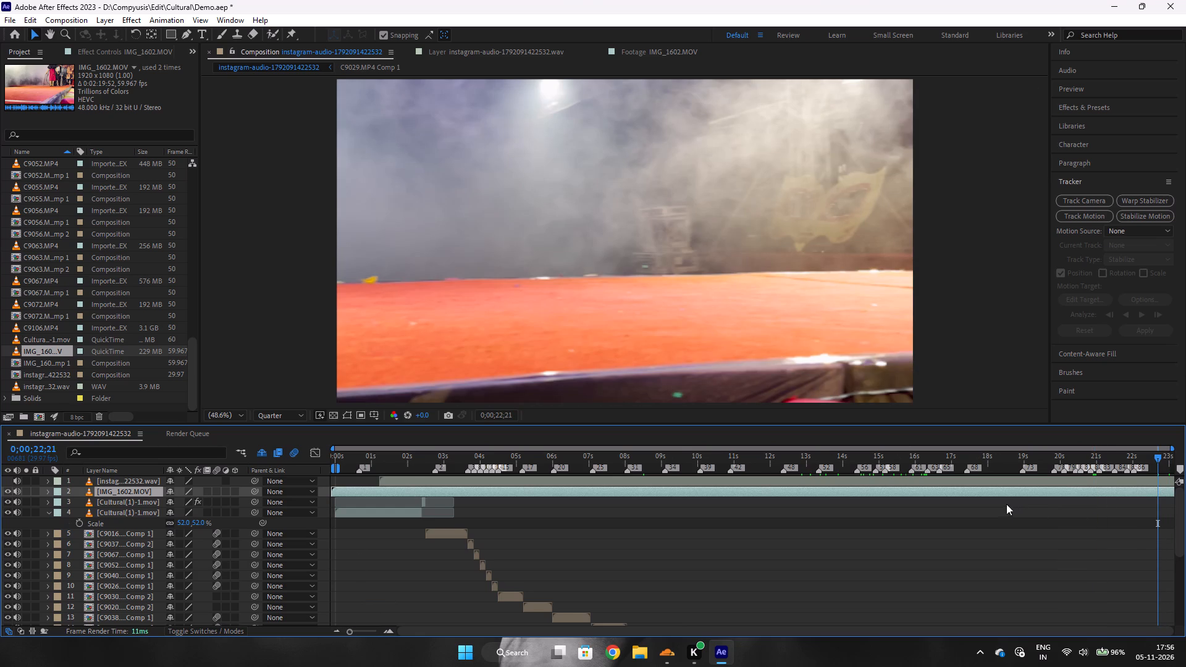
pyautogui.click(860, 461)
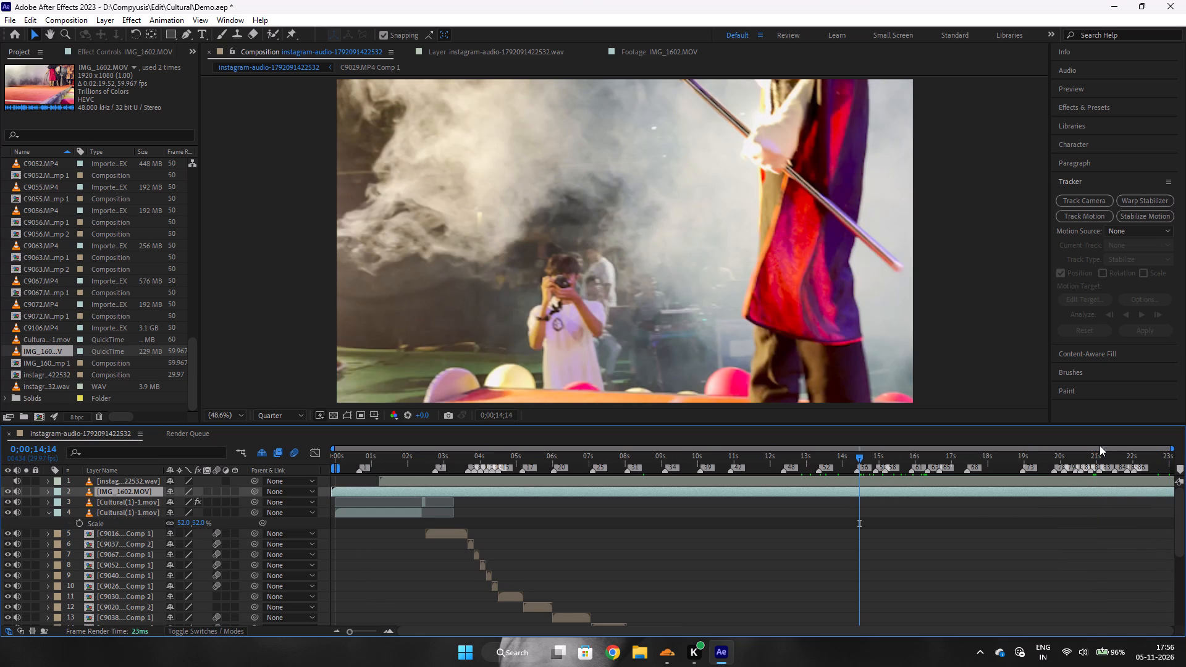
pyautogui.click(1152, 454)
pyautogui.click(1151, 490)
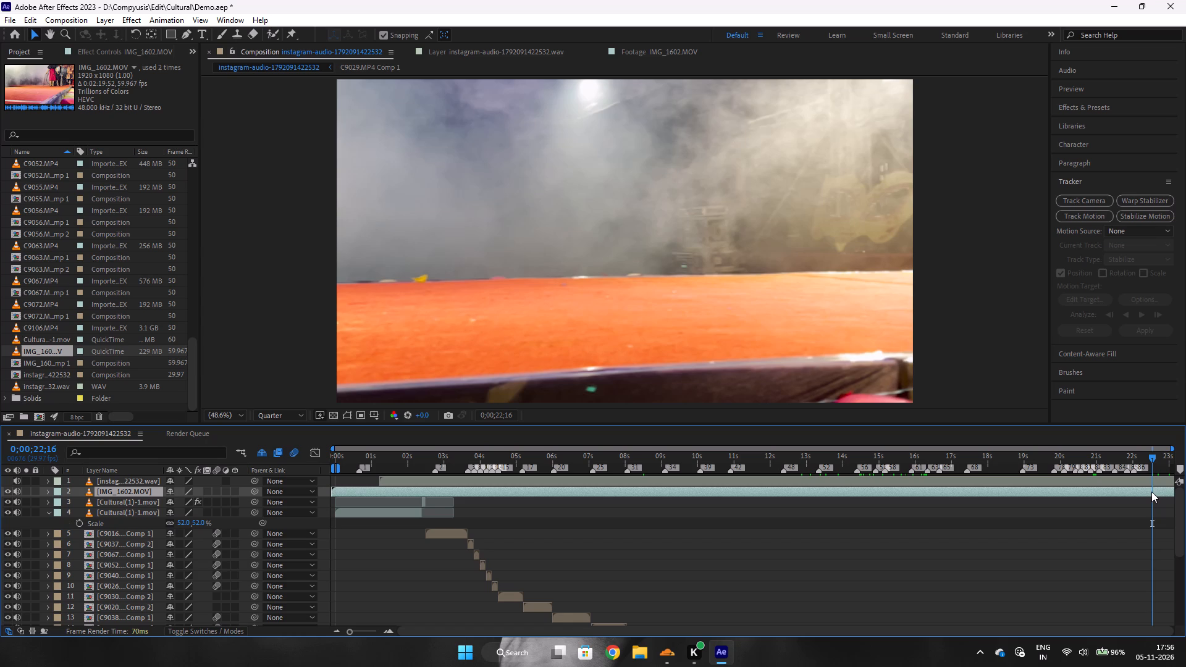
pyautogui.hotkey('ctrl', 'shift', 'd')
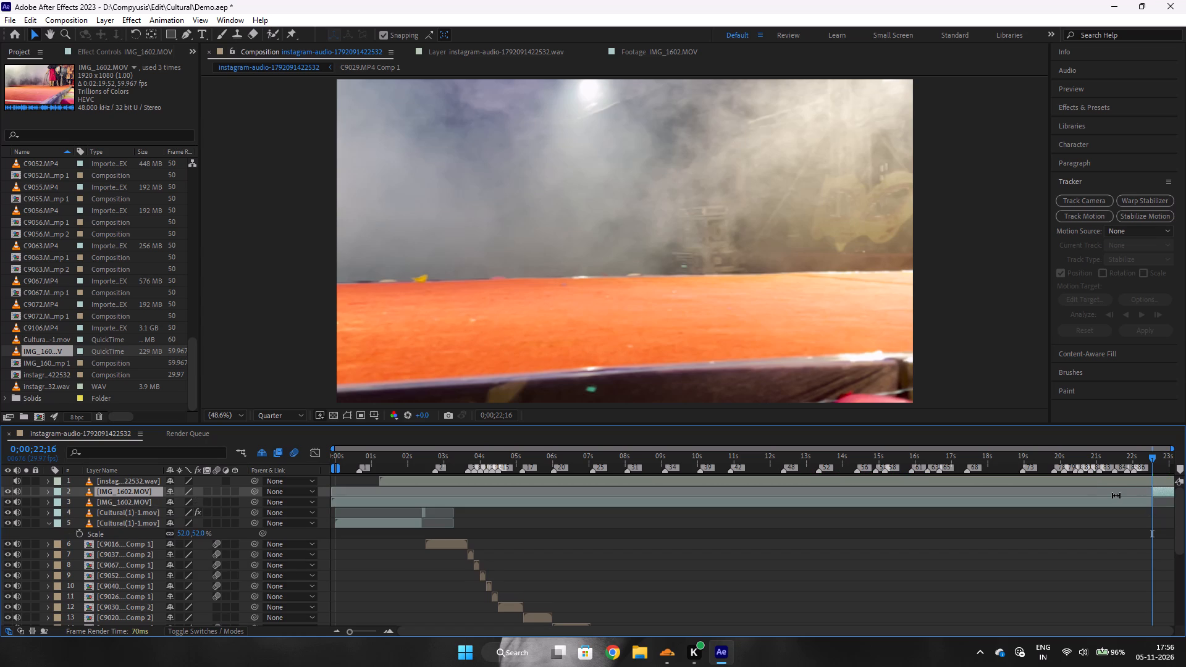
pyautogui.click(1096, 503)
pyautogui.press('BackSpace')
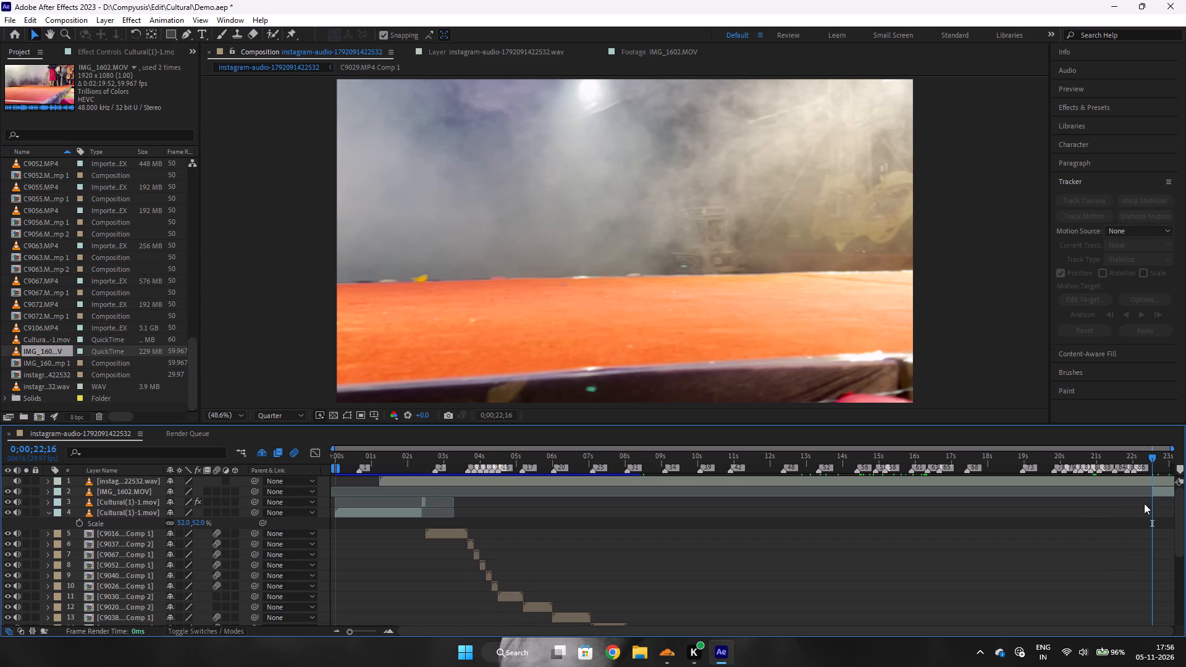
# Slide the remaining IMG_1602.MOV segment back to the start of the composition.
pyautogui.moveTo(1156, 488); pyautogui.dragTo(421, 487)
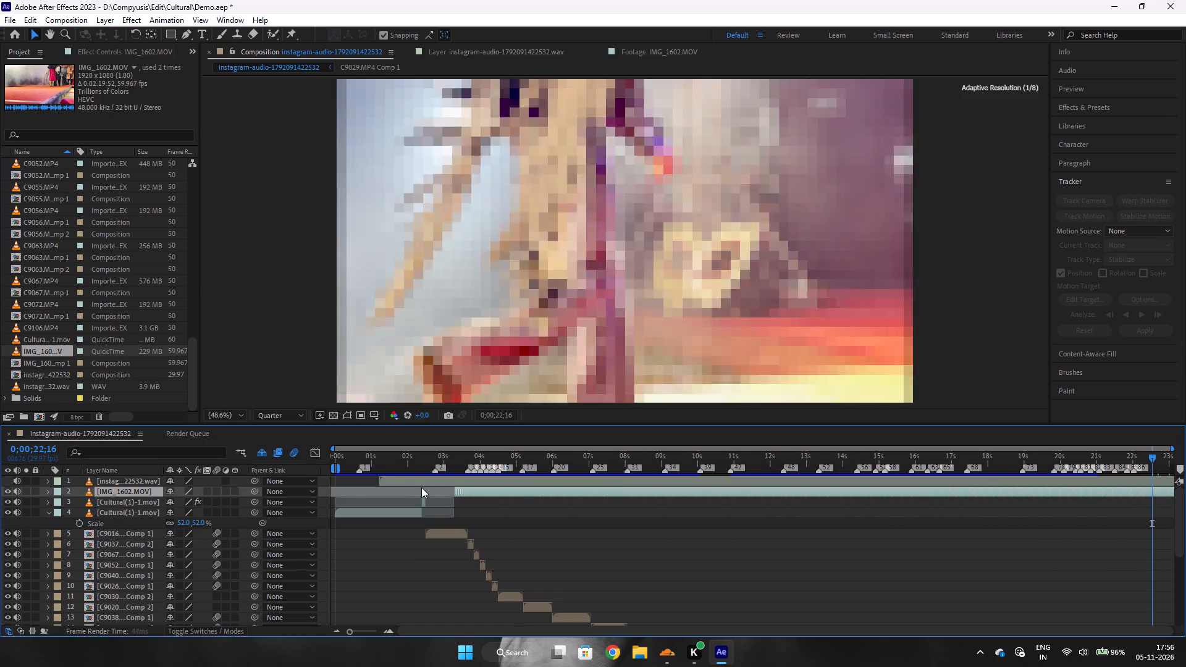
pyautogui.moveTo(421, 487); pyautogui.dragTo(329, 484)
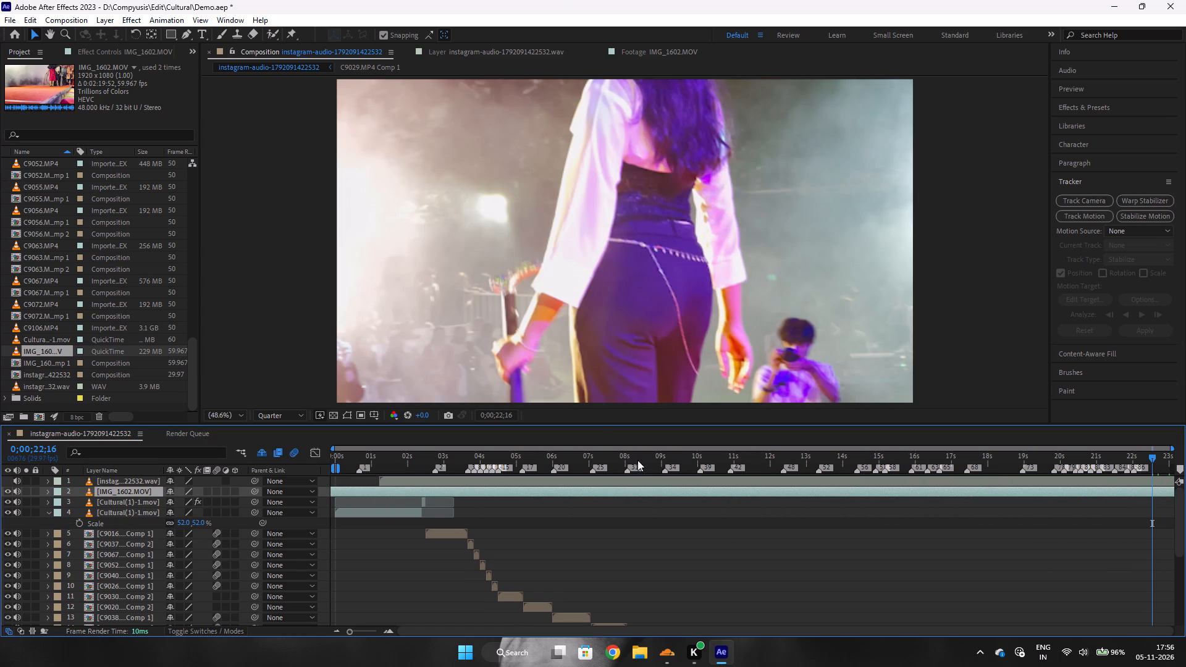
# Find the feathered-costume walking shot, split the IMG_1602.MOV layer there at 0;00;16;17, and delete the part before the cut.
pyautogui.click(644, 466)
pyautogui.moveTo(675, 468); pyautogui.dragTo(754, 471)
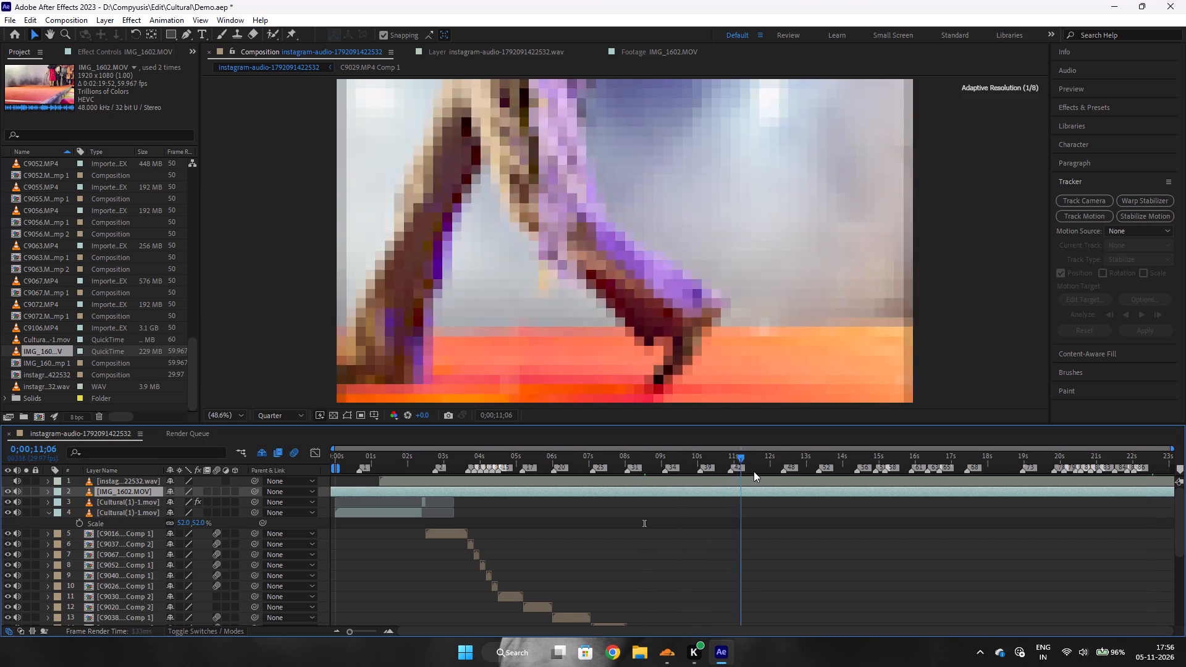
pyautogui.moveTo(754, 471); pyautogui.dragTo(929, 460)
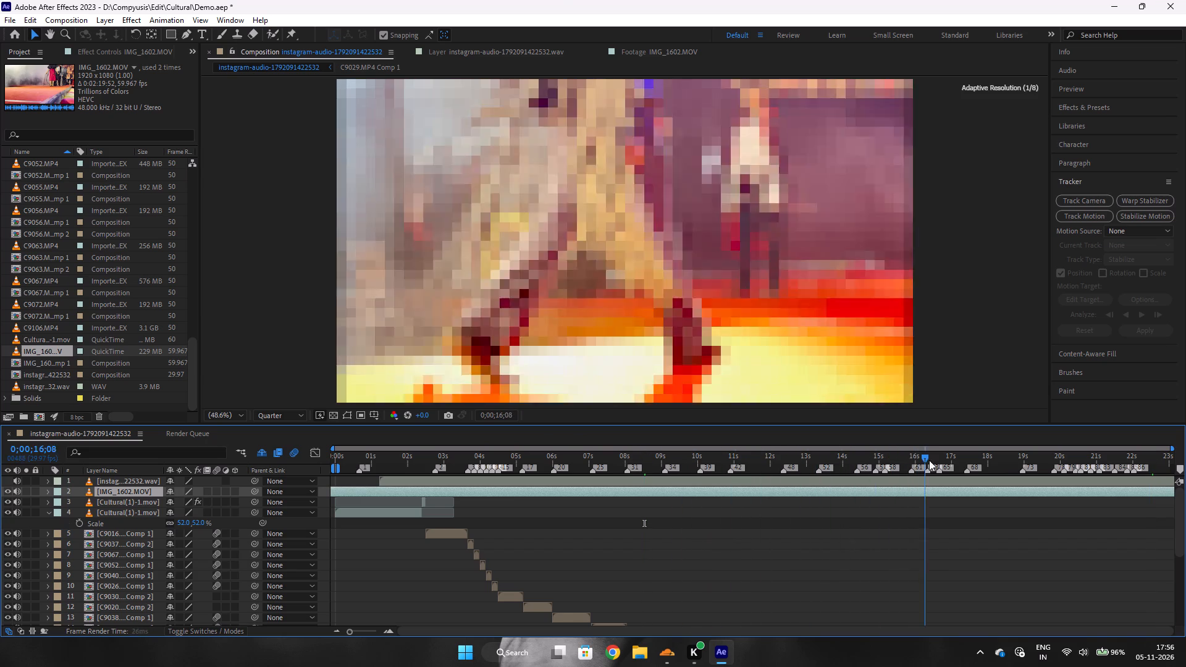
pyautogui.moveTo(929, 460); pyautogui.dragTo(936, 459)
pyautogui.click(945, 495)
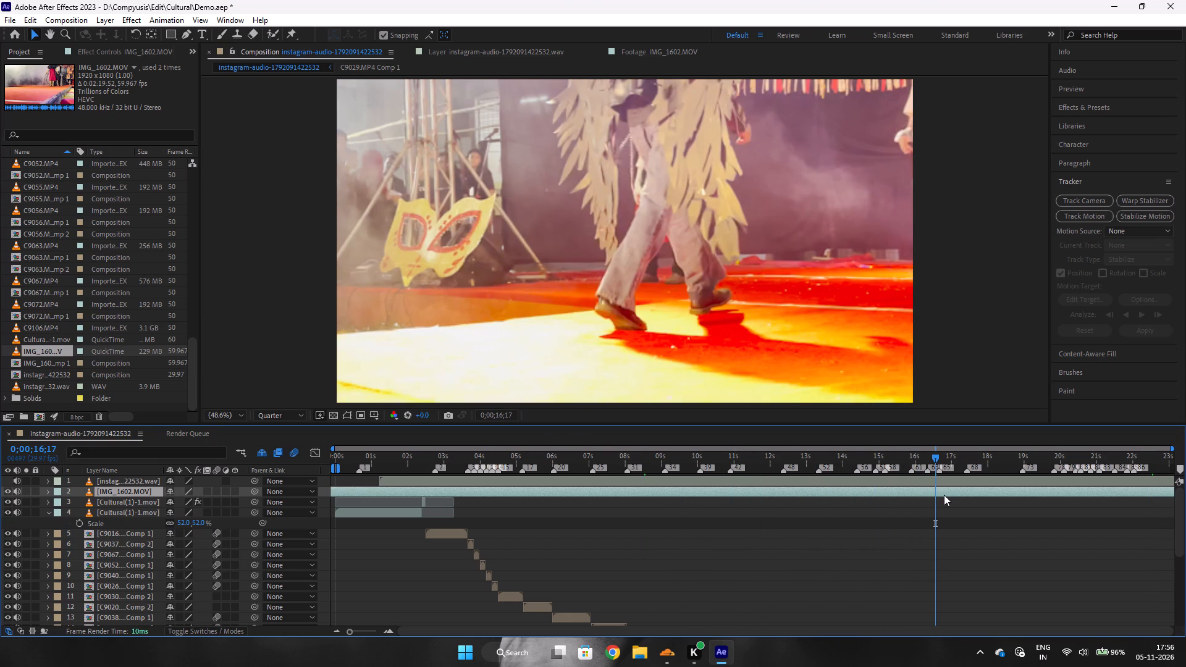
pyautogui.hotkey('ctrl', 'shift', 'd')
pyautogui.click(891, 498)
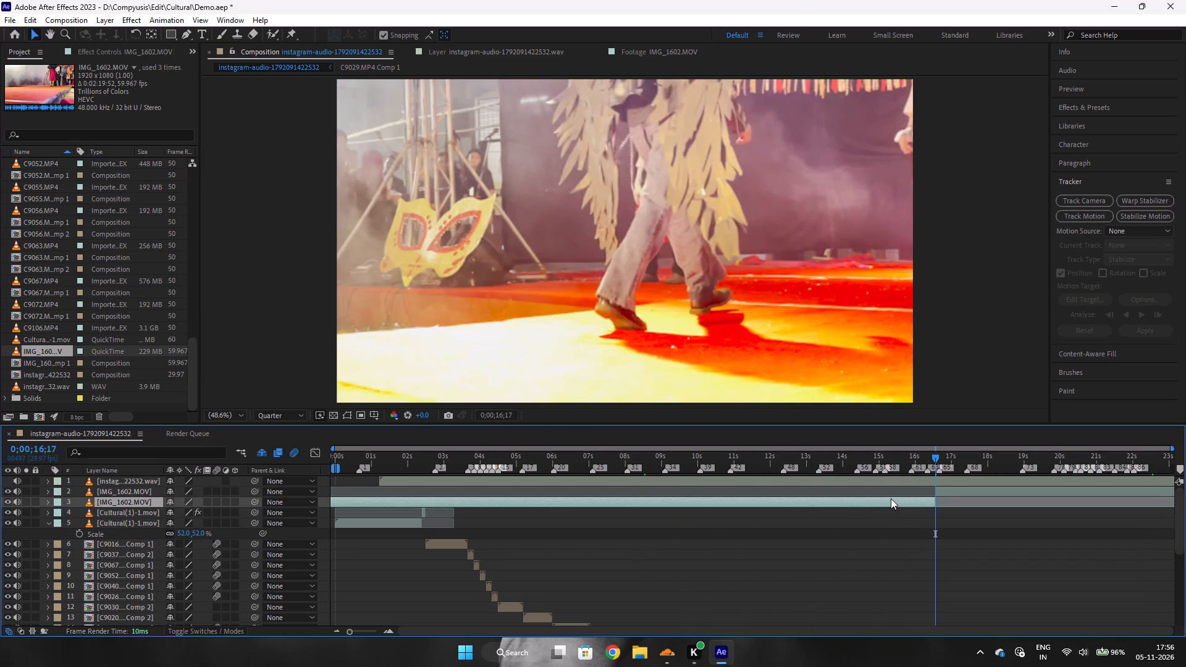
pyautogui.press('BackSpace')
# Slide the remaining IMG_1602.MOV segment back to the start of the composition.
pyautogui.moveTo(955, 488); pyautogui.dragTo(551, 531)
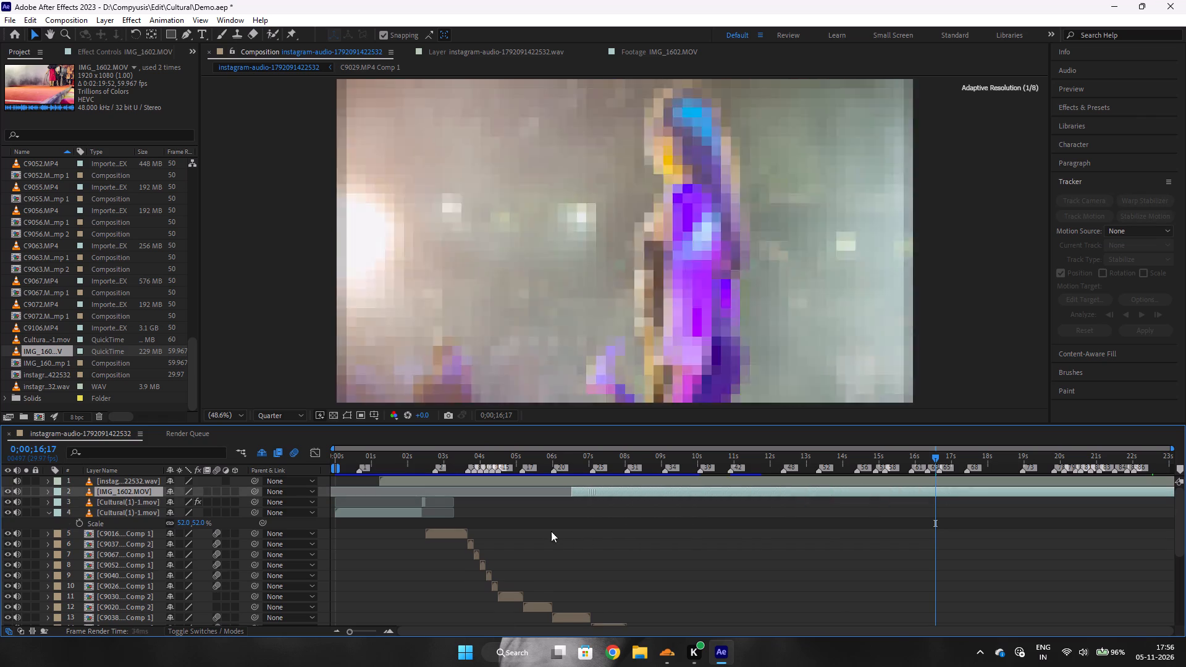
pyautogui.moveTo(551, 531); pyautogui.dragTo(358, 523)
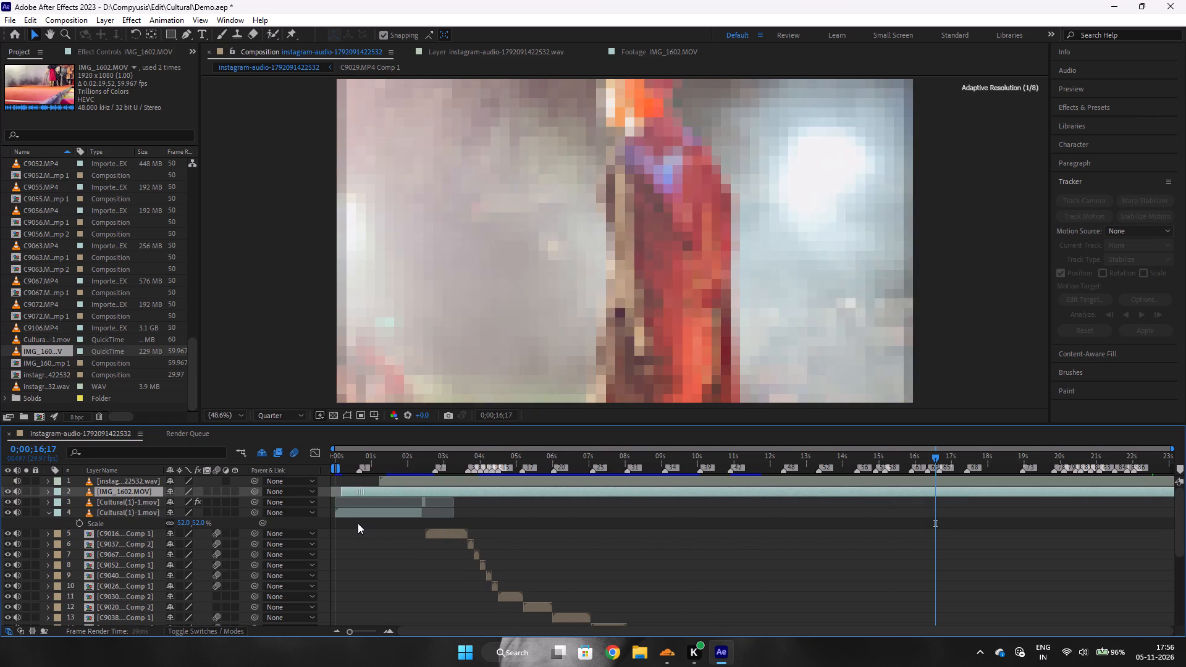
pyautogui.moveTo(358, 523); pyautogui.dragTo(343, 519)
# Play the IMG_1602.MOV segment from the start of the composition to check the feathered-costume and platform-shoe walking footage.
pyautogui.click(347, 459)
pyautogui.moveTo(347, 459); pyautogui.dragTo(335, 463)
pyautogui.press('space')
pyautogui.press('space')
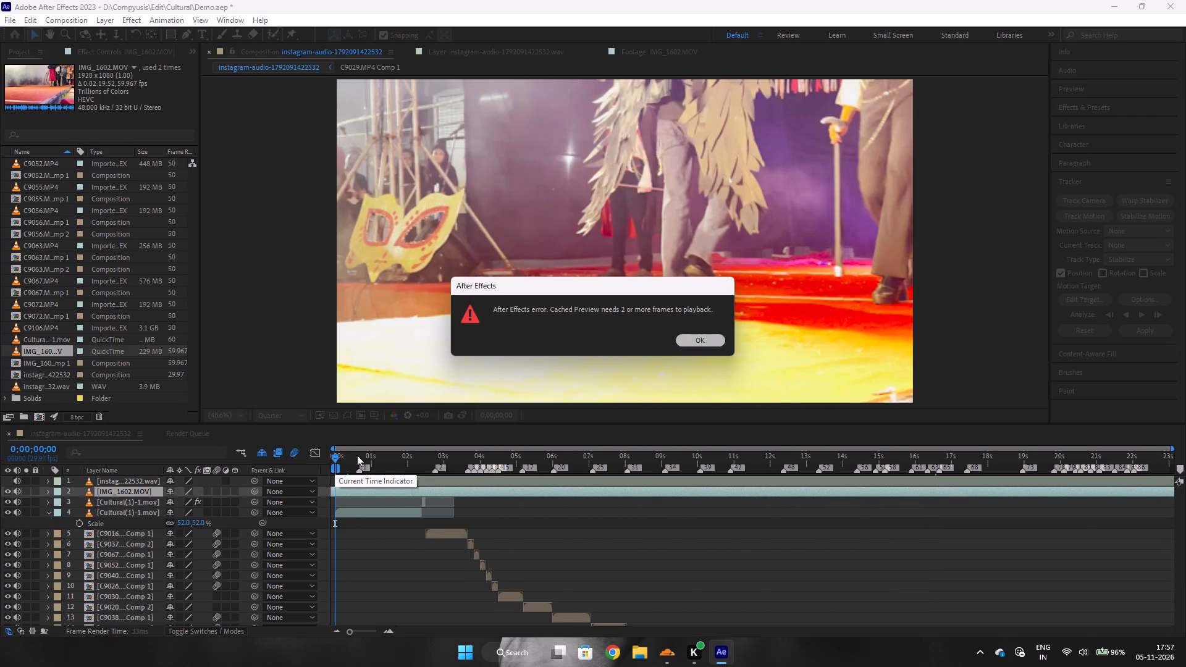
pyautogui.click(350, 487)
pyautogui.click(347, 489)
pyautogui.moveTo(347, 489); pyautogui.dragTo(360, 487)
pyautogui.moveTo(354, 493); pyautogui.dragTo(366, 487)
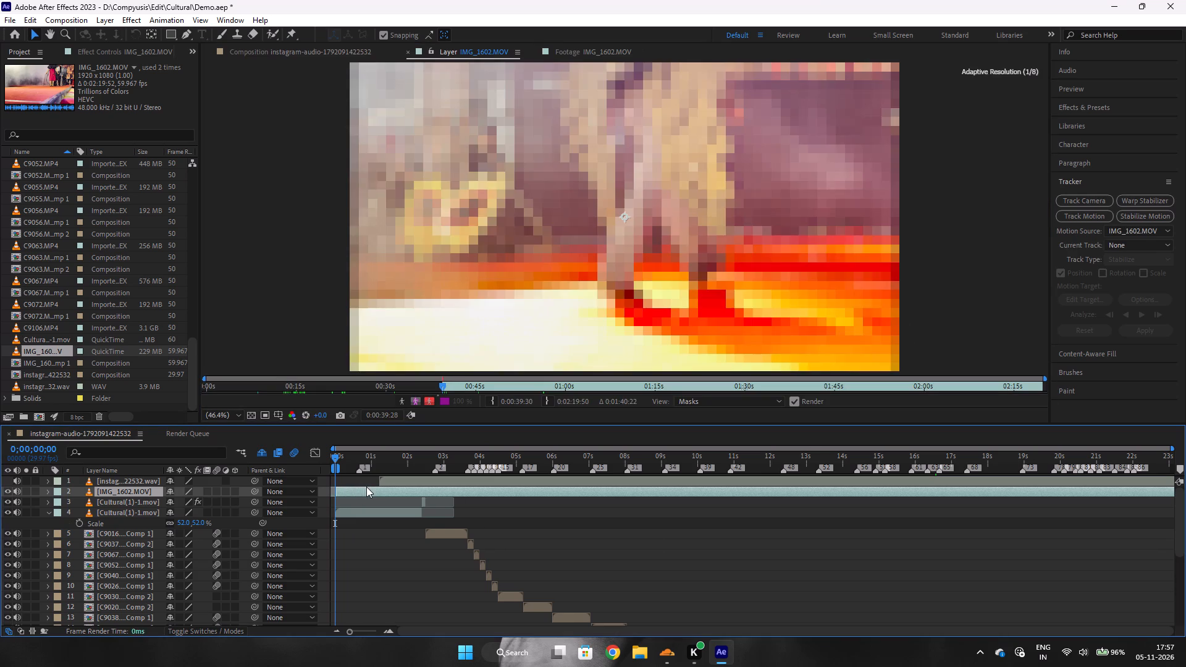
pyautogui.press('space')
pyautogui.press('space')
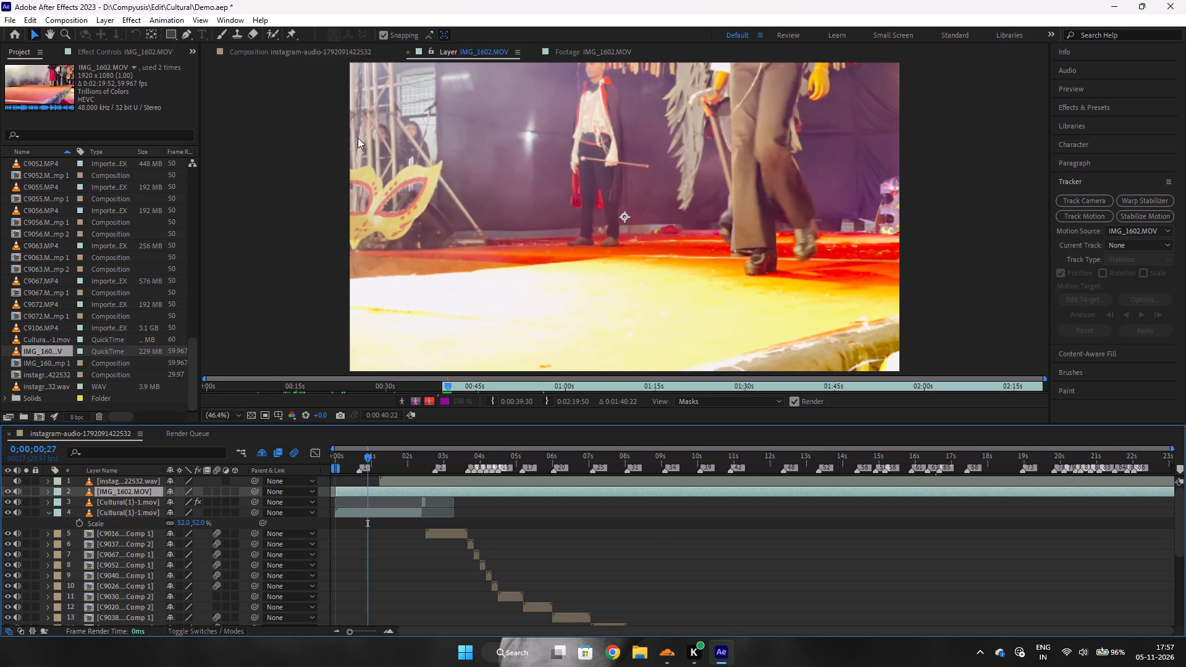
pyautogui.click(276, 52)
pyautogui.press('space')
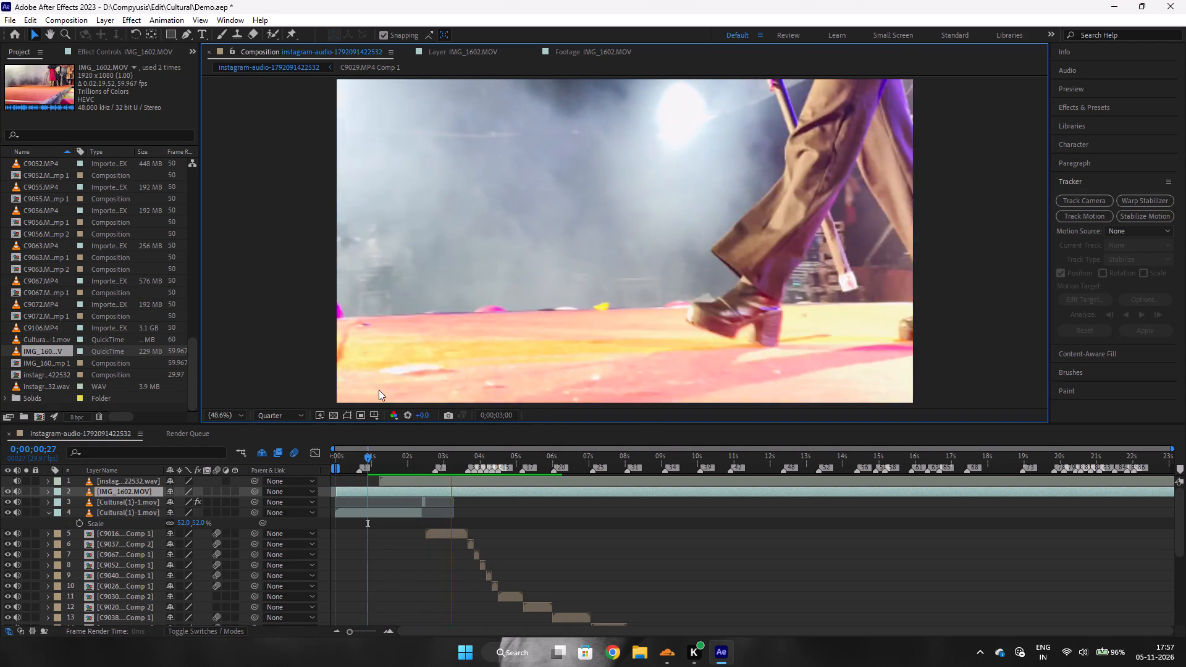
pyautogui.press('space')
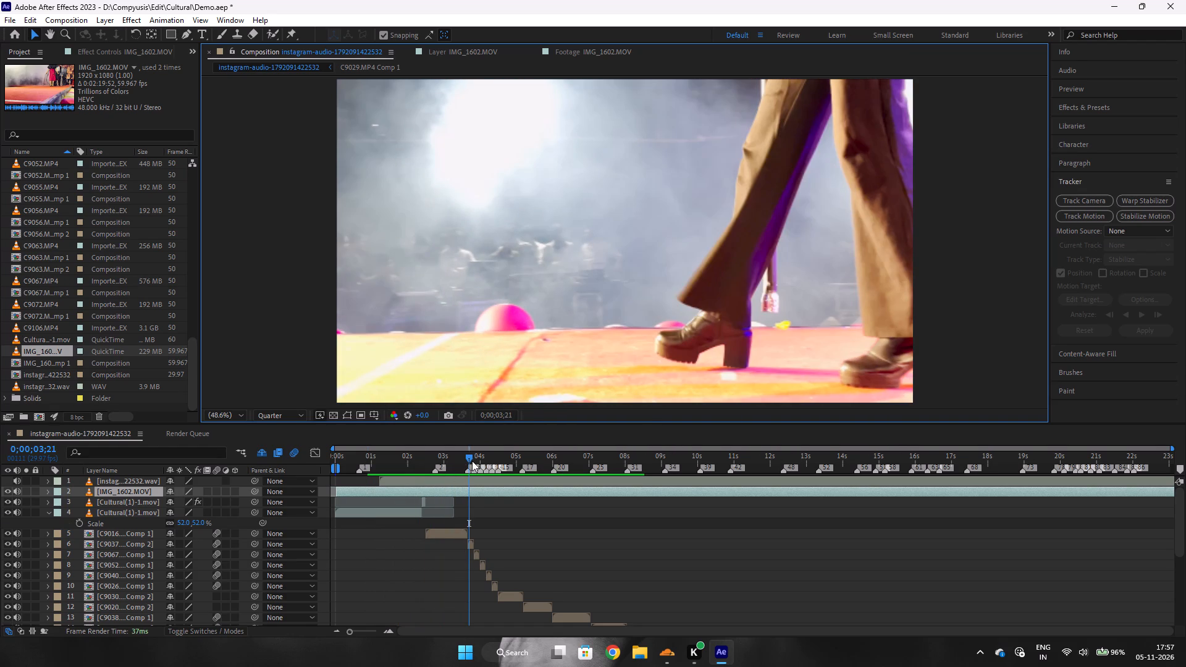
# Split the IMG_1602.MOV layer at 0;00;00;06 and delete the short part before the cut.
pyautogui.moveTo(473, 460); pyautogui.dragTo(421, 463)
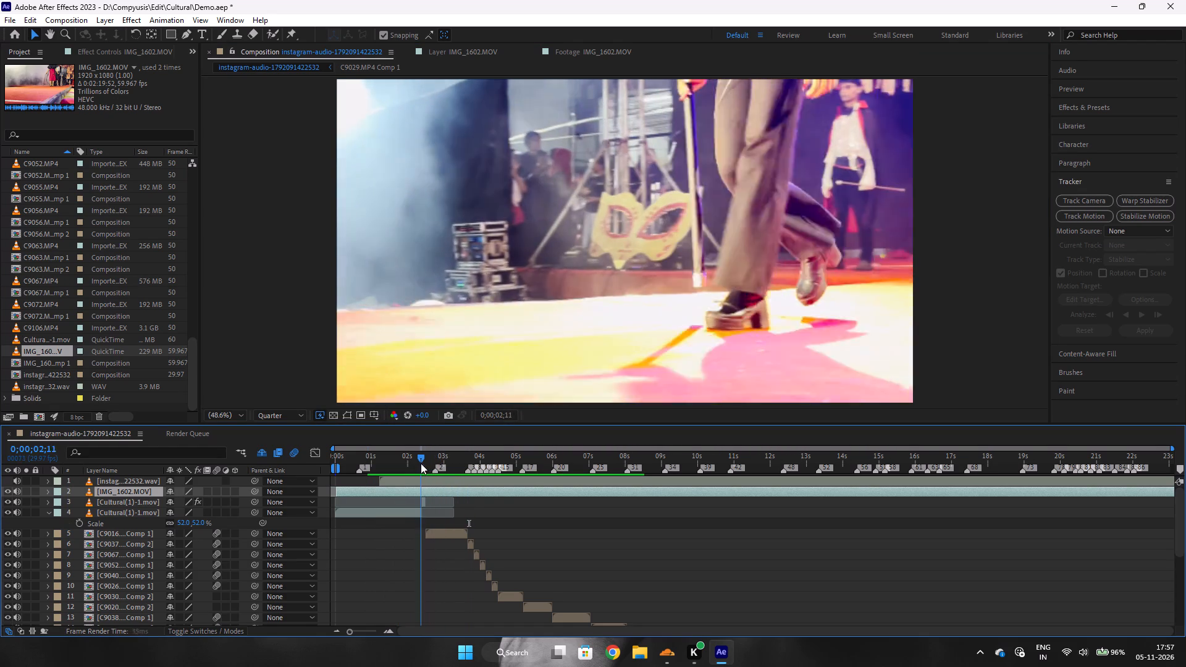
pyautogui.moveTo(421, 463); pyautogui.dragTo(388, 464)
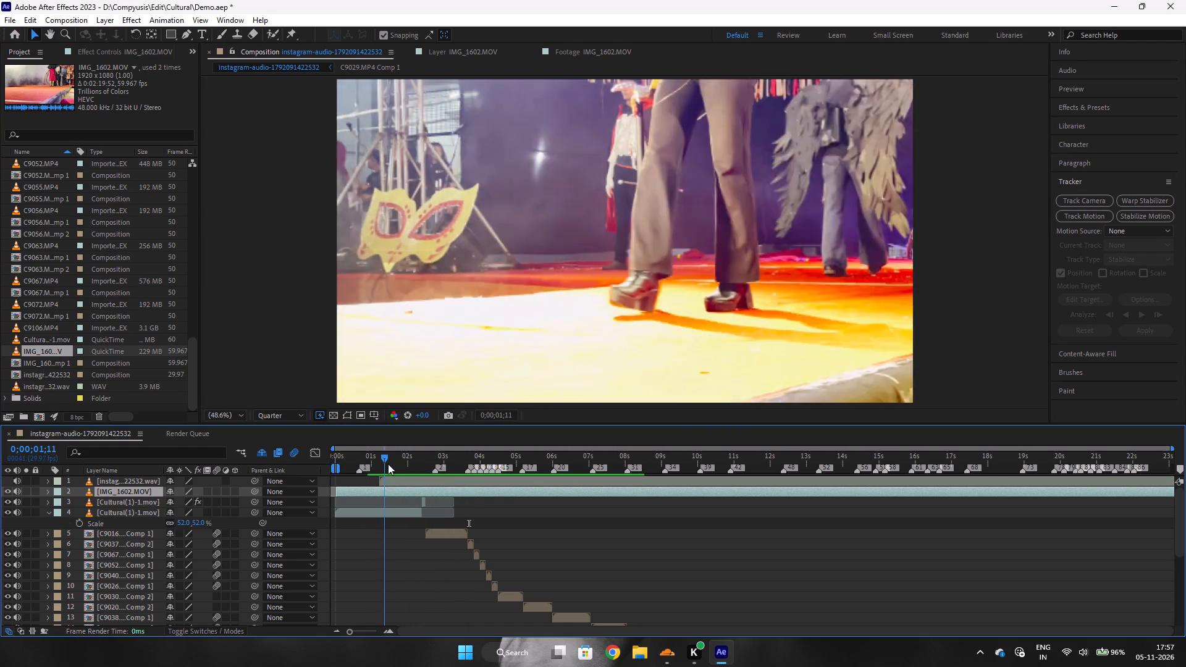
pyautogui.moveTo(388, 464); pyautogui.dragTo(343, 466)
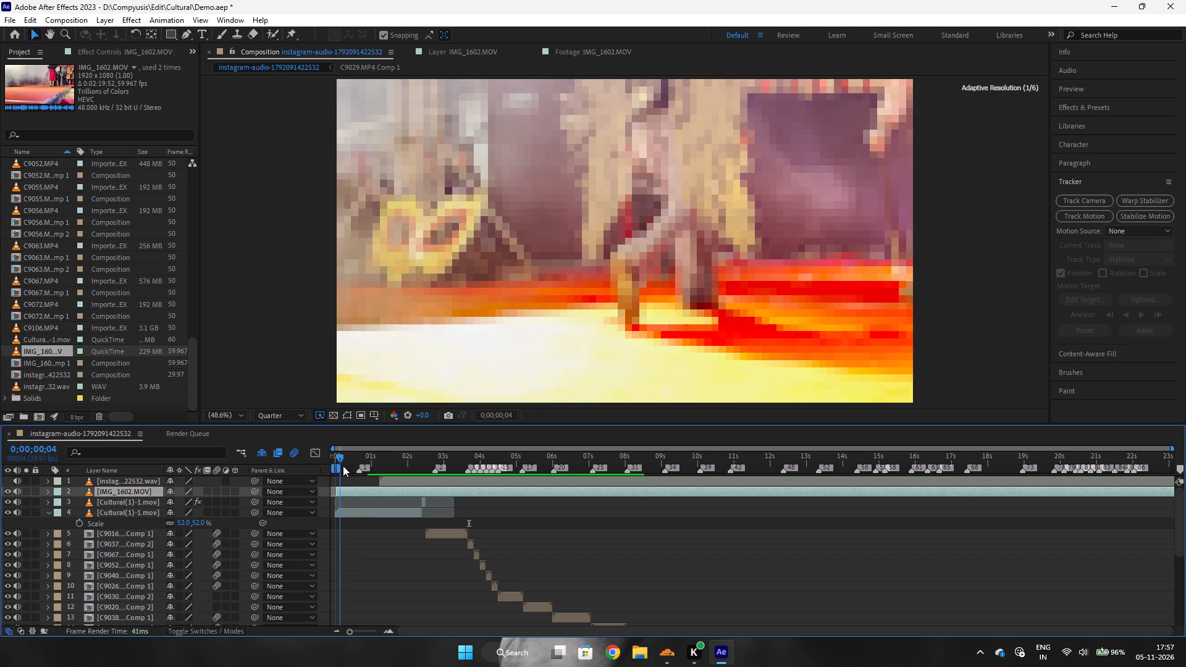
pyautogui.moveTo(343, 466); pyautogui.dragTo(346, 463)
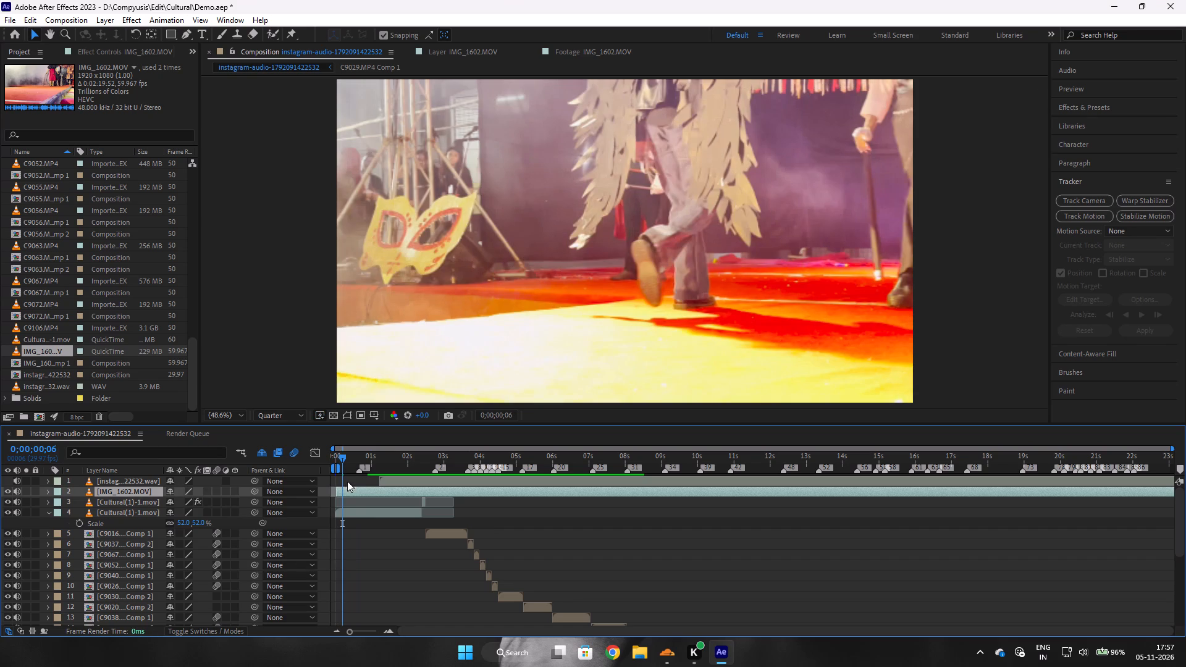
pyautogui.hotkey('ctrl', 'shift', 'd')
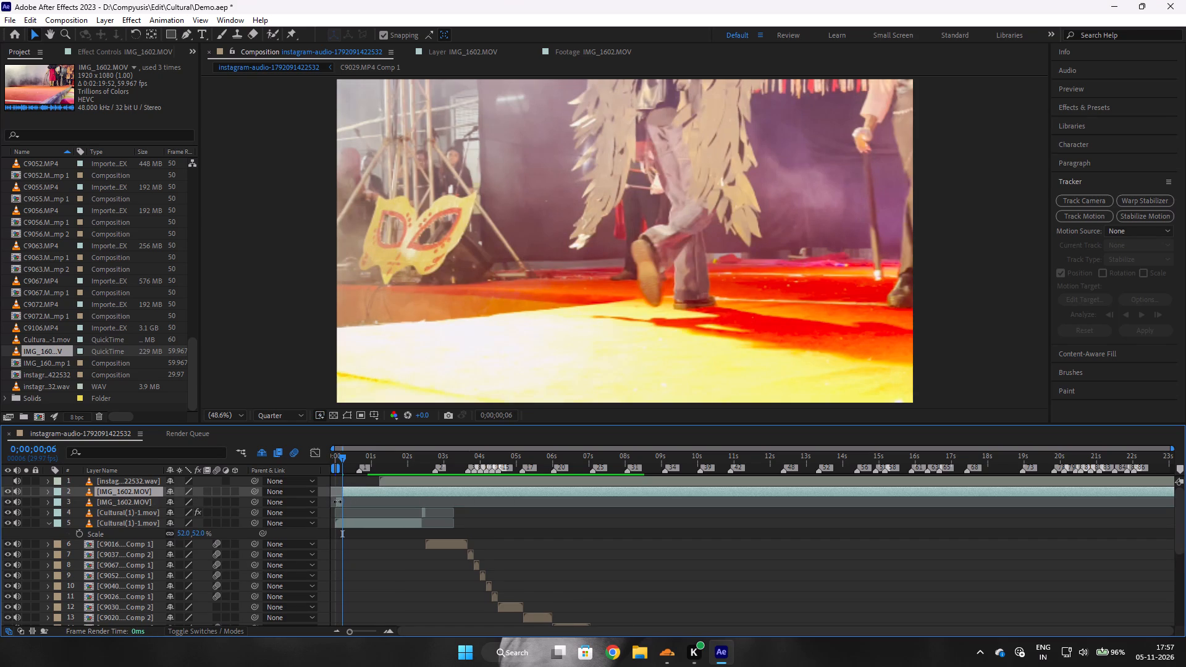
pyautogui.click(364, 635)
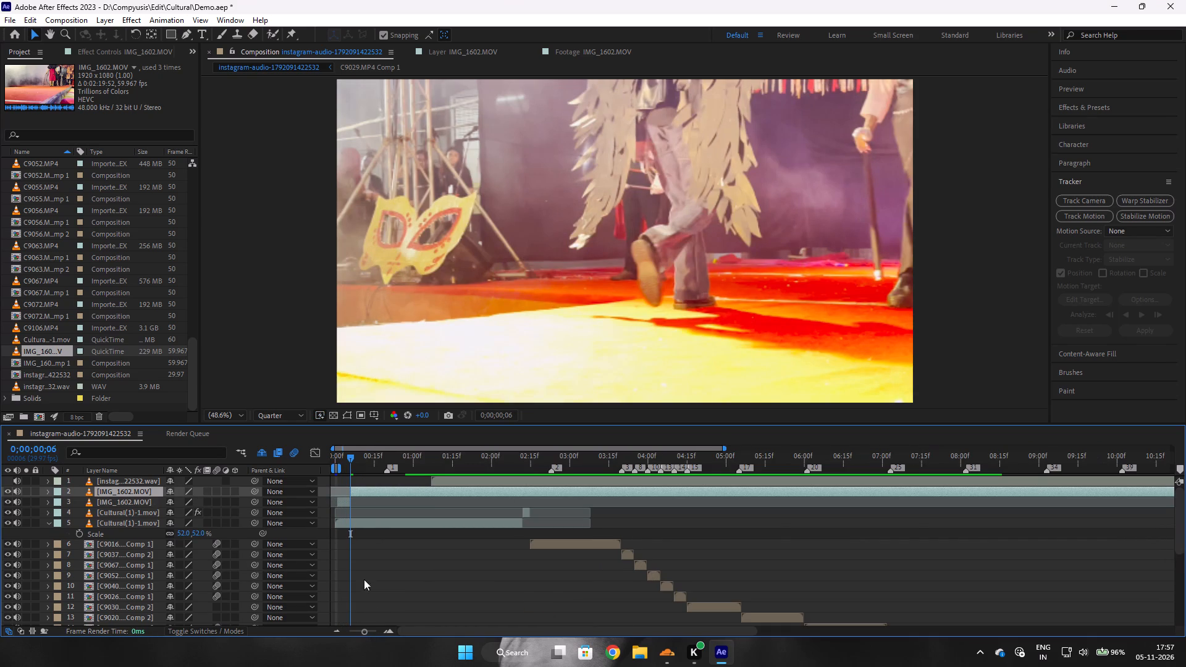
pyautogui.click(347, 507)
pyautogui.click(346, 502)
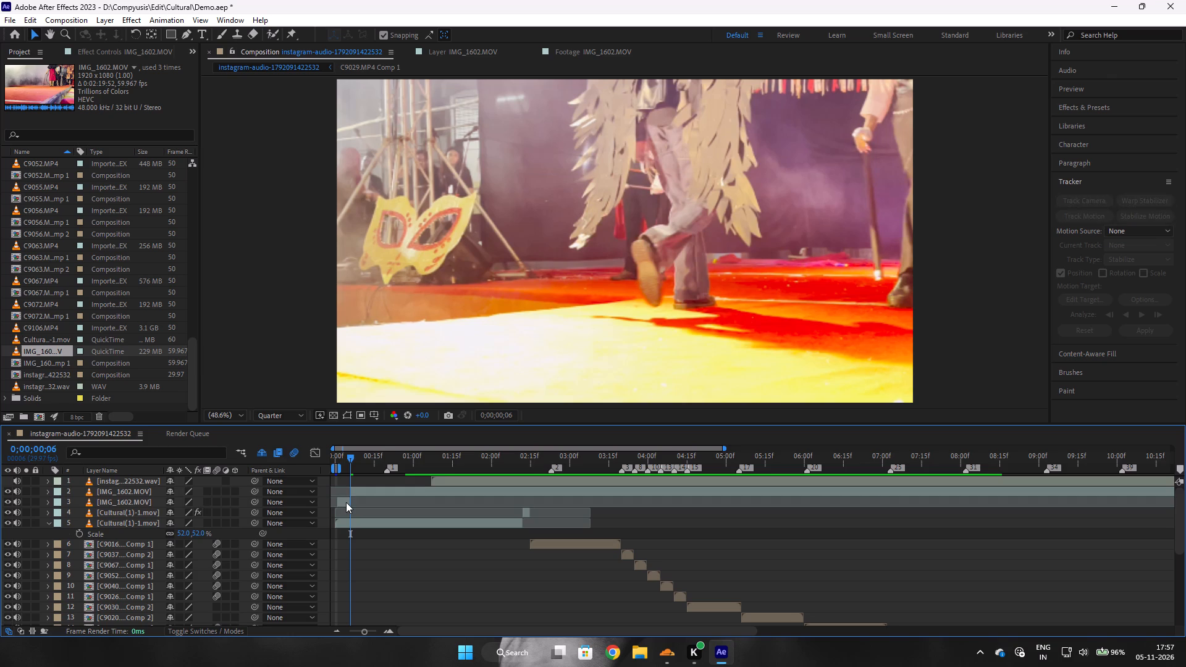
pyautogui.press('BackSpace')
# Play through the trimmed IMG_1602.MOV layer and split it at 0;00;03;02, where the walking shot should end.
pyautogui.click(383, 494)
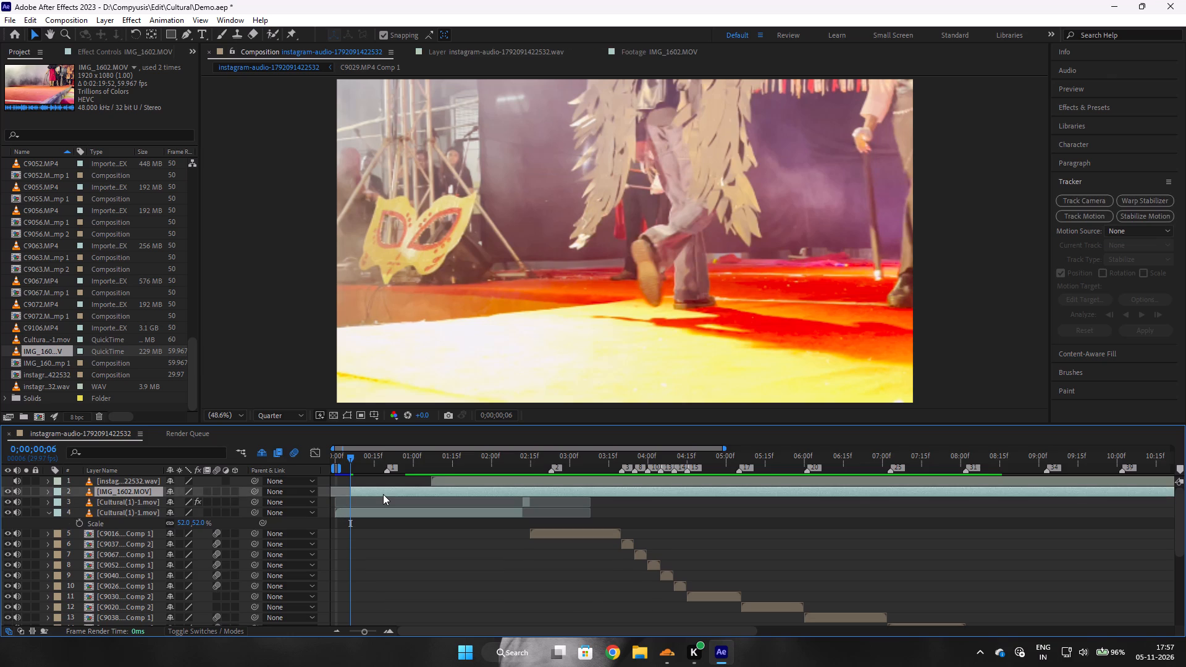
pyautogui.press('space')
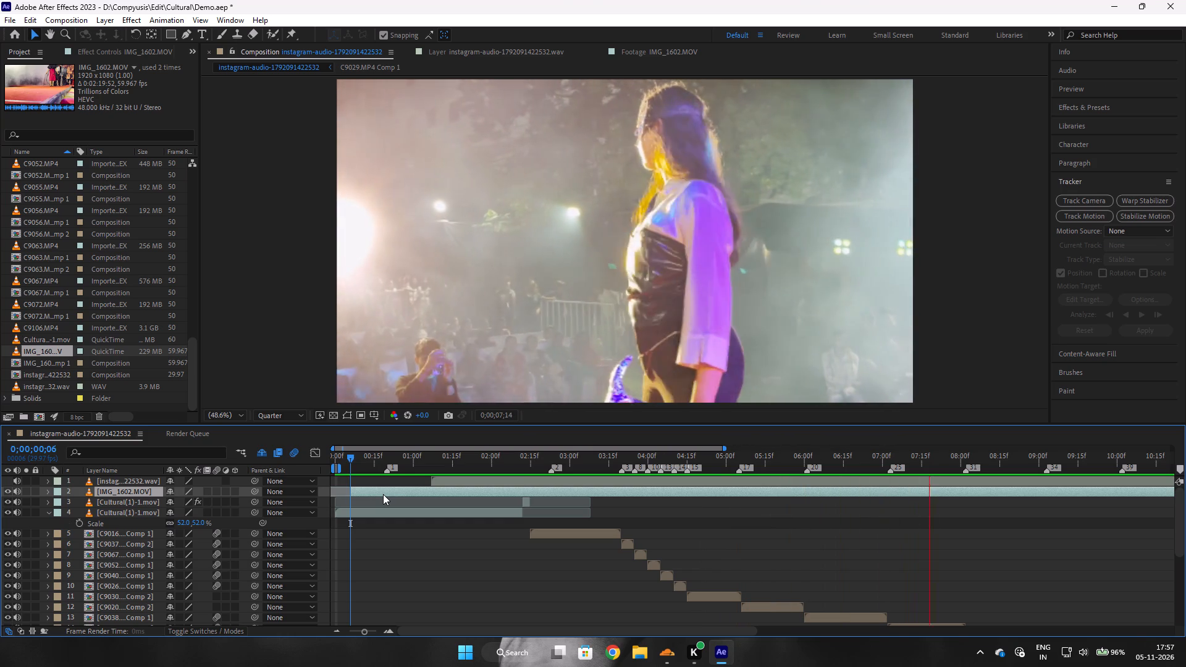
pyautogui.press('space')
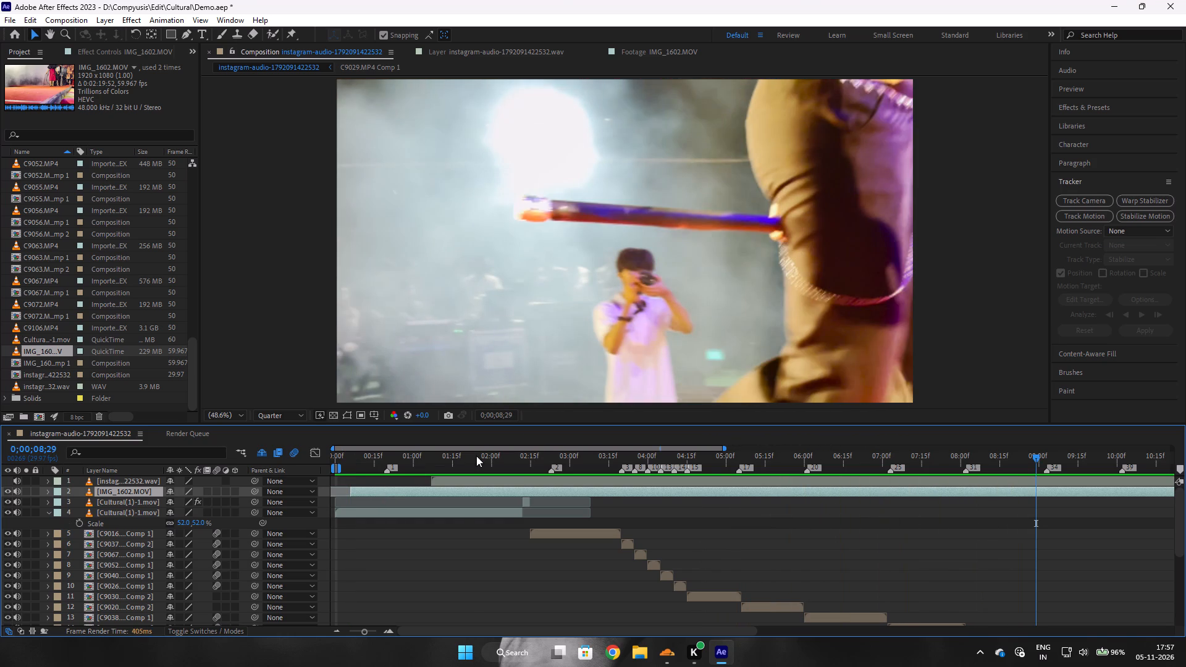
pyautogui.click(465, 461)
pyautogui.moveTo(463, 456); pyautogui.dragTo(507, 457)
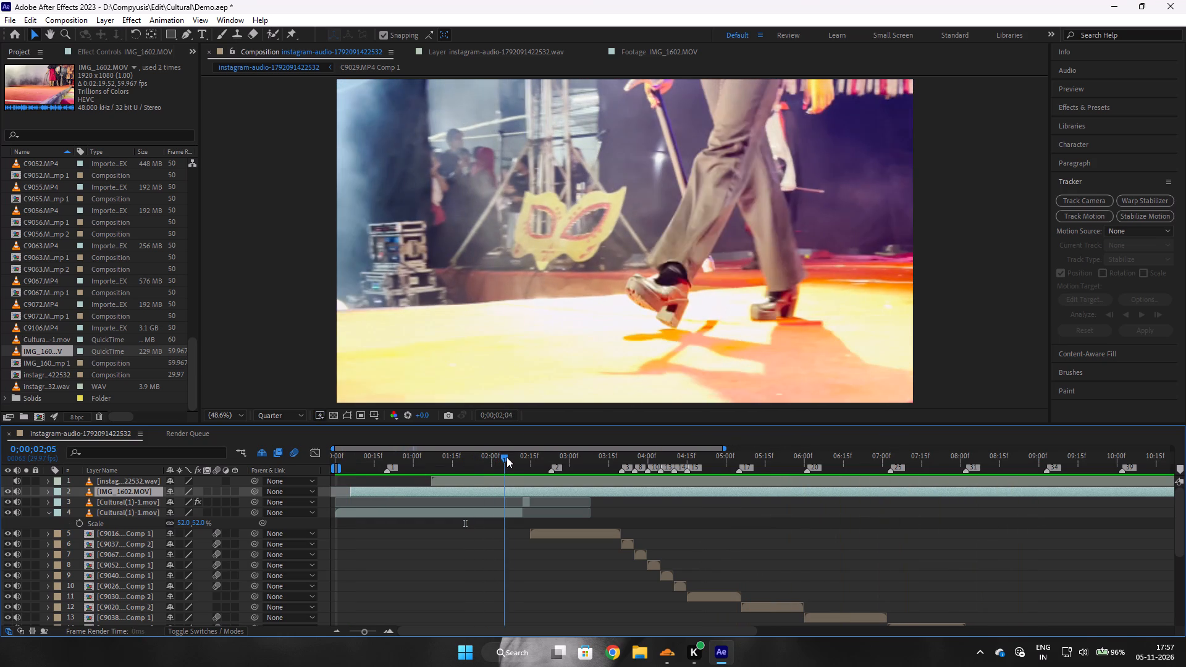
pyautogui.moveTo(507, 457); pyautogui.dragTo(572, 454)
pyautogui.click(572, 493)
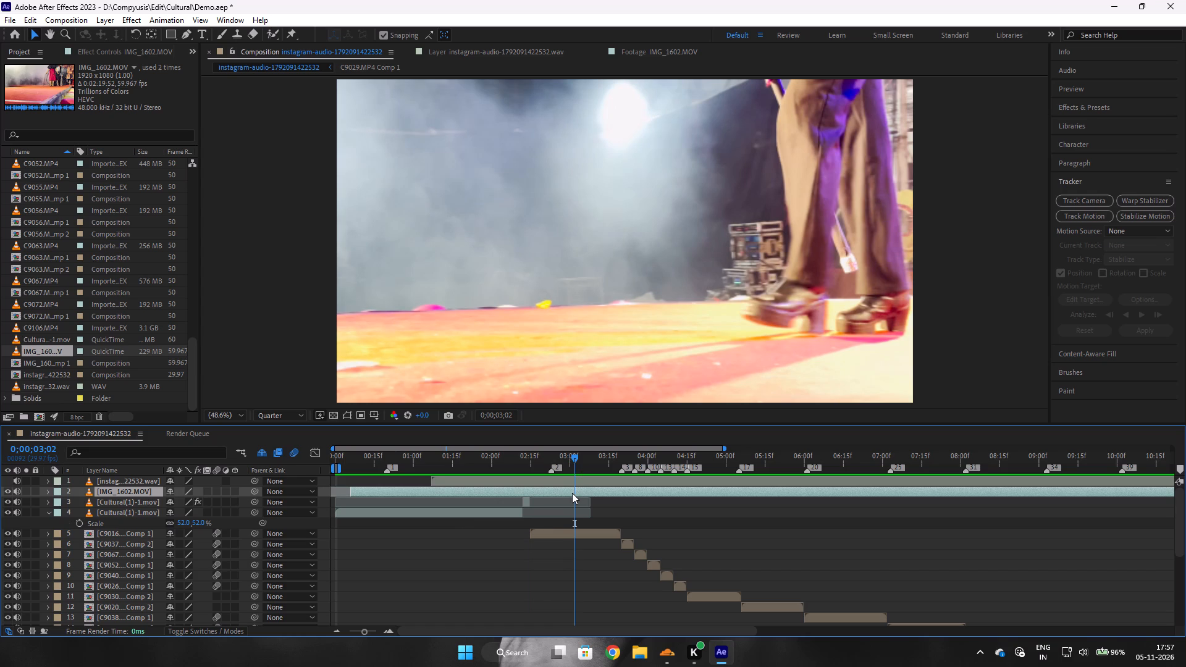
pyautogui.hotkey('ctrl', 'shift', 'd')
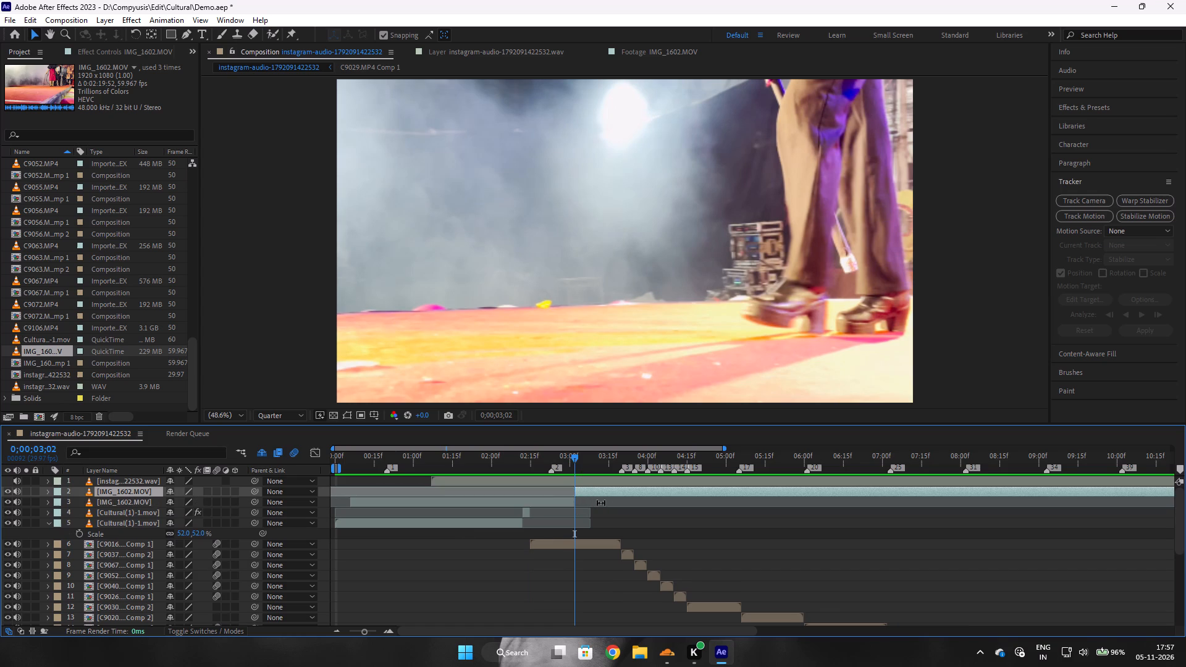
# Split the later IMG_1602.MOV piece at 0;00;23;00 and delete the section between 0;00;03;02 and that cut.
pyautogui.click(568, 455)
pyautogui.moveTo(570, 455); pyautogui.dragTo(616, 461)
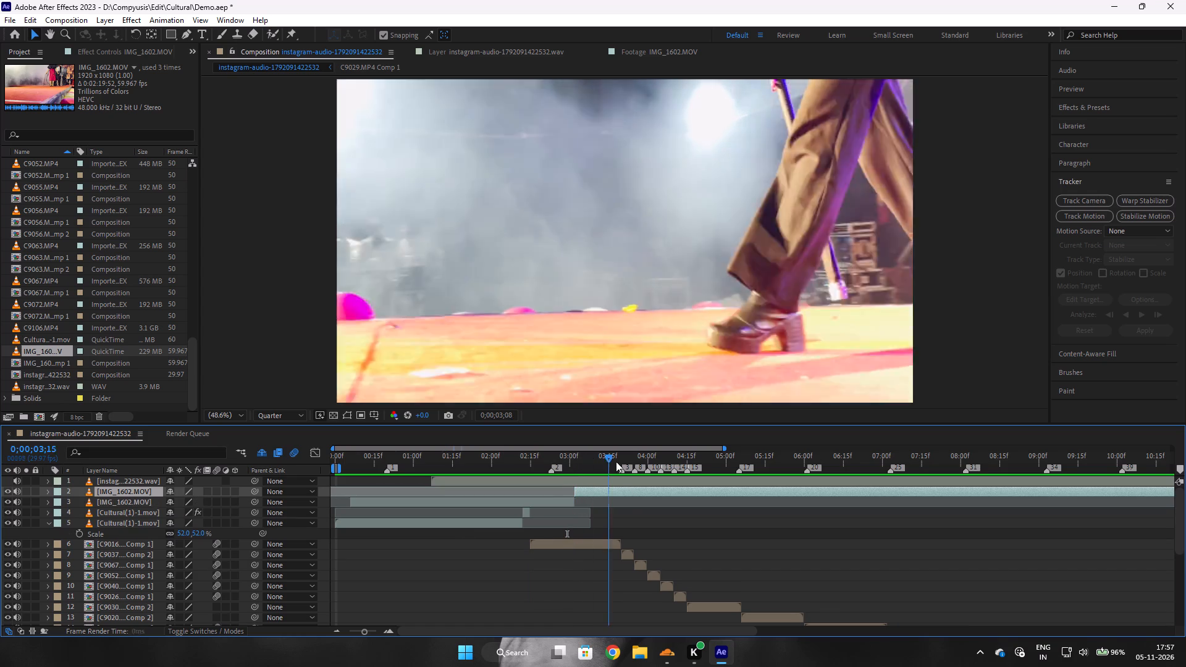
pyautogui.moveTo(616, 461); pyautogui.dragTo(1065, 477)
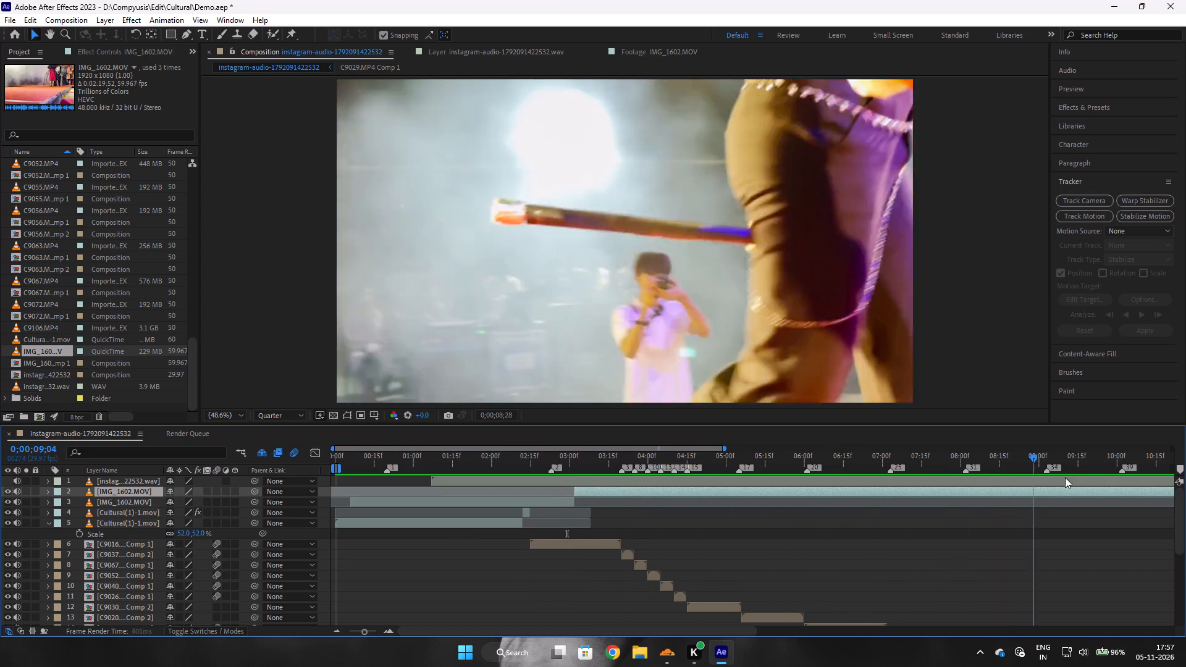
pyautogui.moveTo(1065, 477); pyautogui.dragTo(1126, 525)
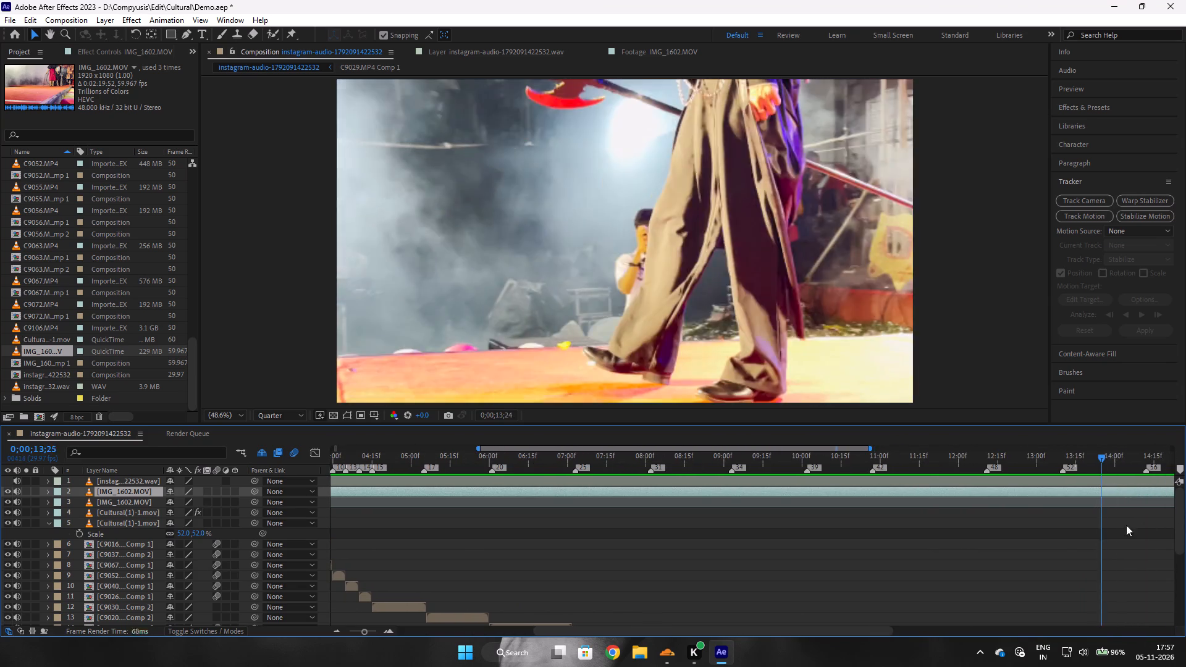
pyautogui.moveTo(1126, 525); pyautogui.dragTo(1185, 534)
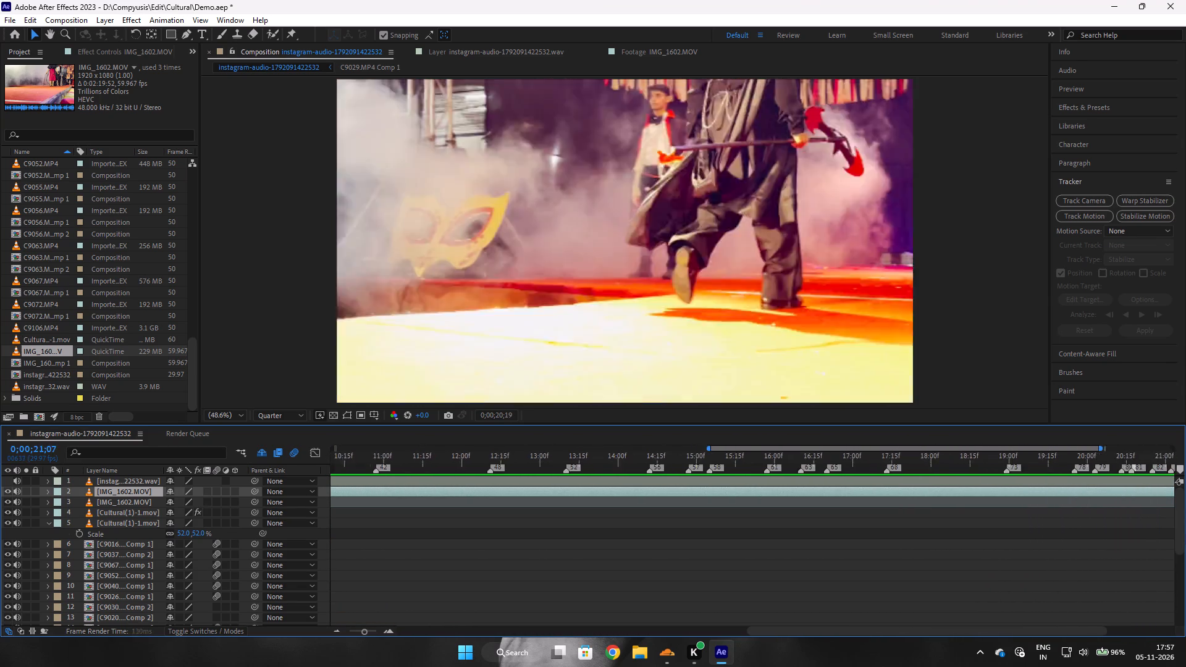
pyautogui.moveTo(1185, 534); pyautogui.dragTo(1185, 536)
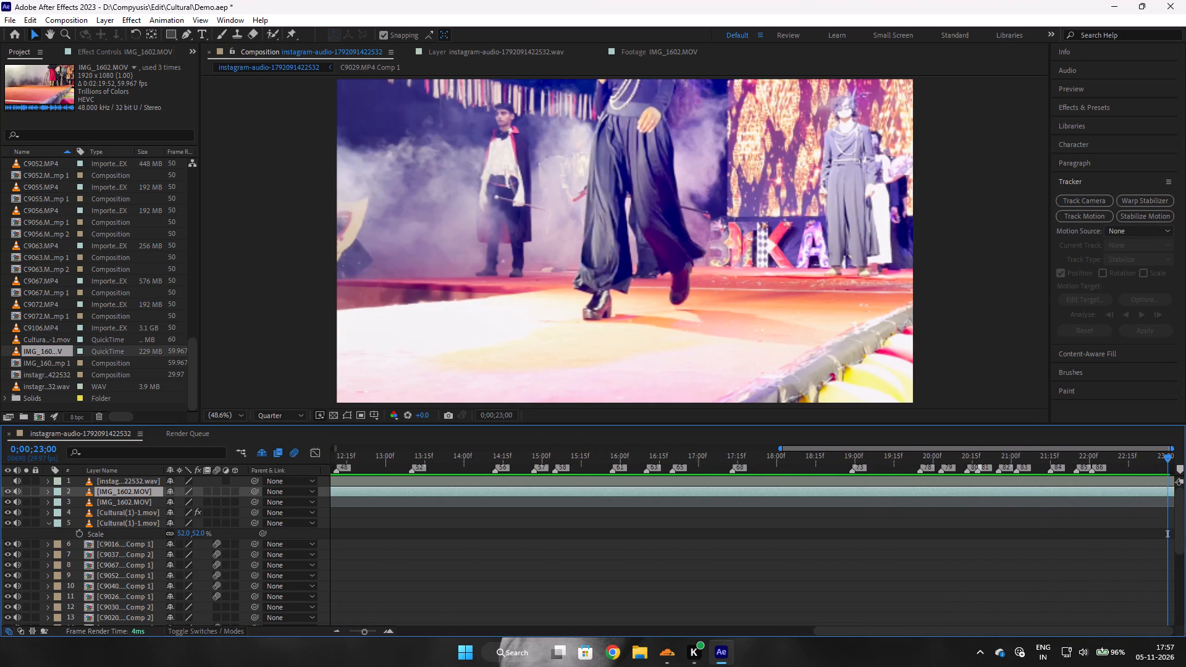
pyautogui.moveTo(1185, 536); pyautogui.dragTo(1185, 537)
pyautogui.hotkey('ctrl', 'shift', 'd')
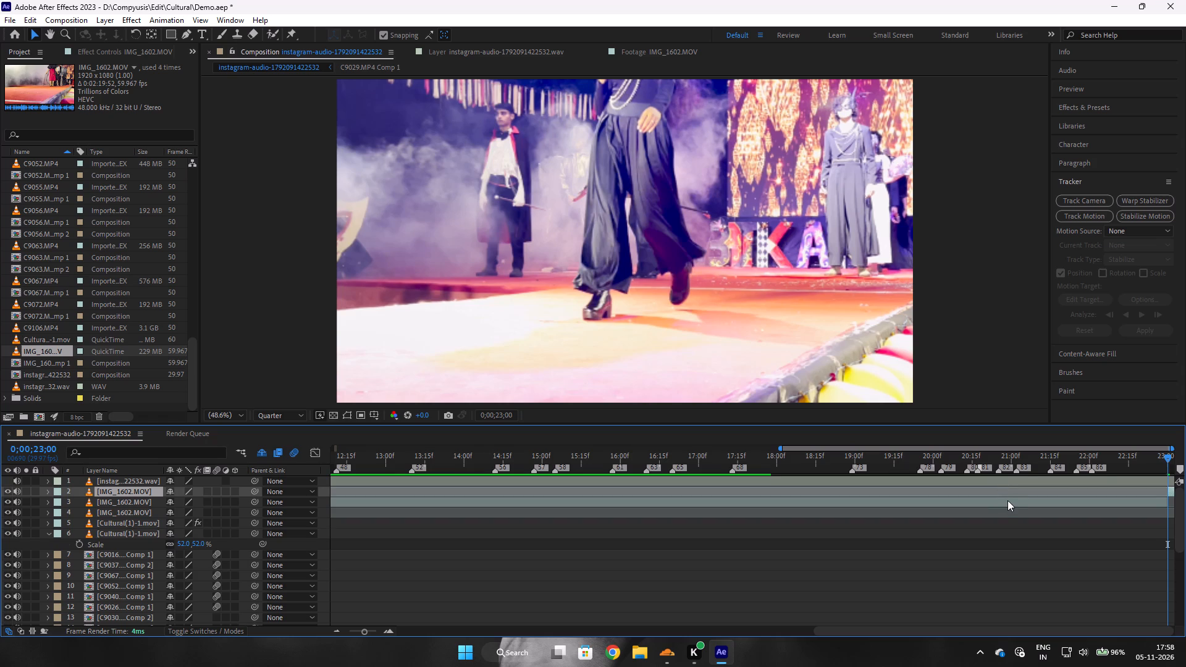
pyautogui.click(1007, 500)
pyautogui.press('BackSpace')
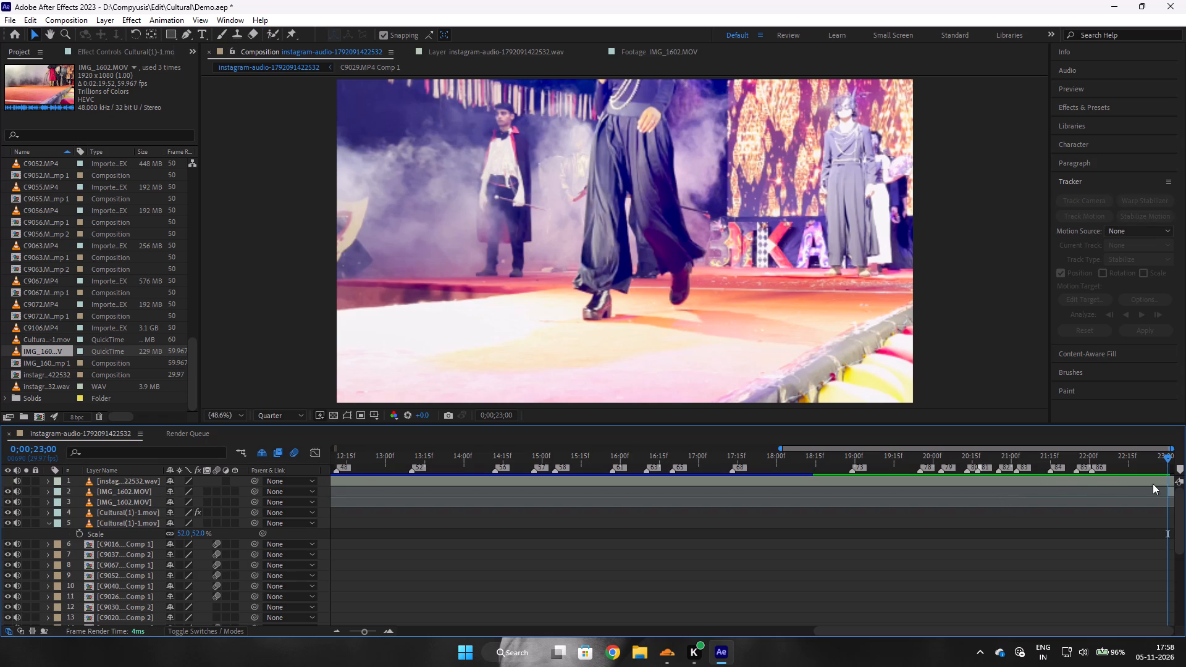
# Slide the last IMG_1602.MOV segment earlier so that it starts at about 0;00;13;15.
pyautogui.click(1173, 490)
pyautogui.moveTo(1173, 490); pyautogui.dragTo(1135, 493)
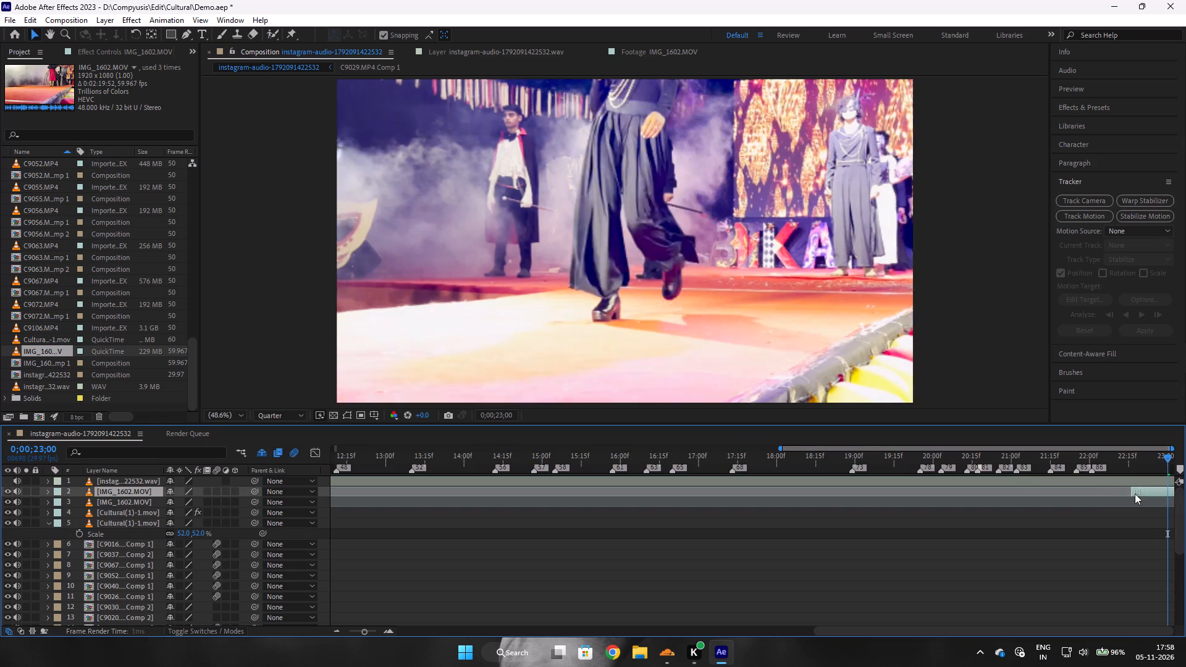
pyautogui.moveTo(1135, 493); pyautogui.dragTo(431, 509)
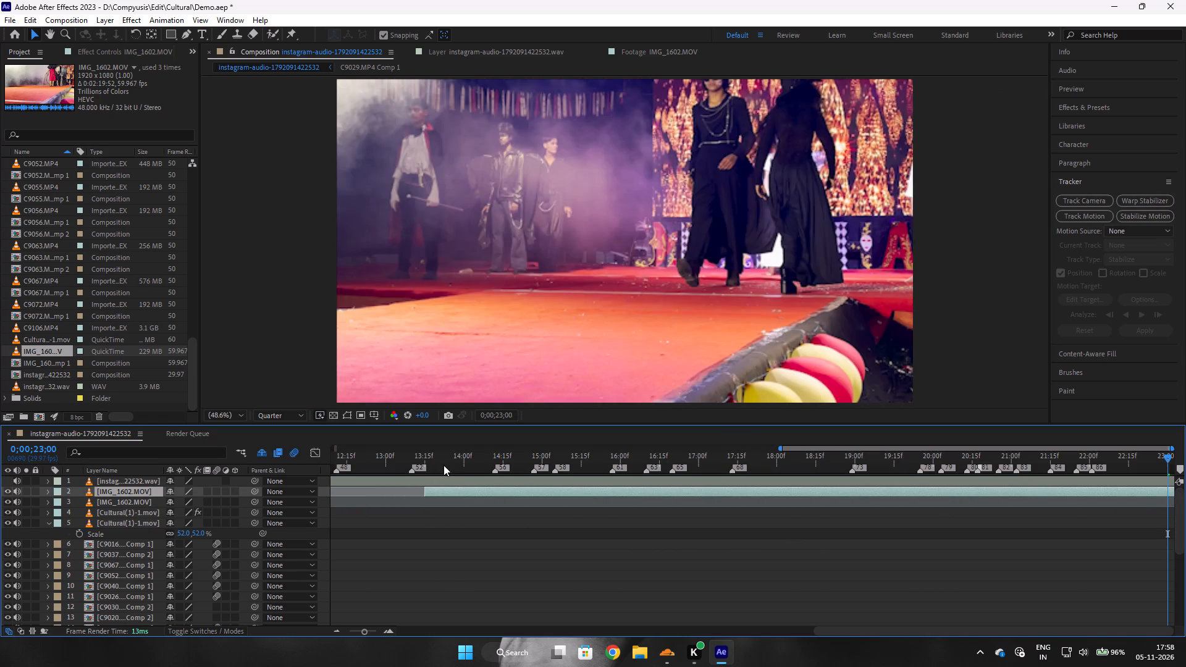
# Preview the last IMG_1602.MOV segment, split it at 0;00;17;20 and delete the part before the cut.
pyautogui.click(440, 461)
pyautogui.moveTo(440, 461); pyautogui.dragTo(503, 458)
pyautogui.press('space')
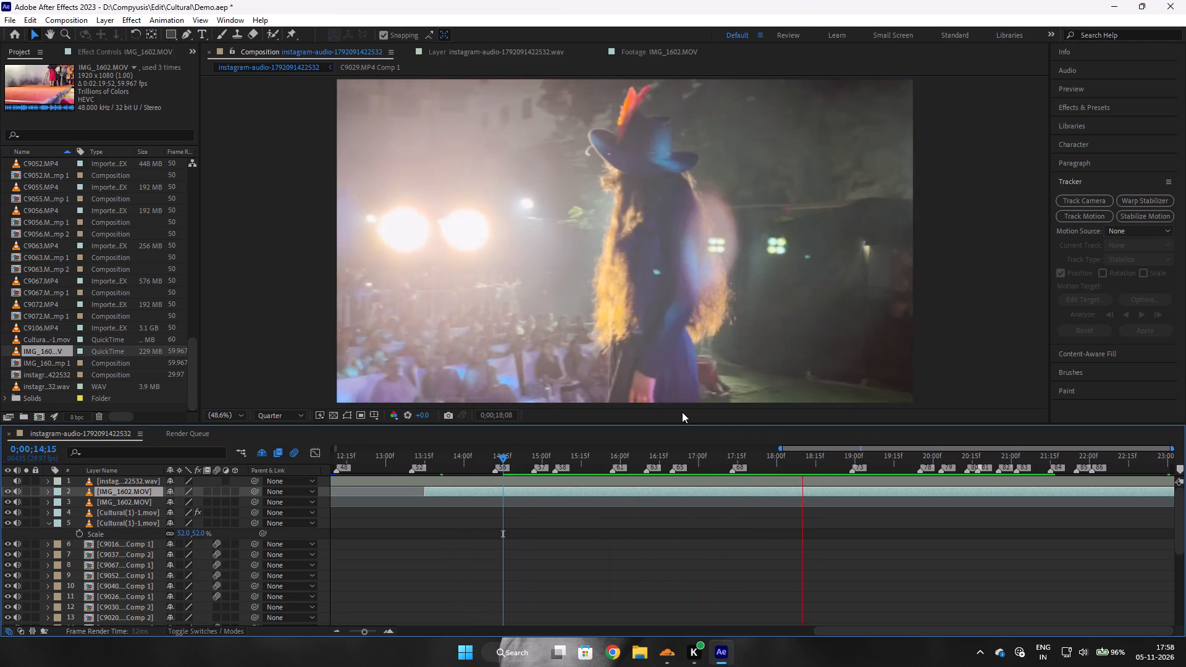
pyautogui.press('space')
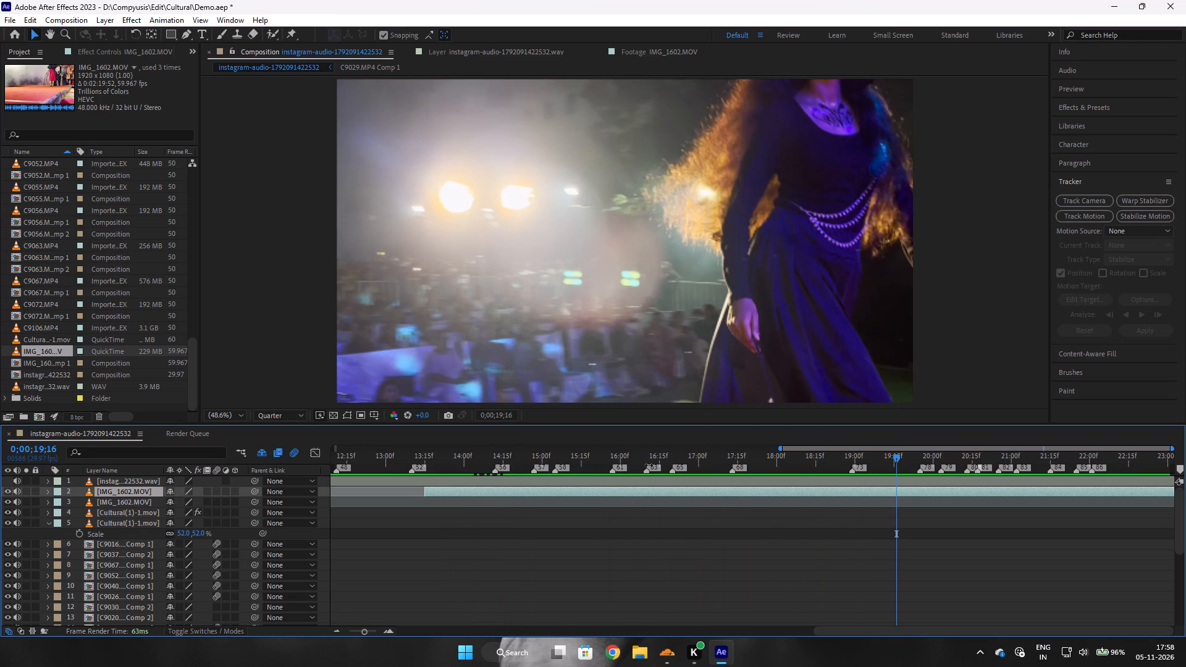
pyautogui.click(649, 465)
pyautogui.click(642, 461)
pyautogui.moveTo(641, 460); pyautogui.dragTo(678, 460)
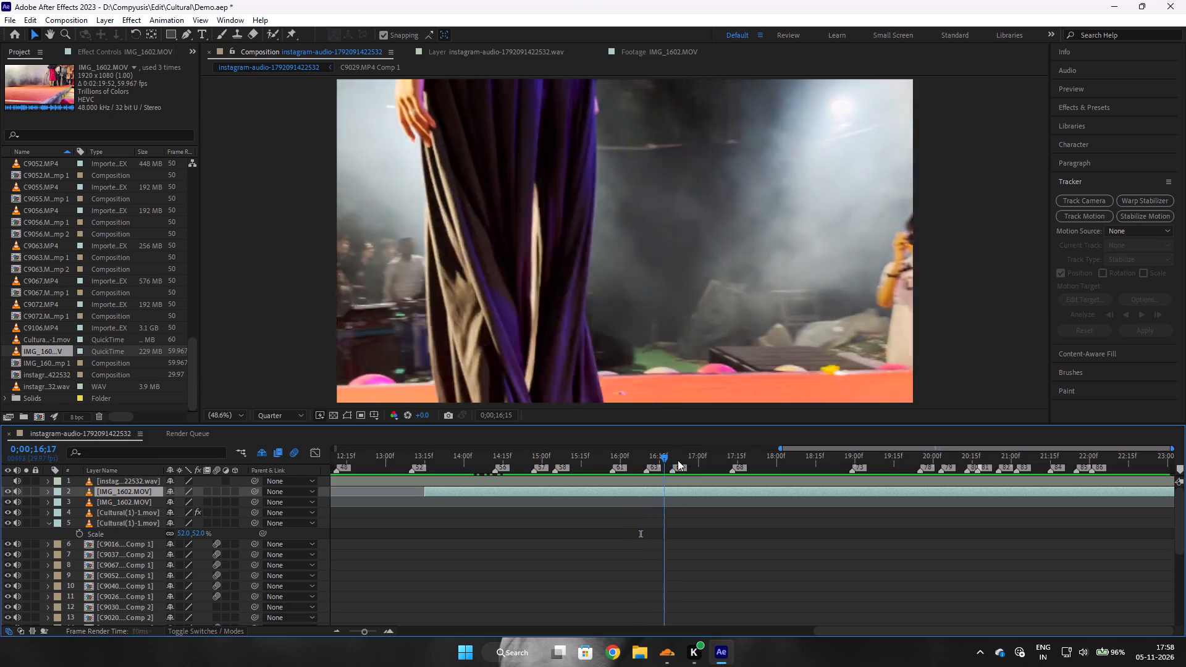
pyautogui.moveTo(678, 460); pyautogui.dragTo(751, 463)
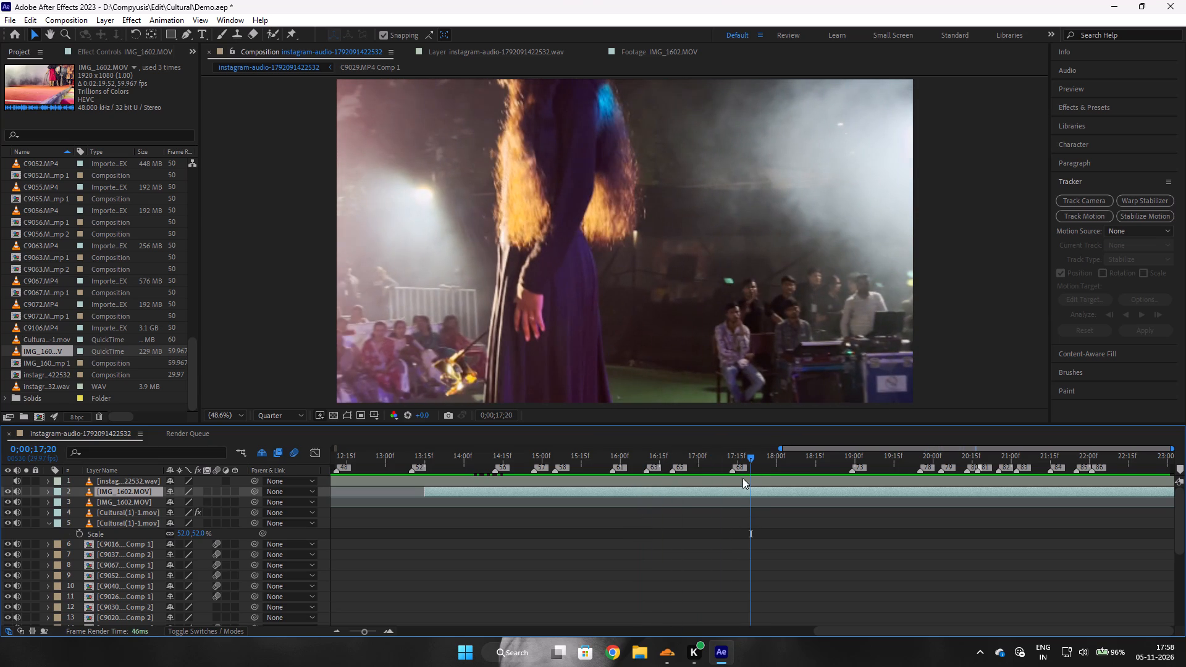
pyautogui.click(751, 490)
pyautogui.click(749, 490)
pyautogui.hotkey('ctrl', 'shift', 'd')
pyautogui.click(730, 505)
pyautogui.press('BackSpace')
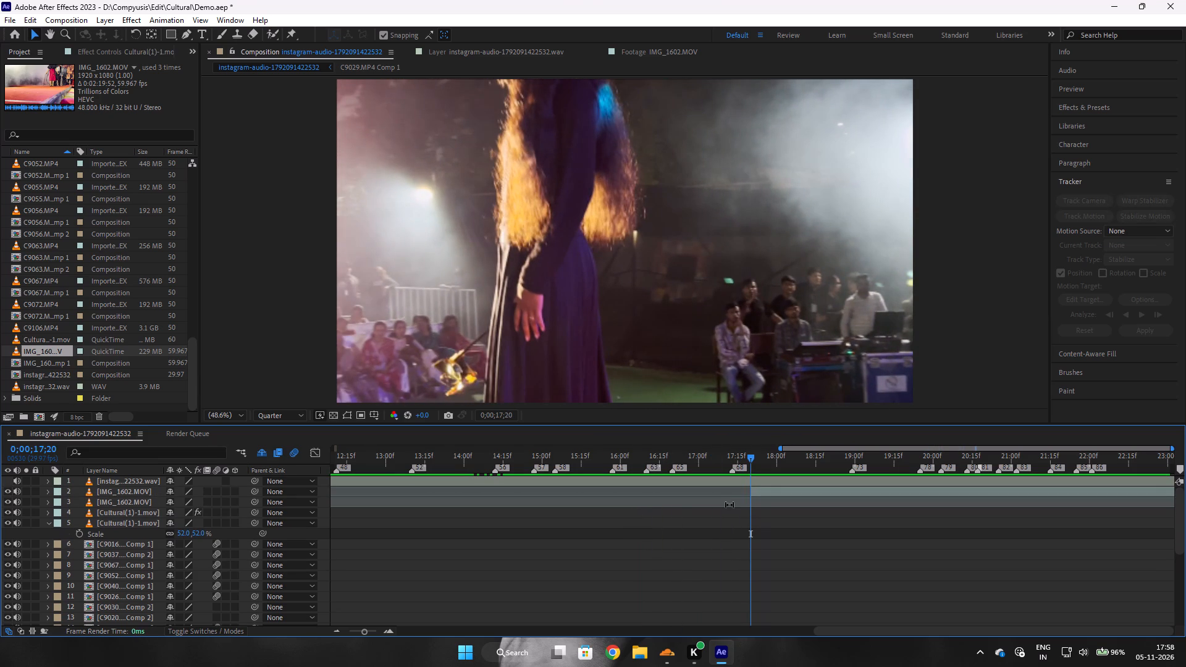
# Play through the remaining IMG_1602.MOV segment and split it at 0;00;19;19, where the walking shot should end.
pyautogui.press('space')
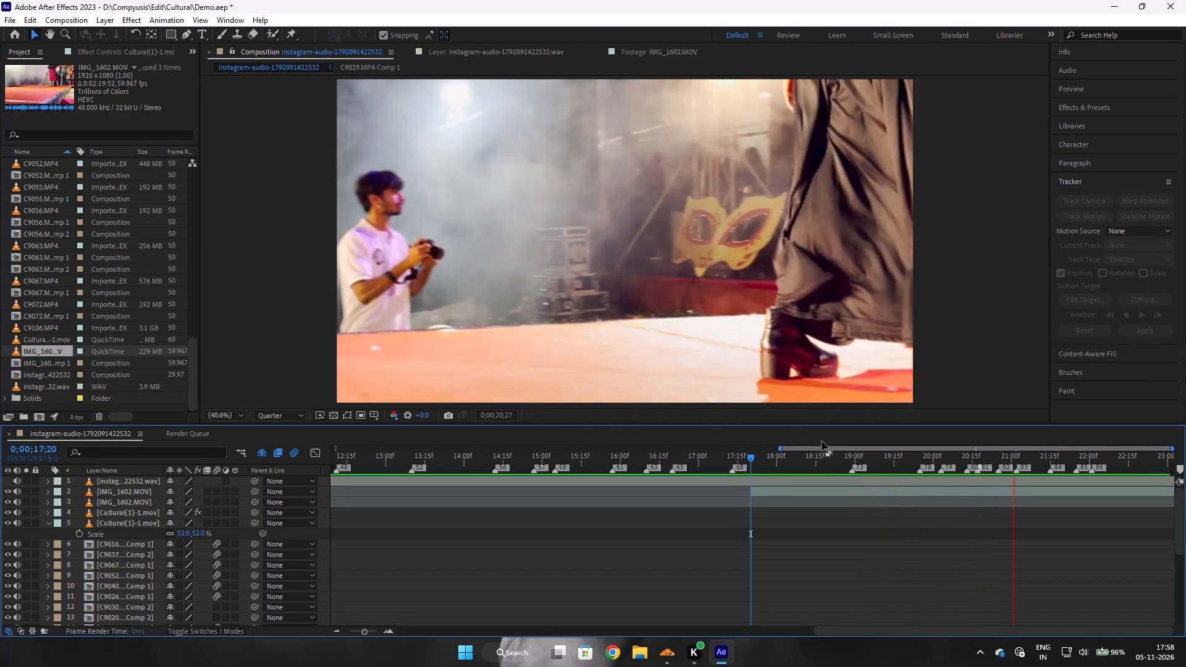
pyautogui.press('space')
pyautogui.click(823, 466)
pyautogui.moveTo(820, 460); pyautogui.dragTo(832, 459)
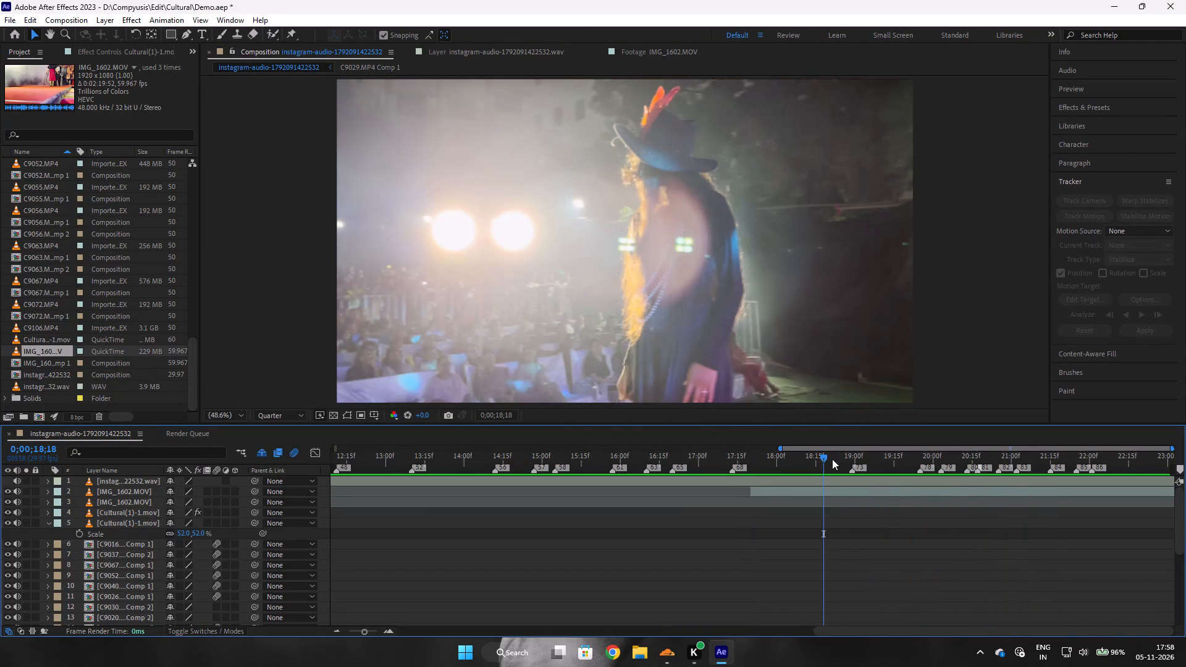
pyautogui.moveTo(832, 459); pyautogui.dragTo(900, 467)
pyautogui.click(894, 498)
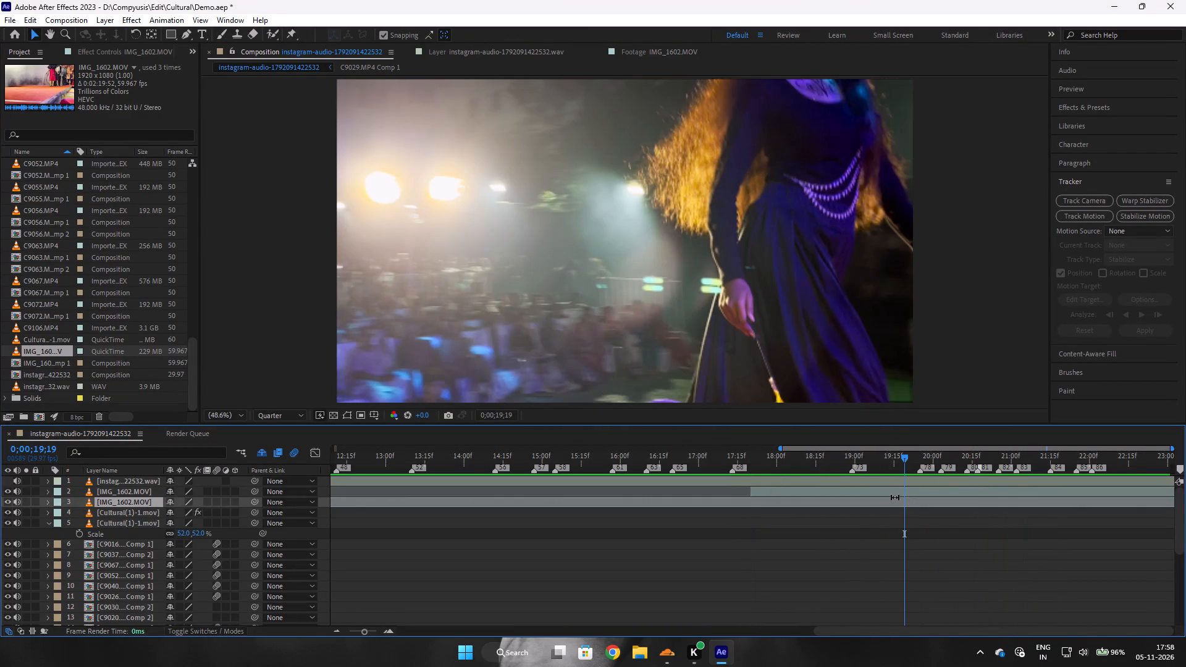
pyautogui.click(896, 494)
pyautogui.hotkey('ctrl', 'shift', 'd')
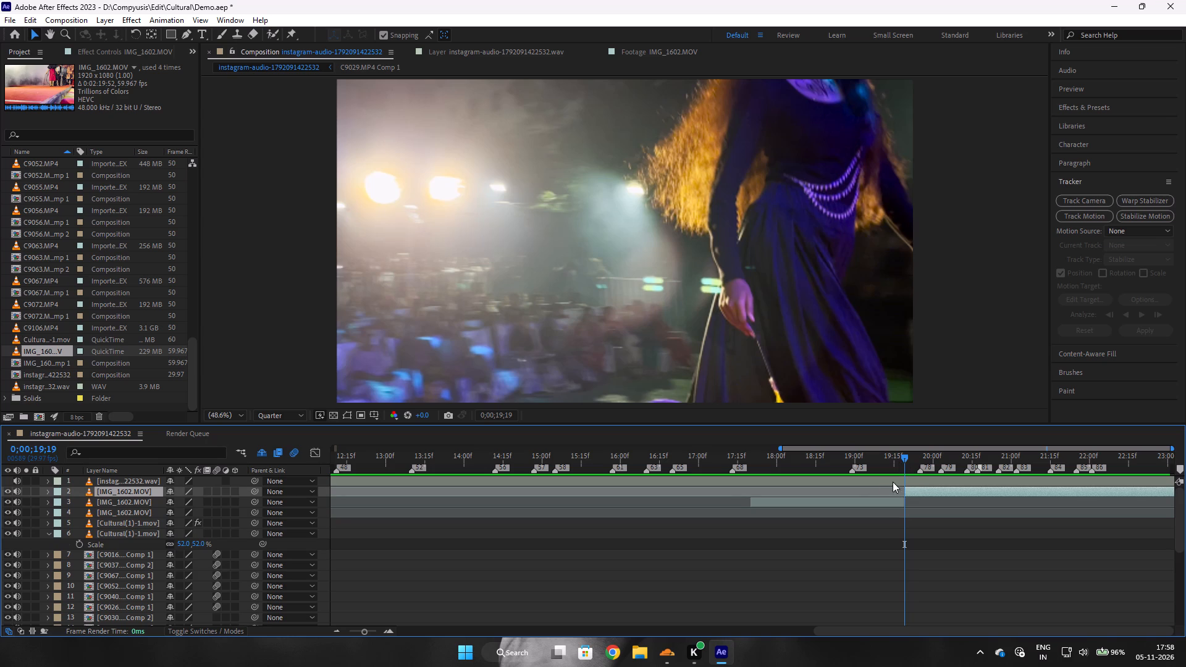
# Move the newly cut IMG_1602.MOV shot to about 0;00;03;01, directly following the first walking shot, and scrub through it.
pyautogui.moveTo(873, 501); pyautogui.dragTo(251, 522)
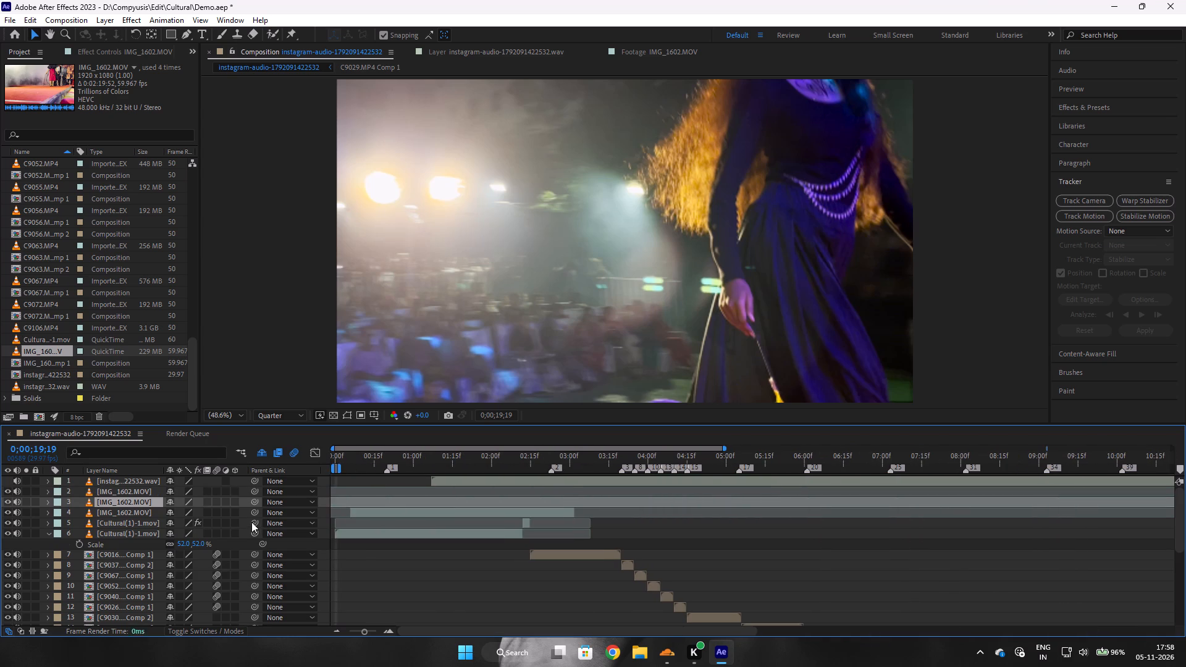
pyautogui.moveTo(251, 522); pyautogui.dragTo(696, 494)
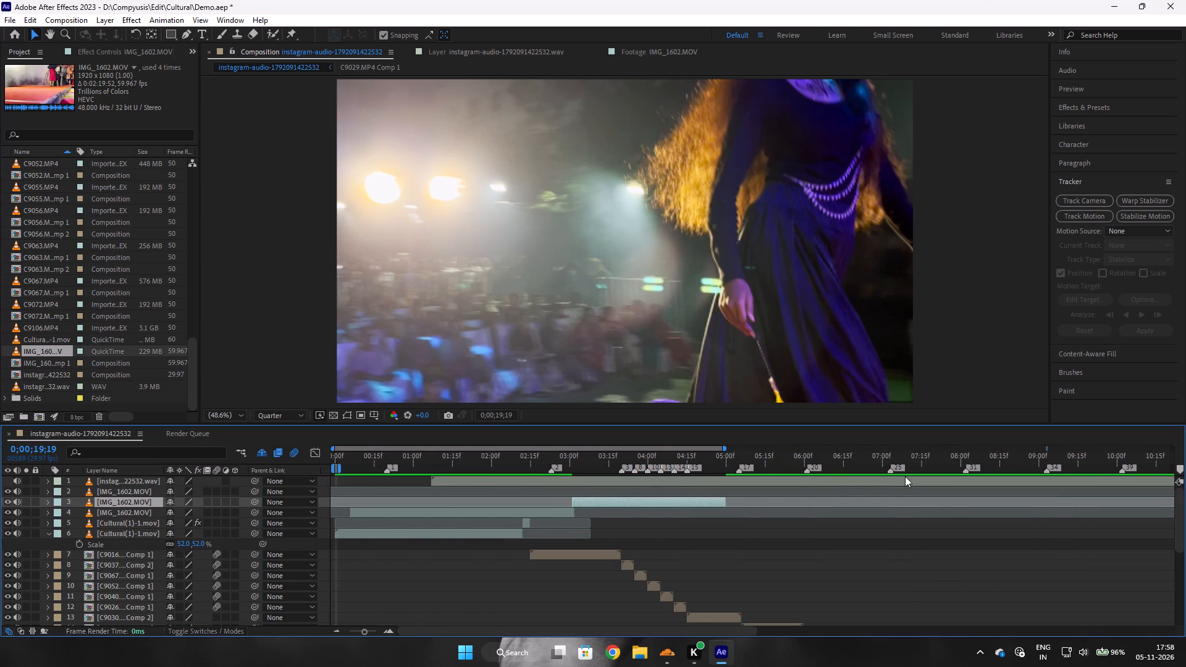
pyautogui.moveTo(1095, 463); pyautogui.dragTo(1185, 456)
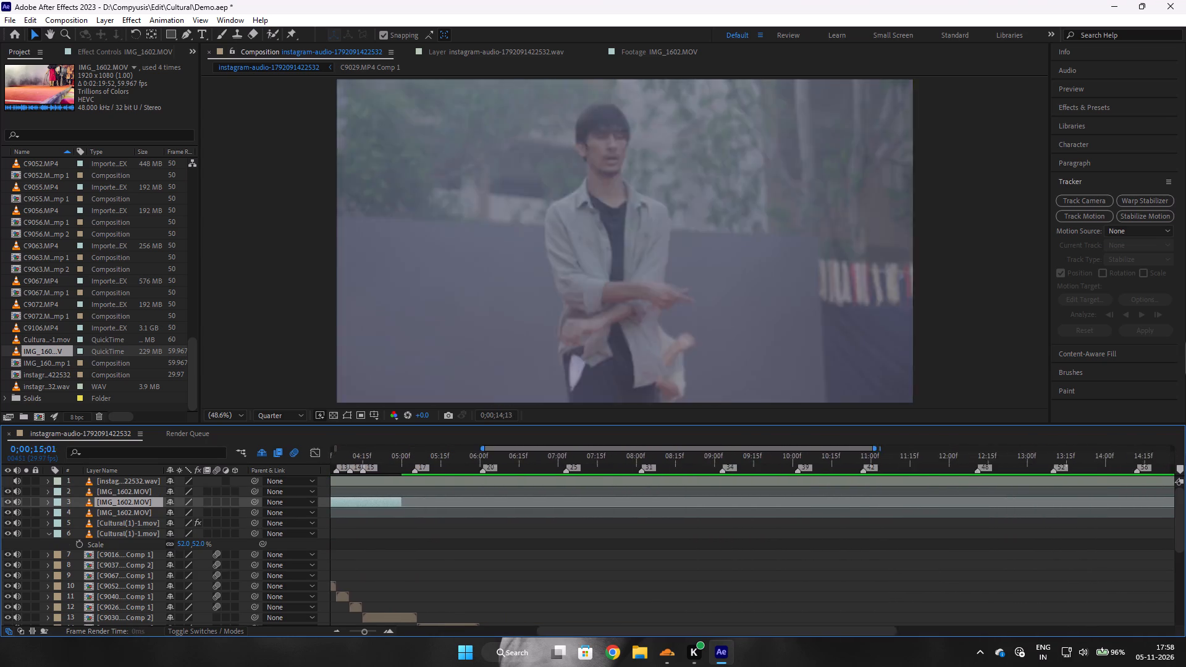
pyautogui.moveTo(1185, 456); pyautogui.dragTo(566, 471)
pyautogui.click(544, 505)
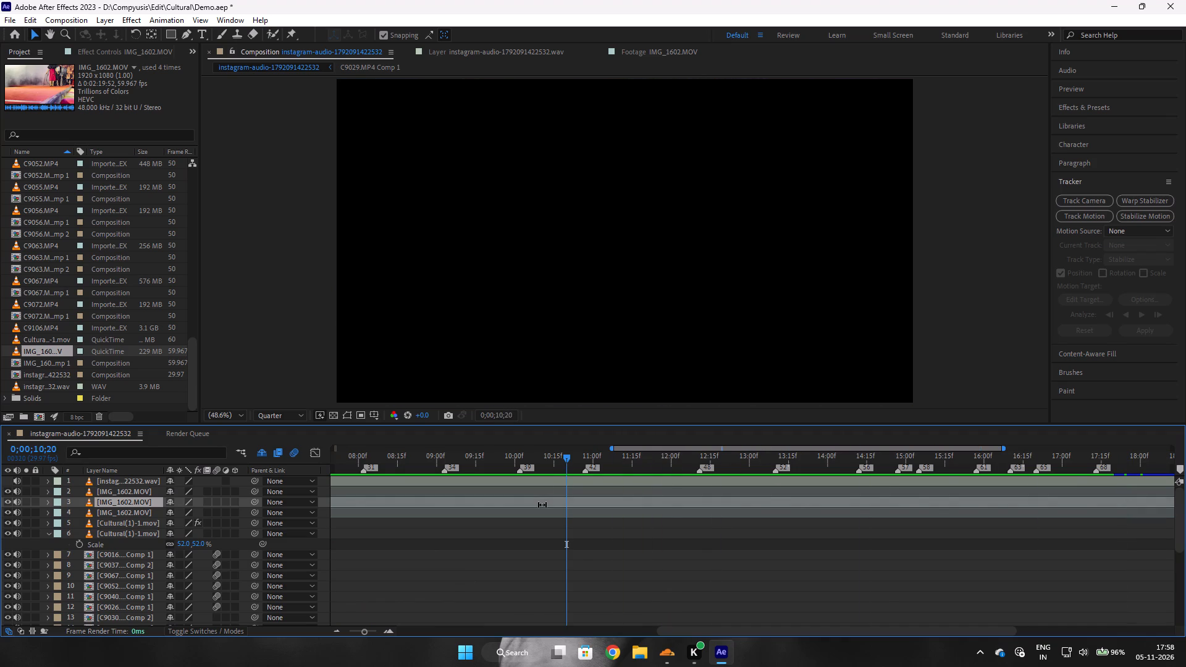
pyautogui.moveTo(563, 456); pyautogui.dragTo(182, 455)
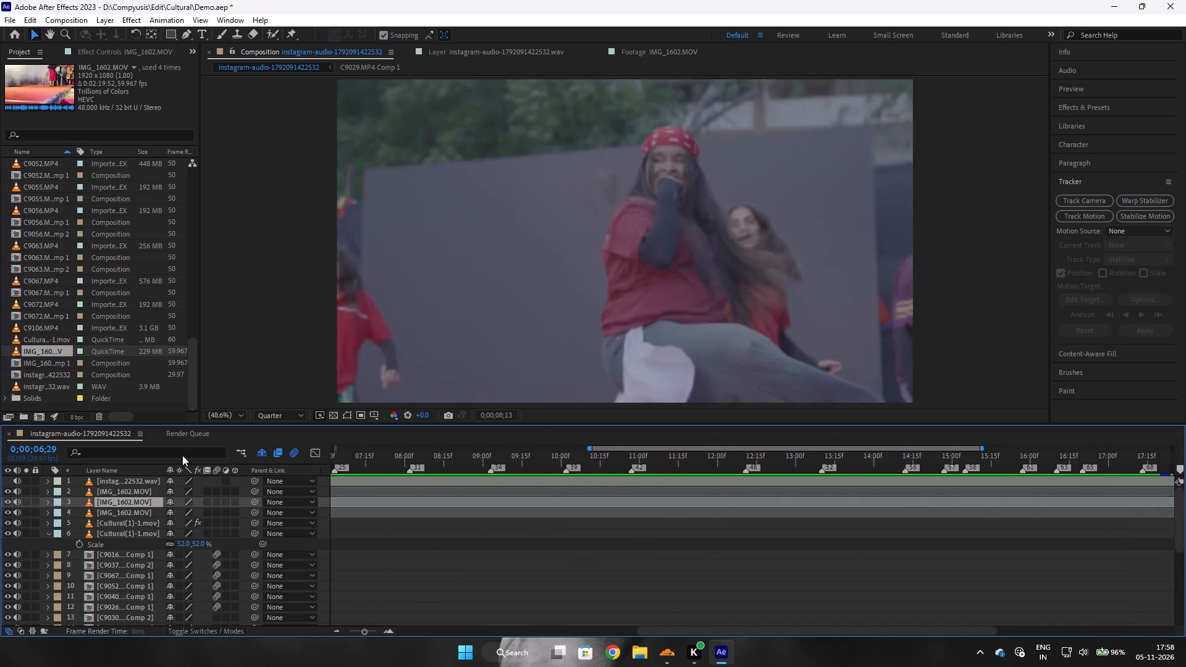
pyautogui.moveTo(182, 455); pyautogui.dragTo(588, 458)
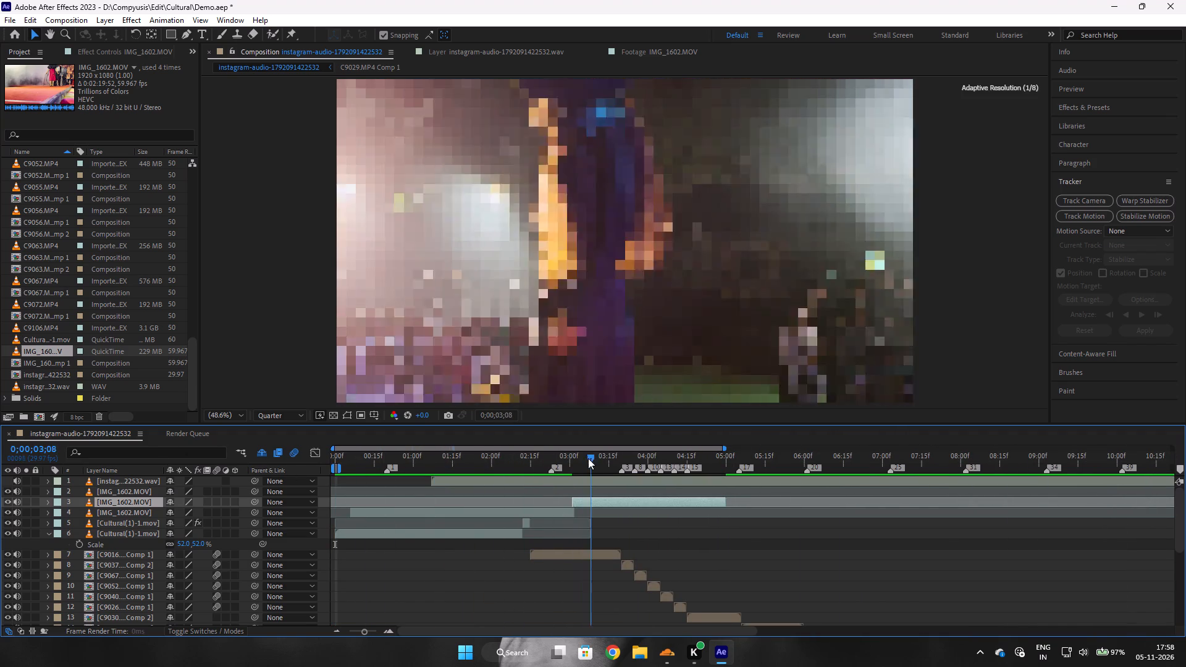
pyautogui.moveTo(588, 458); pyautogui.dragTo(732, 482)
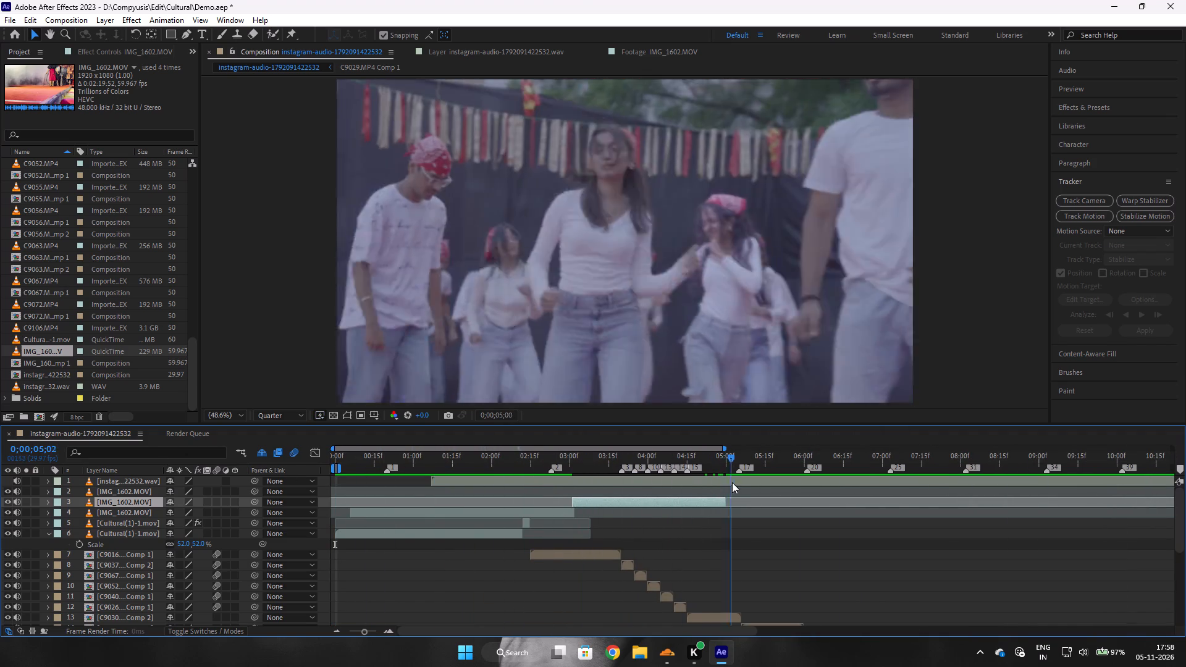
# Slide the leftover IMG_1602.MOV segment earlier so that it starts at about 0;00;12;26.
pyautogui.moveTo(732, 482); pyautogui.dragTo(1185, 497)
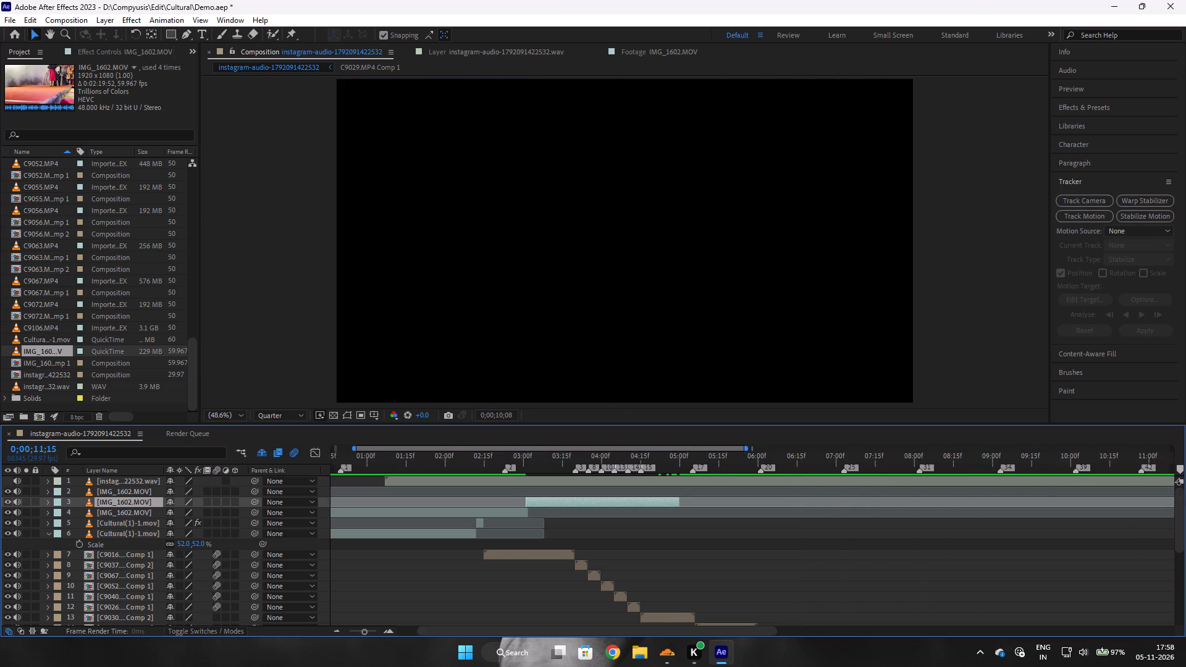
pyautogui.moveTo(1185, 497); pyautogui.dragTo(1185, 501)
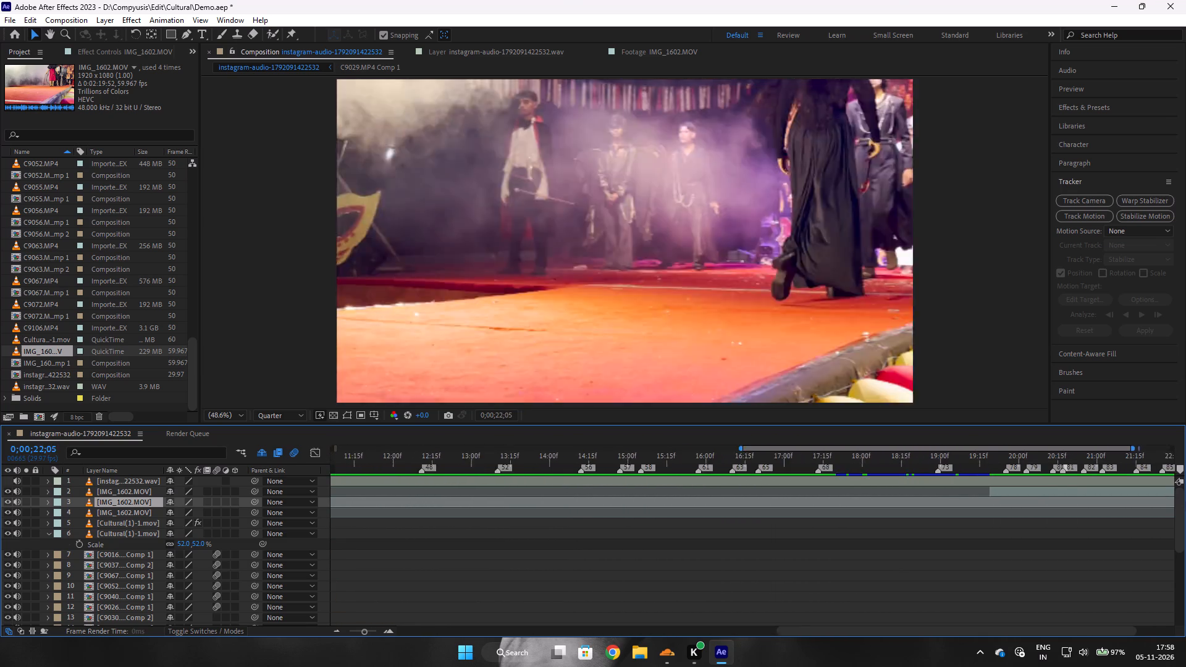
pyautogui.moveTo(1185, 501); pyautogui.dragTo(1103, 490)
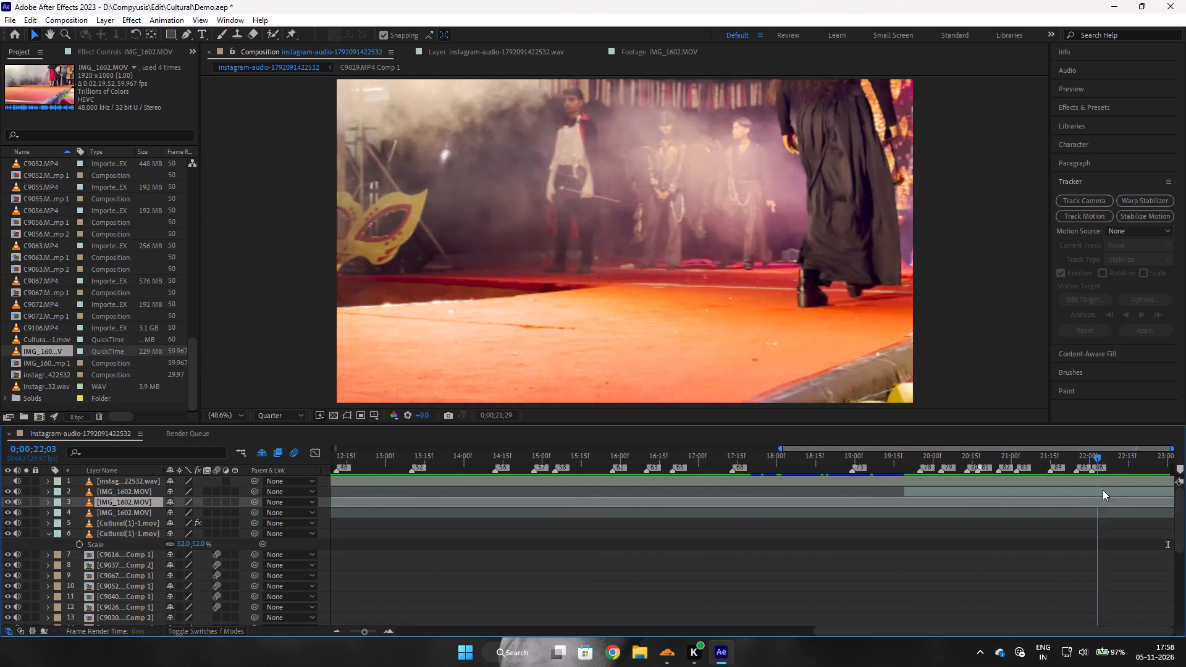
pyautogui.moveTo(1103, 490); pyautogui.dragTo(1181, 504)
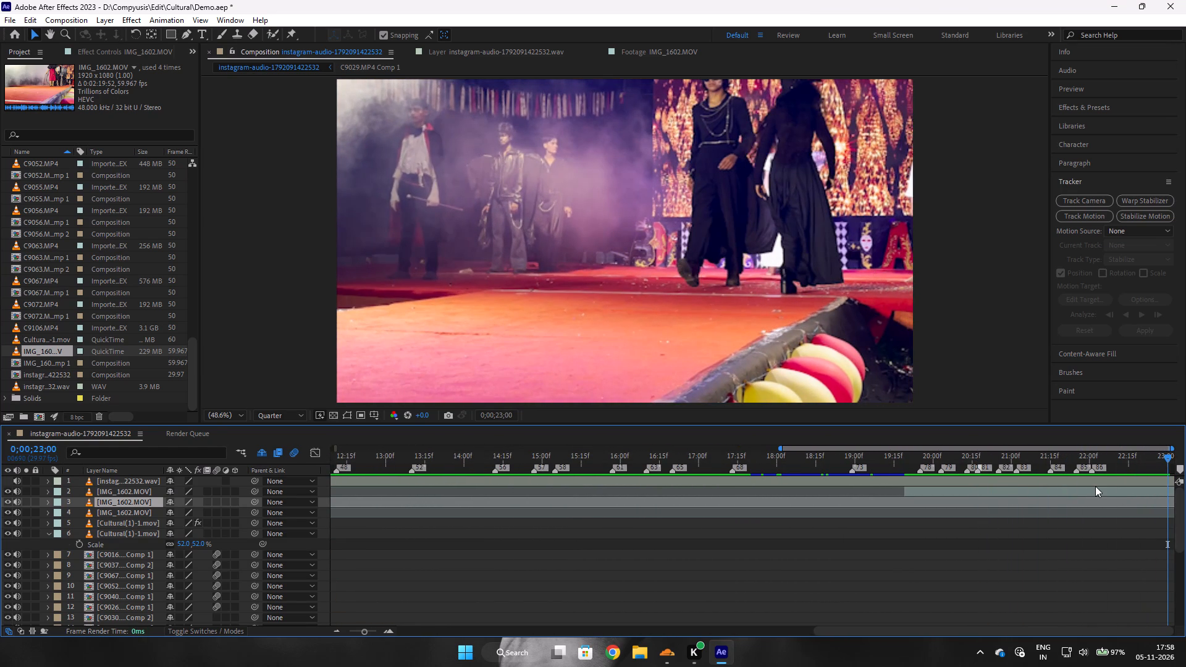
pyautogui.click(1096, 485)
pyautogui.click(1092, 490)
pyautogui.moveTo(1092, 490); pyautogui.dragTo(844, 501)
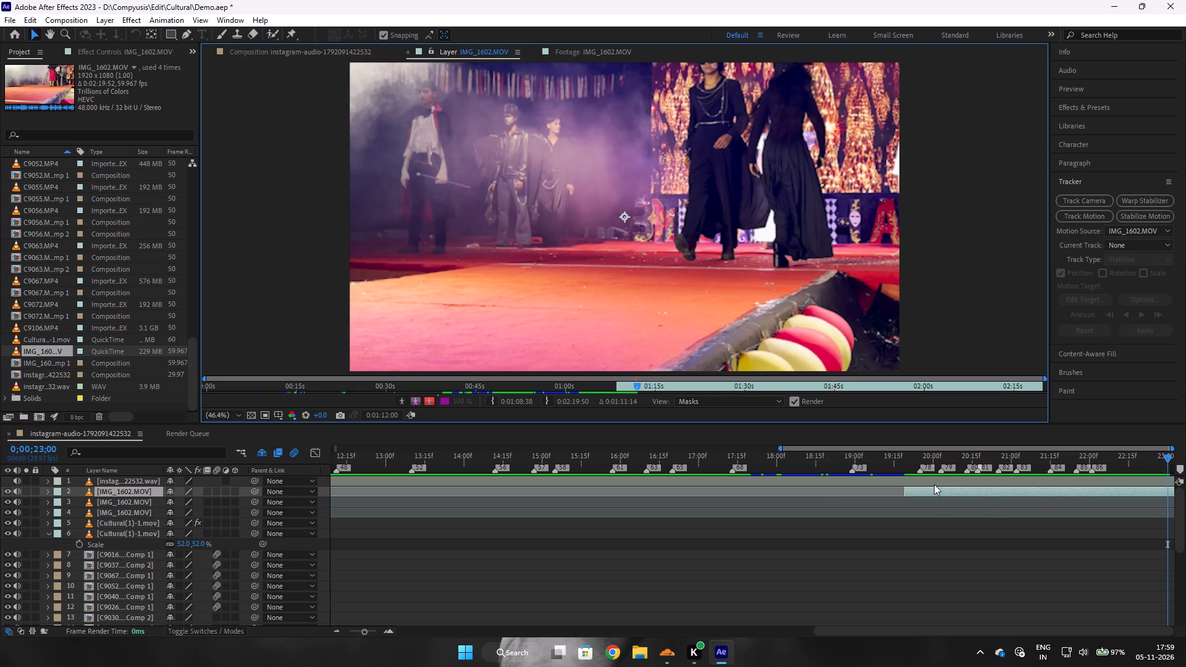
pyautogui.moveTo(942, 495); pyautogui.dragTo(438, 528)
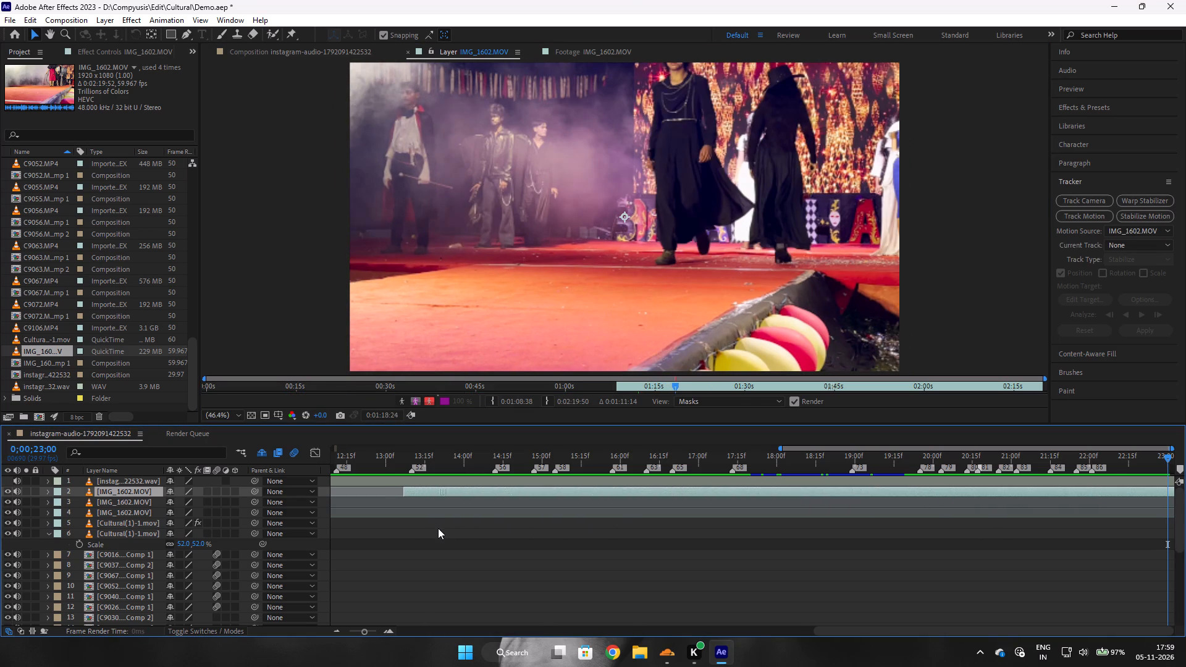
pyautogui.moveTo(438, 528); pyautogui.dragTo(413, 529)
# Scrub through the leftover IMG_1602.MOV segment, split it at 0;00;22;09 and delete the section before the cut.
pyautogui.click(586, 468)
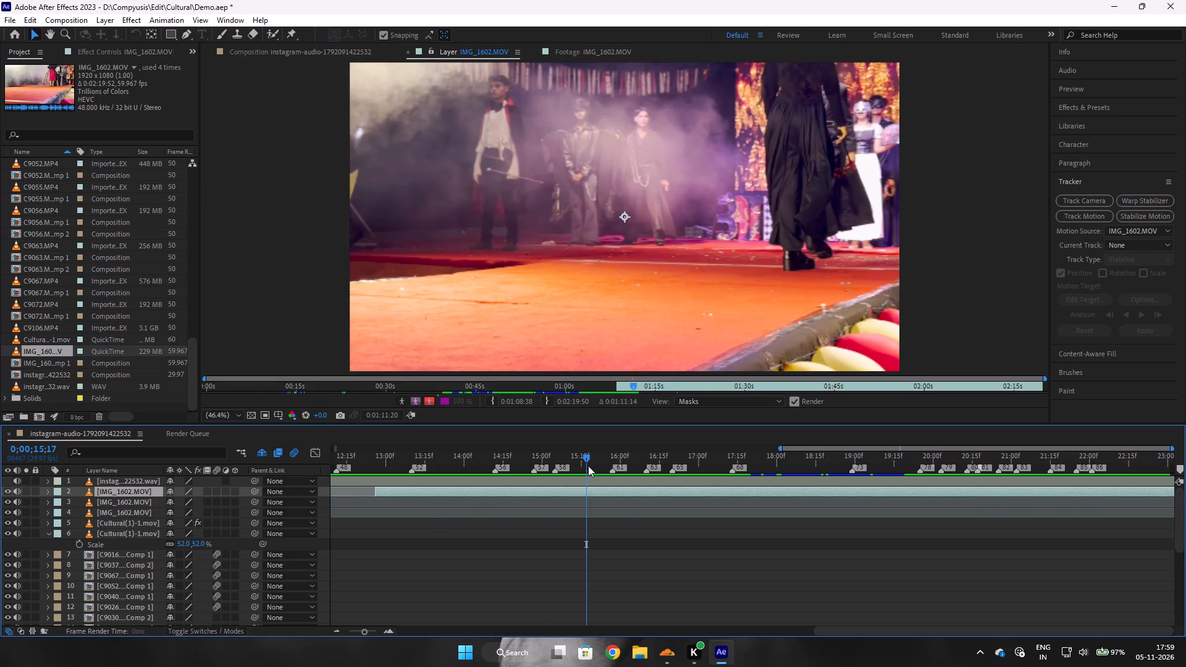
pyautogui.moveTo(600, 456); pyautogui.dragTo(881, 456)
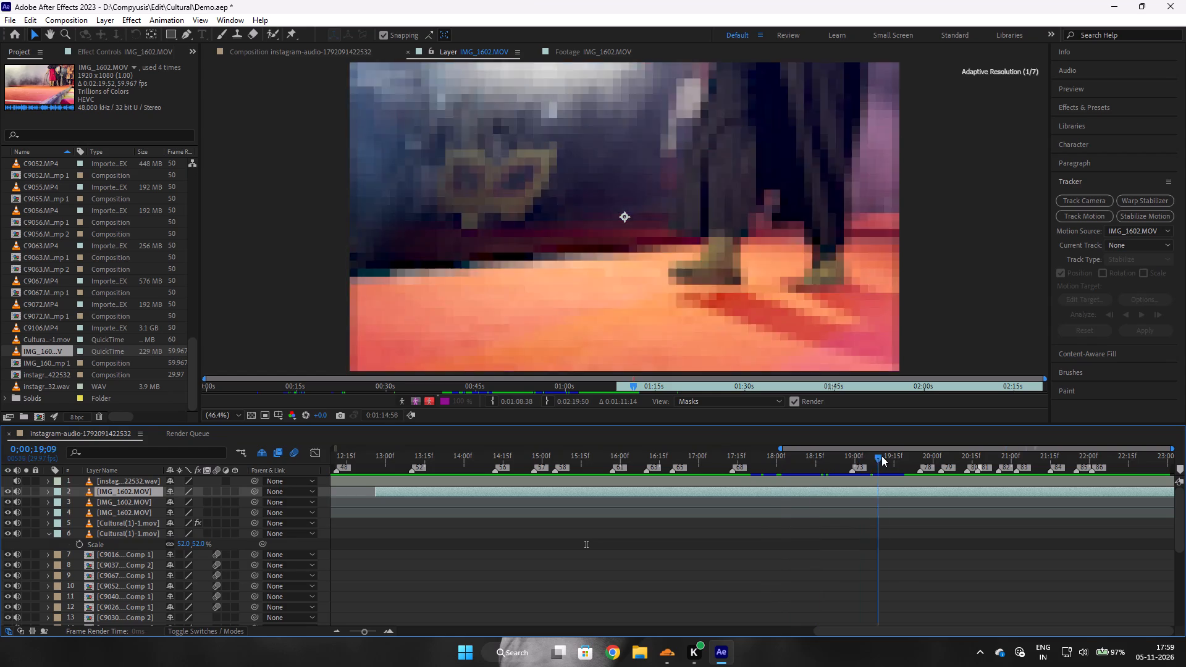
pyautogui.moveTo(881, 456); pyautogui.dragTo(1116, 458)
pyautogui.press('space')
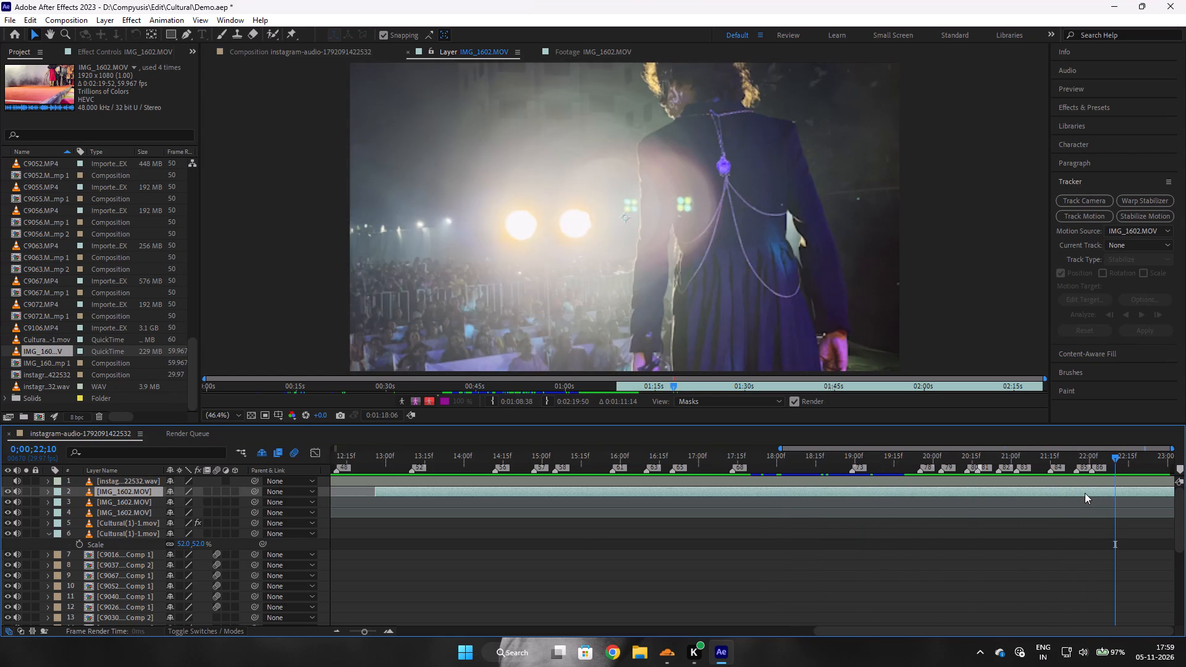
pyautogui.press('space')
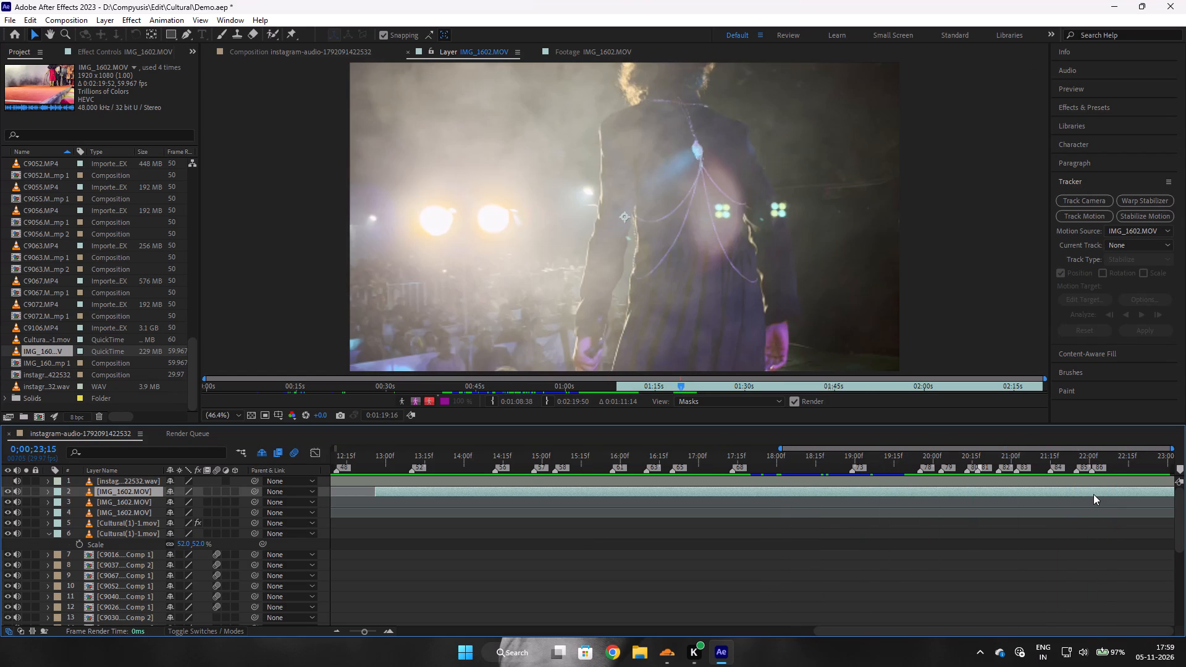
pyautogui.click(1092, 493)
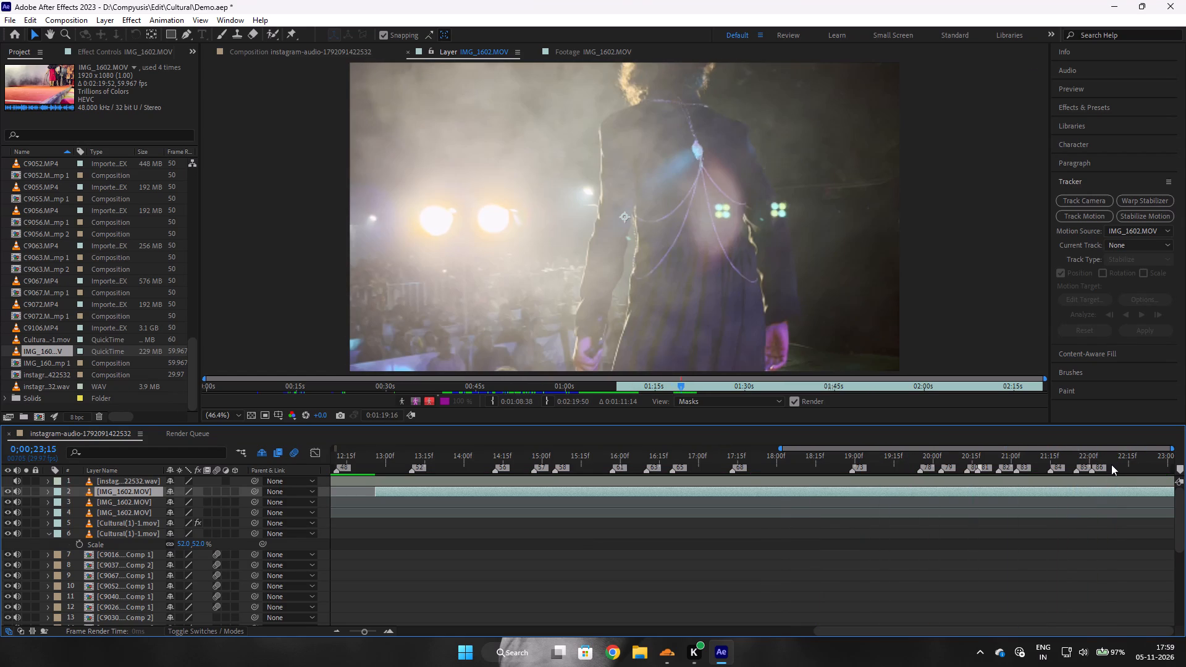
pyautogui.click(1112, 464)
pyautogui.hotkey('ctrl', 'shift', 'd')
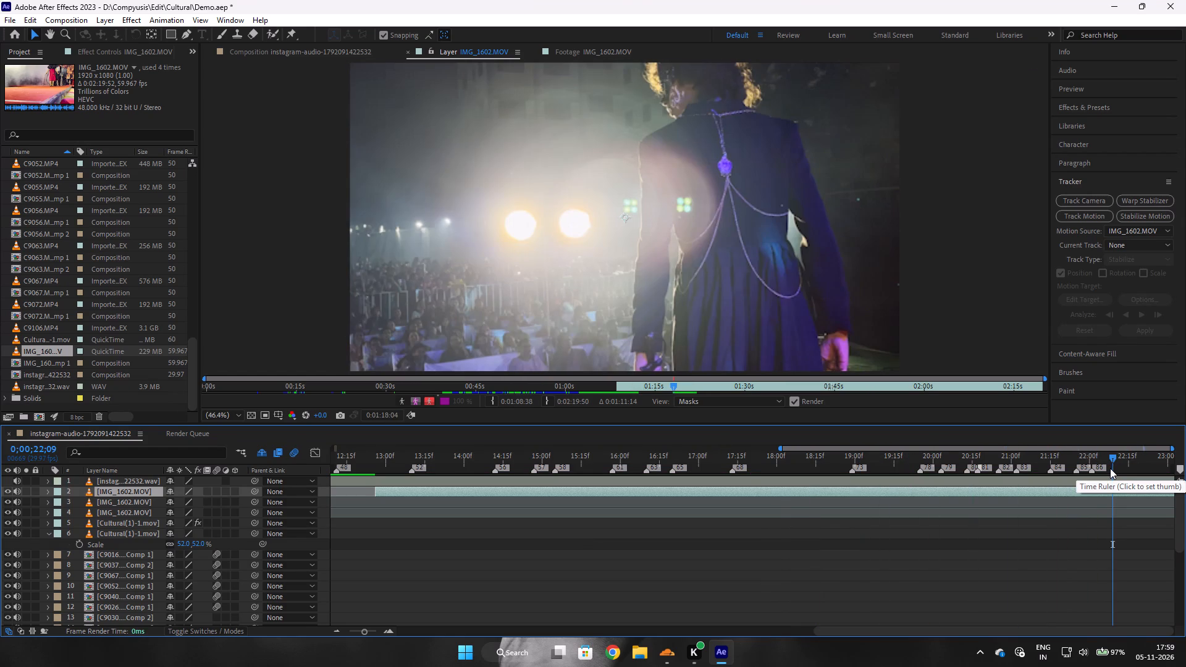
pyautogui.click(1058, 503)
pyautogui.press('BackSpace')
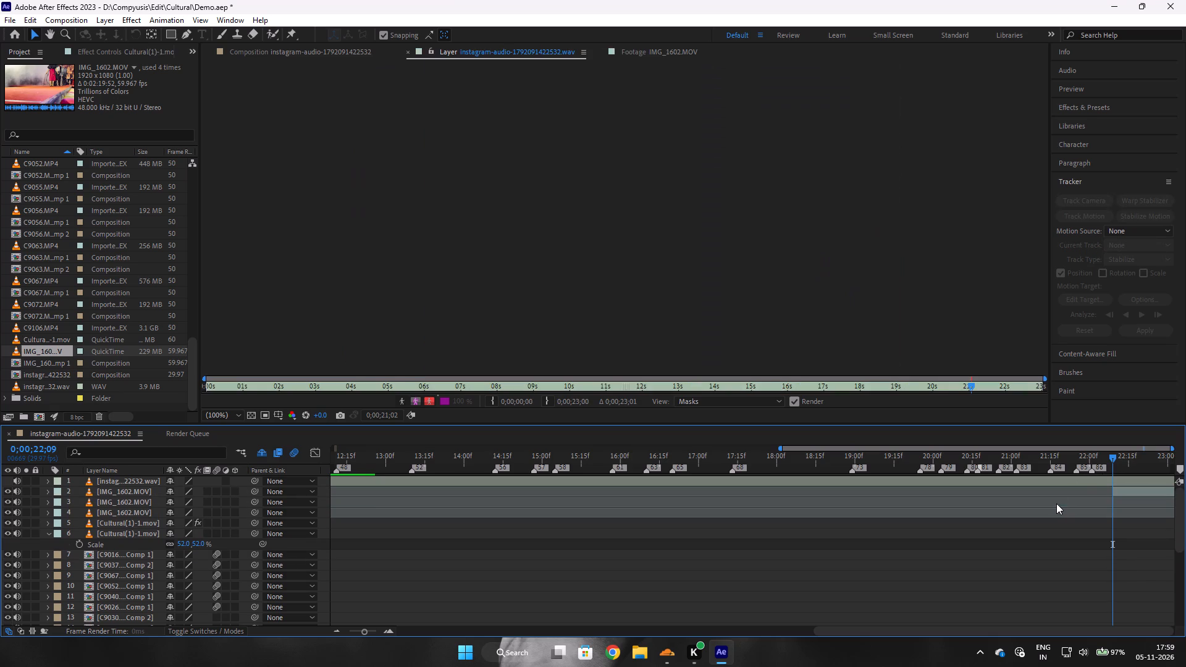
# Slide the remaining IMG_1602.MOV segment earlier so that it starts at about 0;00;12;10.
pyautogui.click(1136, 499)
pyautogui.click(1133, 493)
pyautogui.moveTo(1134, 490); pyautogui.dragTo(912, 492)
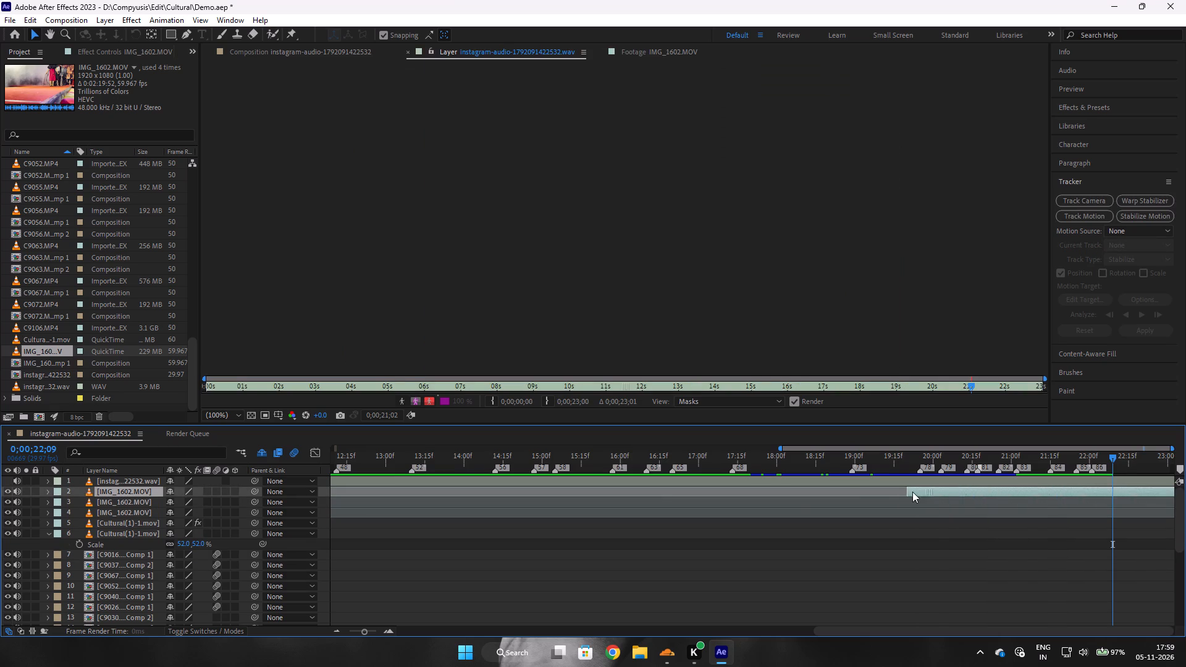
pyautogui.moveTo(912, 492); pyautogui.dragTo(356, 492)
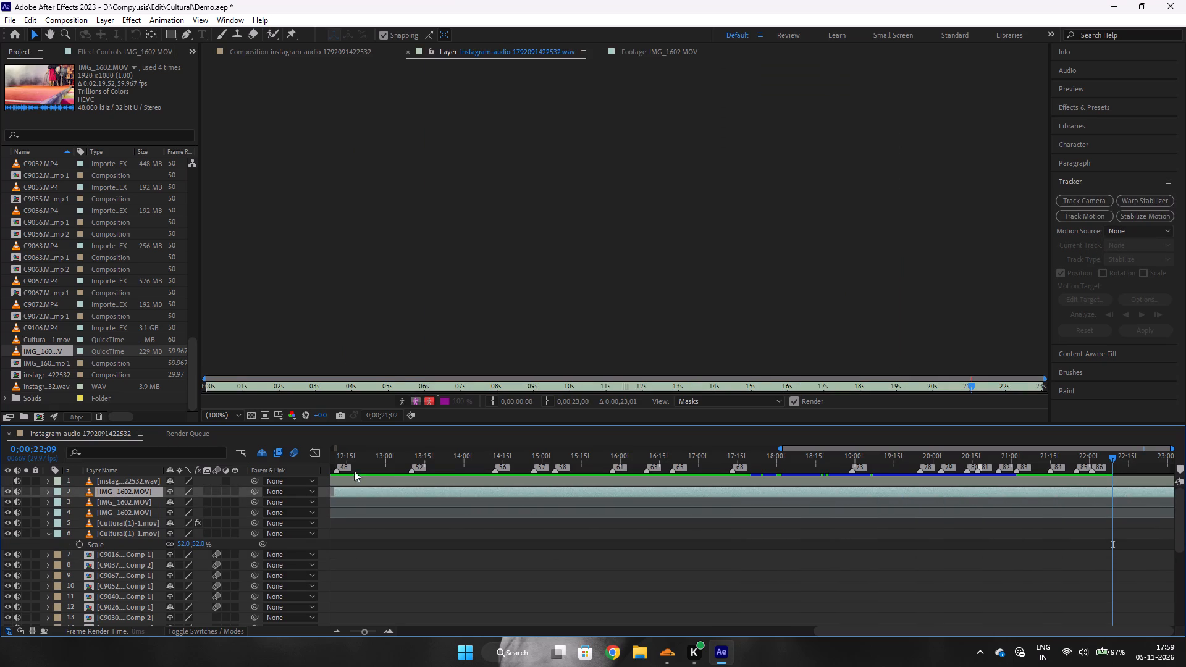
# Play the remaining IMG_1602.MOV segment from 0;00;12;20, switching the viewer to the instagram-audio composition and playing on from 0;00;13;12.
pyautogui.click(345, 458)
pyautogui.moveTo(345, 457); pyautogui.dragTo(356, 451)
pyautogui.press('space')
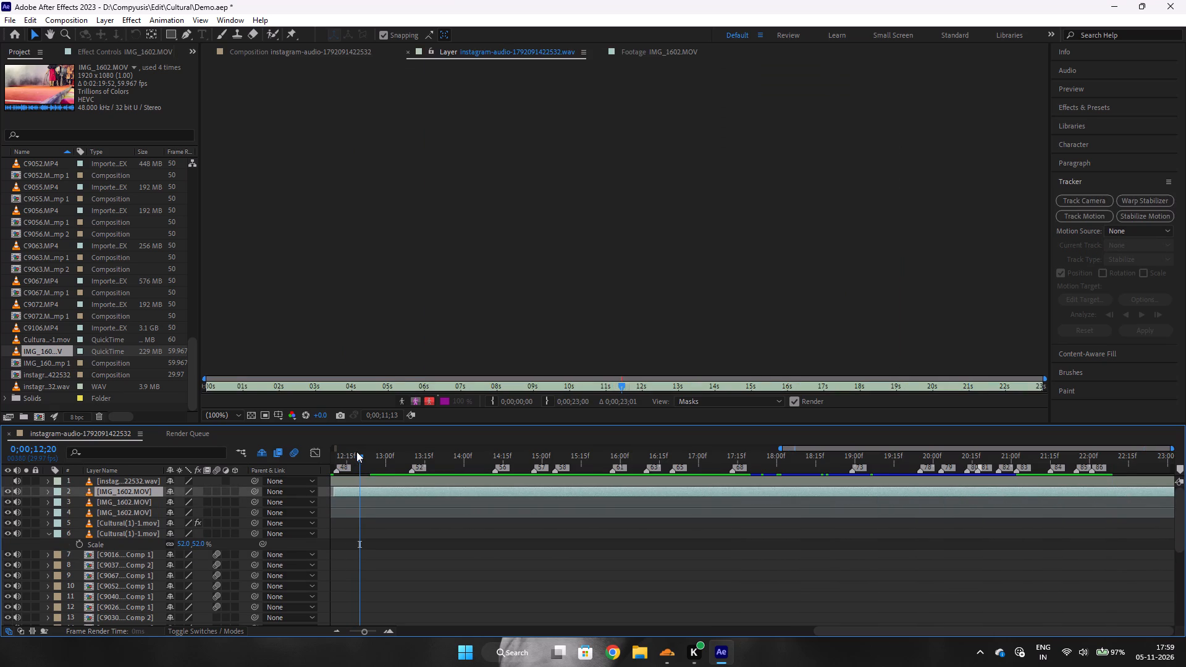
pyautogui.press('space')
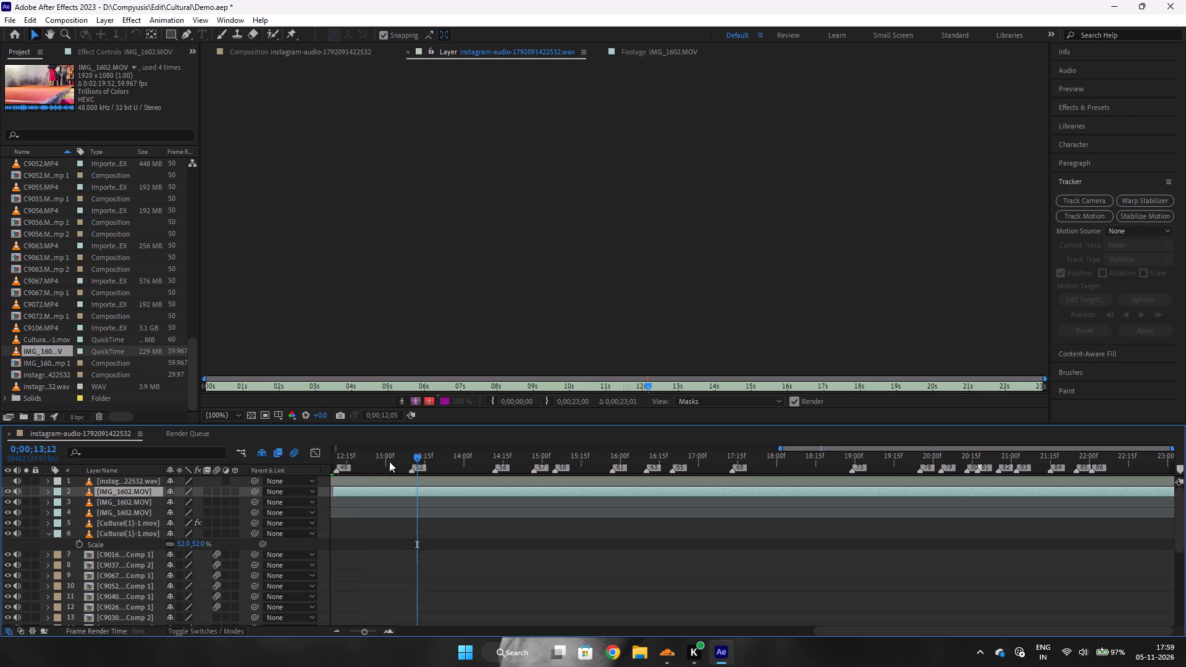
pyautogui.click(276, 52)
pyautogui.press('space')
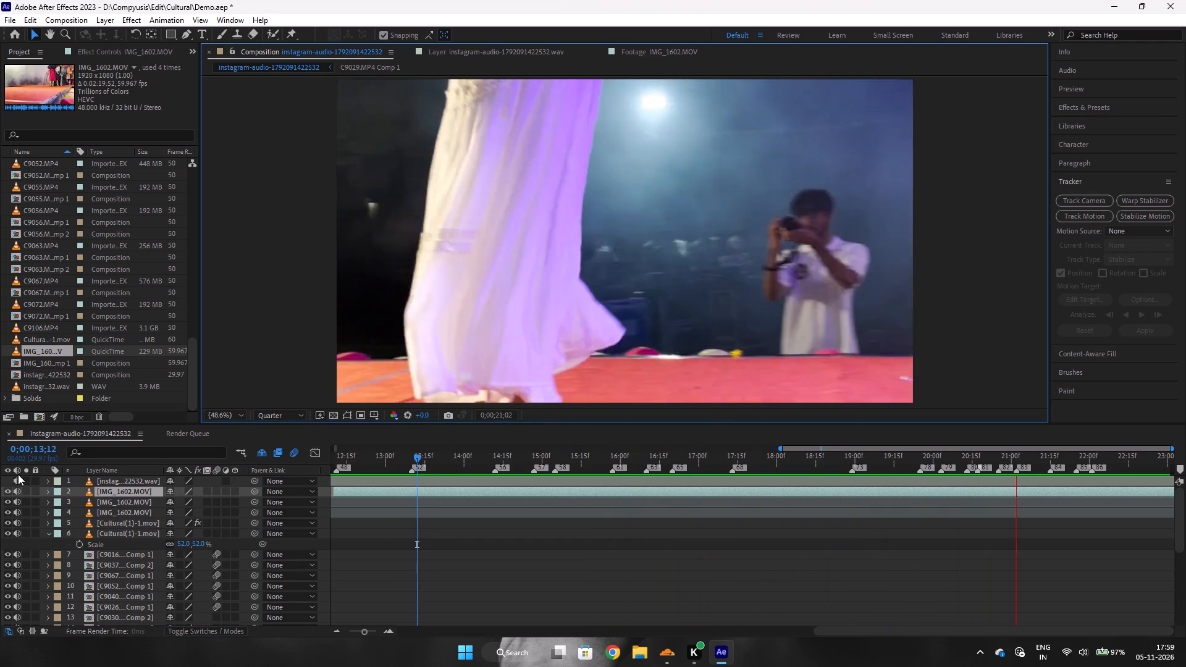
# Mute the instagram-audio WAV layer and play the composition from 0;00;13;21.
pyautogui.click(14, 482)
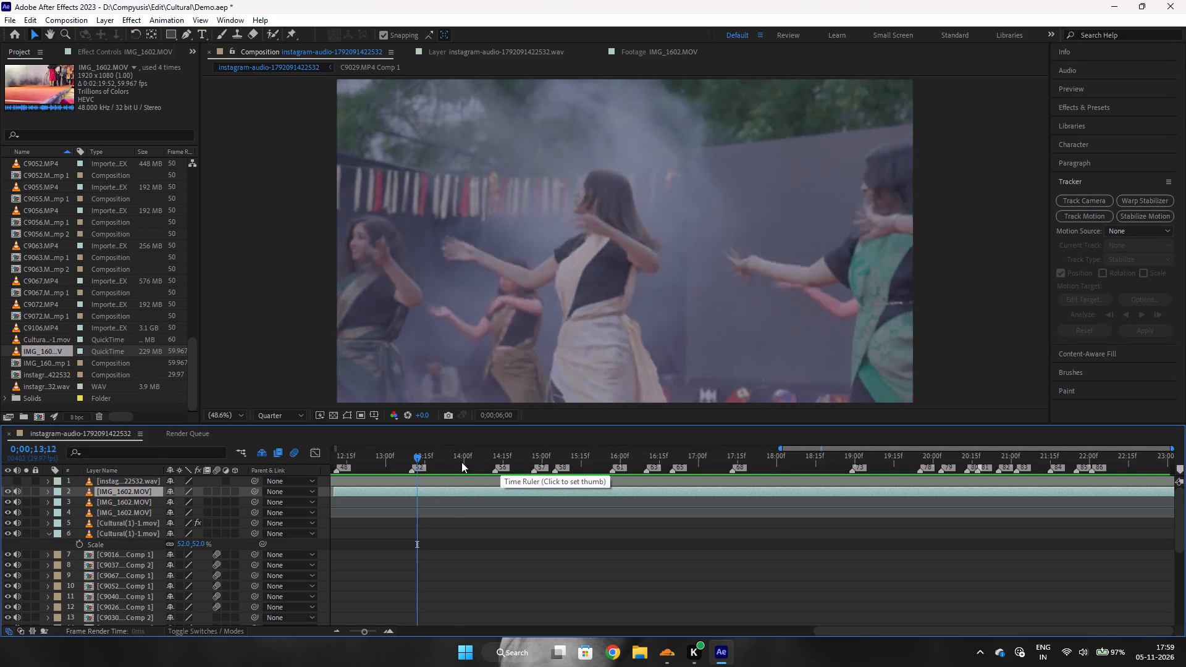
pyautogui.click(453, 463)
pyautogui.moveTo(453, 463); pyautogui.dragTo(441, 468)
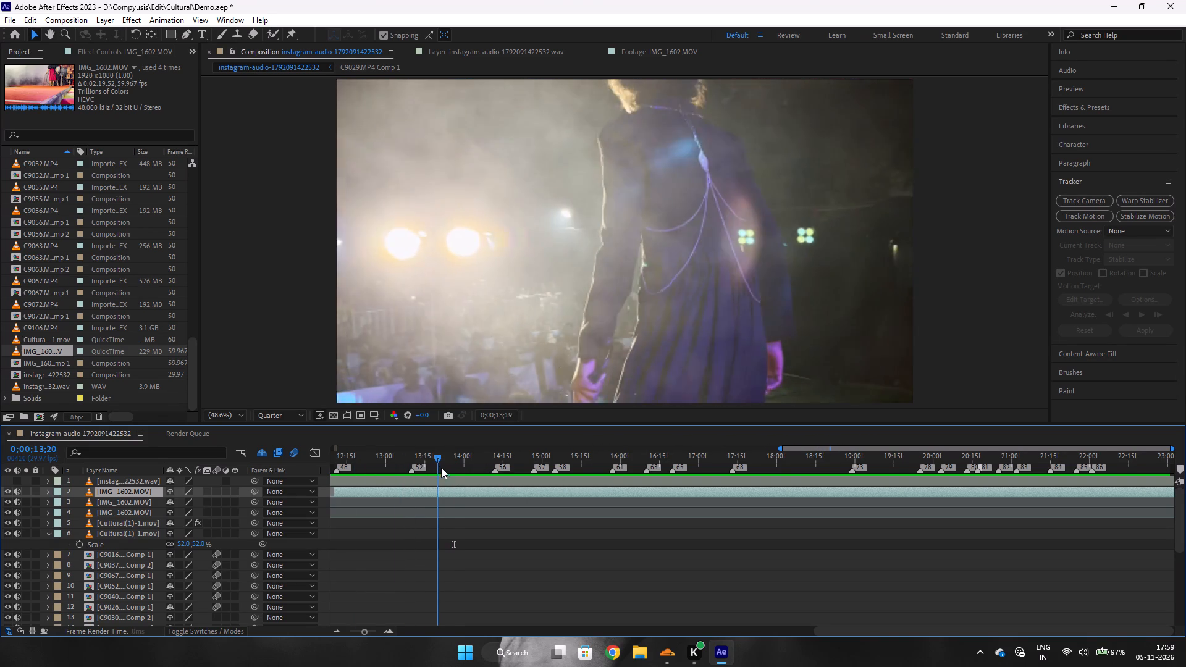
pyautogui.moveTo(441, 468); pyautogui.dragTo(441, 469)
pyautogui.press('space')
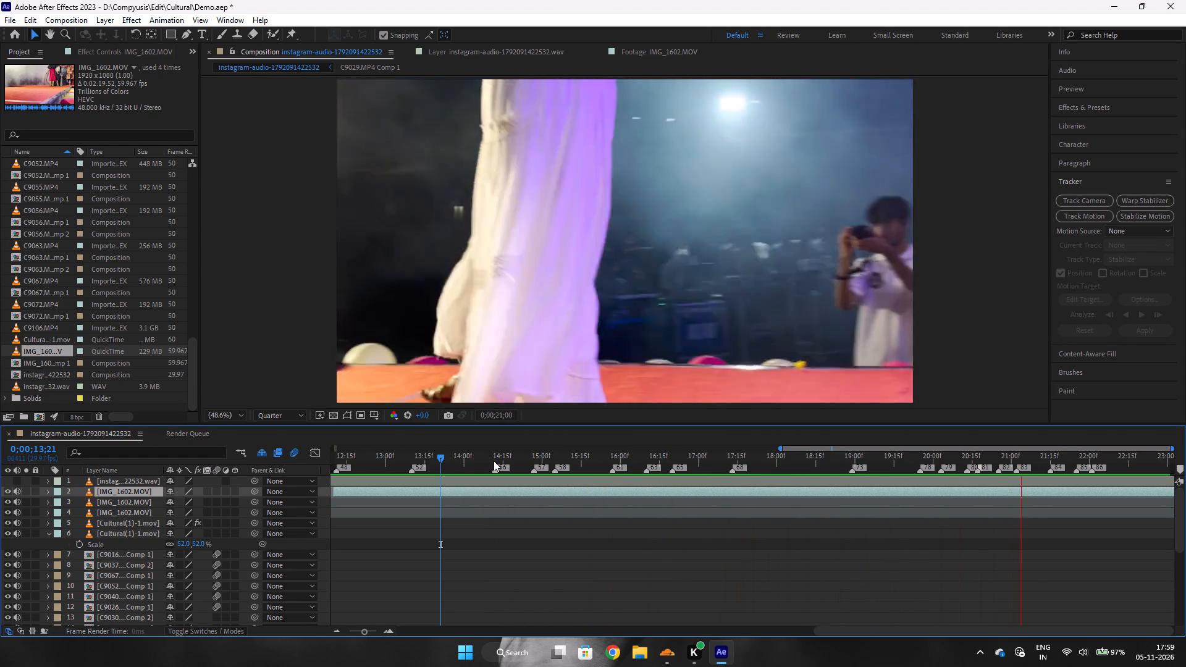
pyautogui.press('space')
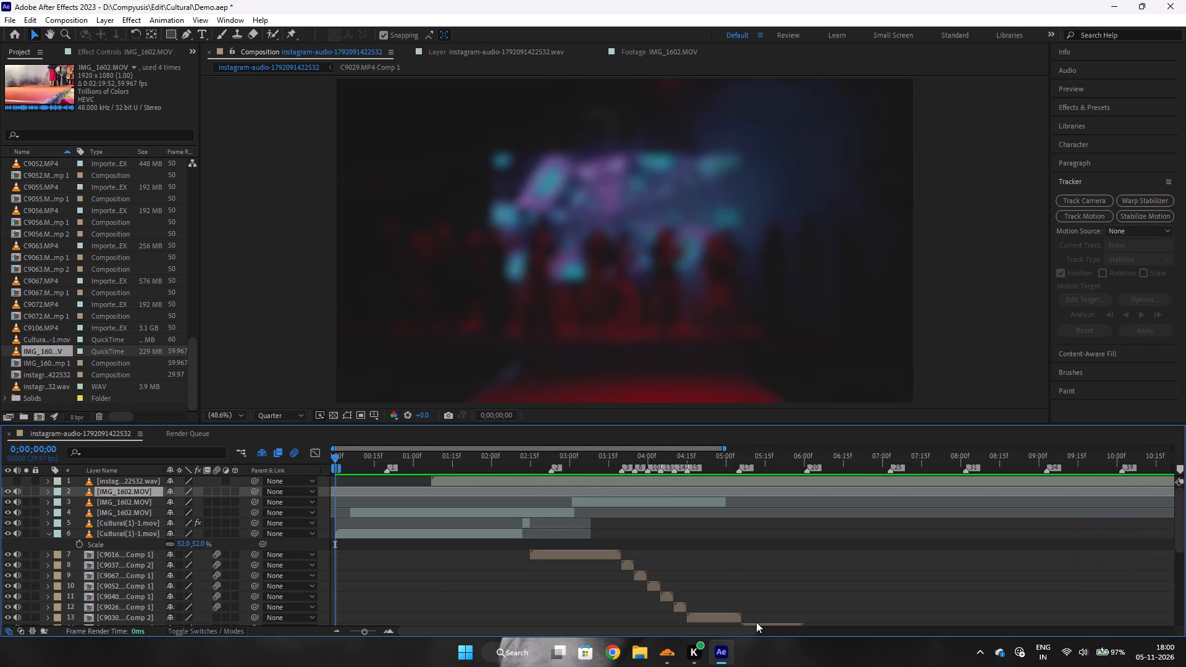
# Scrub through the end of the leftover IMG_1602.MOV segment, split it at 0;00;22;07 and delete the section before the cut.
pyautogui.moveTo(1067, 527); pyautogui.dragTo(1185, 526)
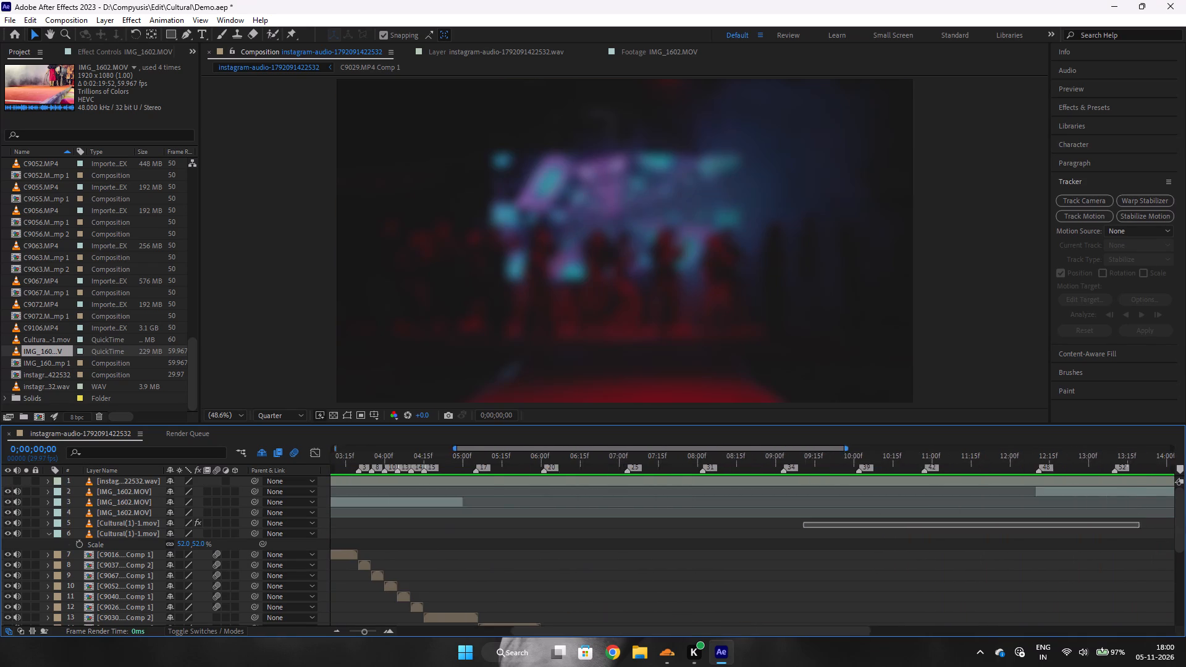
pyautogui.moveTo(1185, 526); pyautogui.dragTo(1185, 529)
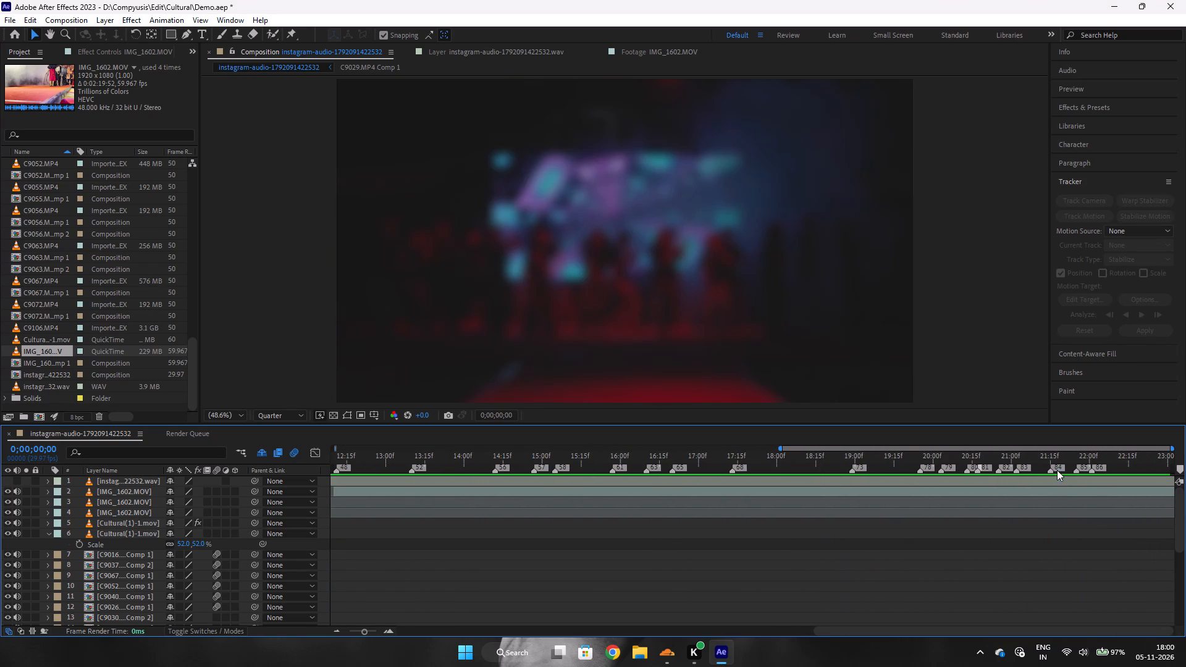
pyautogui.click(1049, 463)
pyautogui.moveTo(1049, 463); pyautogui.dragTo(1107, 474)
pyautogui.click(1107, 474)
pyautogui.hotkey('ctrl', 'z')
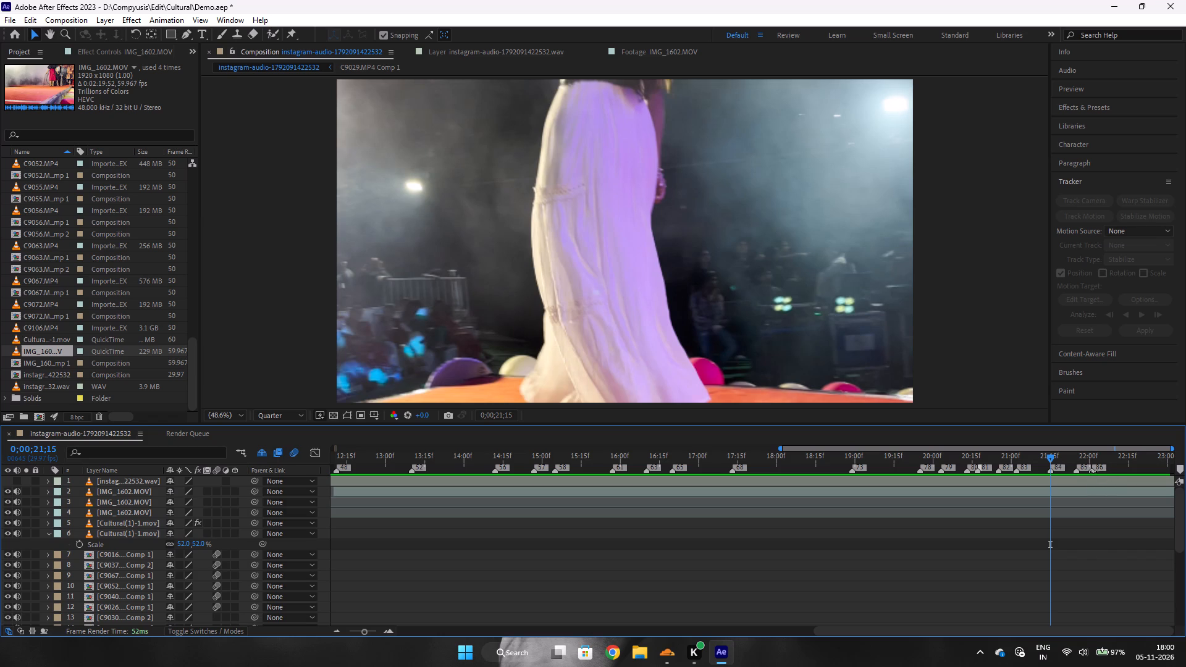
pyautogui.click(1103, 461)
pyautogui.click(1103, 458)
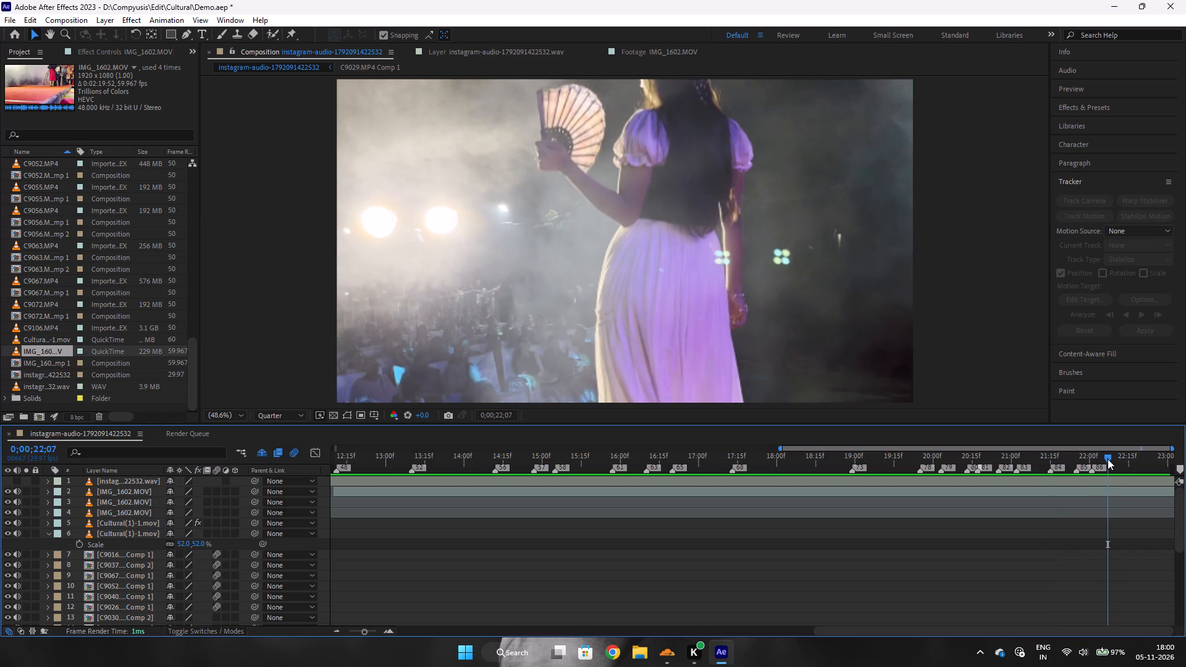
pyautogui.click(1102, 493)
pyautogui.hotkey('ctrl', 'shift', 'd')
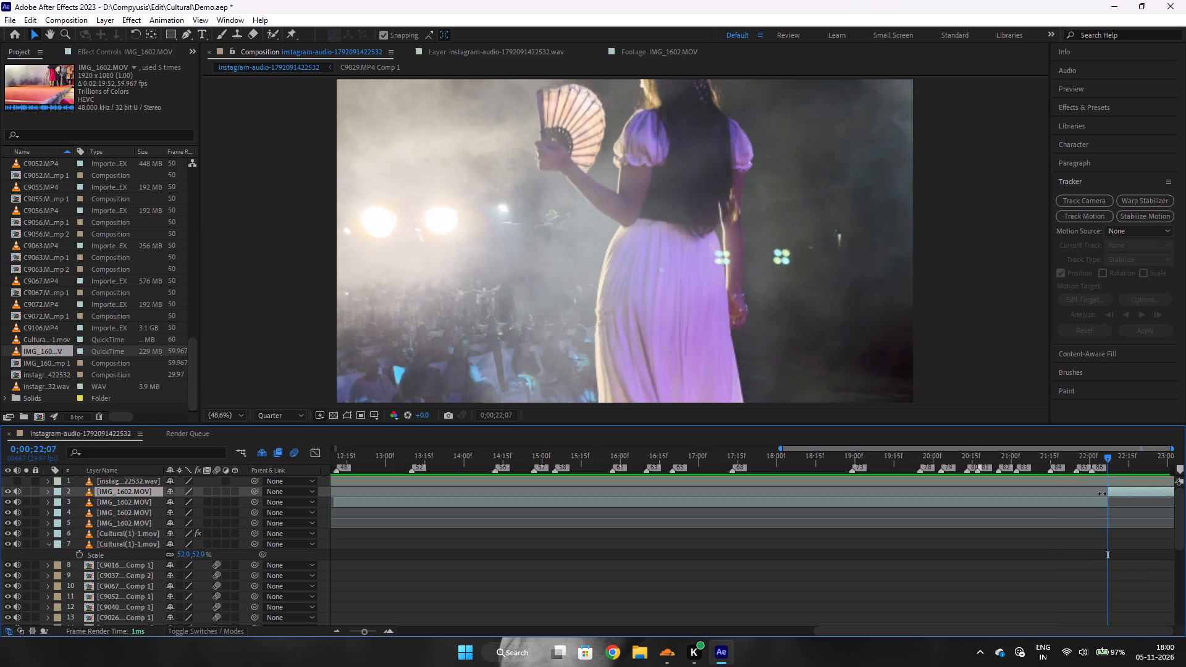
pyautogui.click(1089, 507)
pyautogui.click(1091, 503)
pyautogui.press('BackSpace')
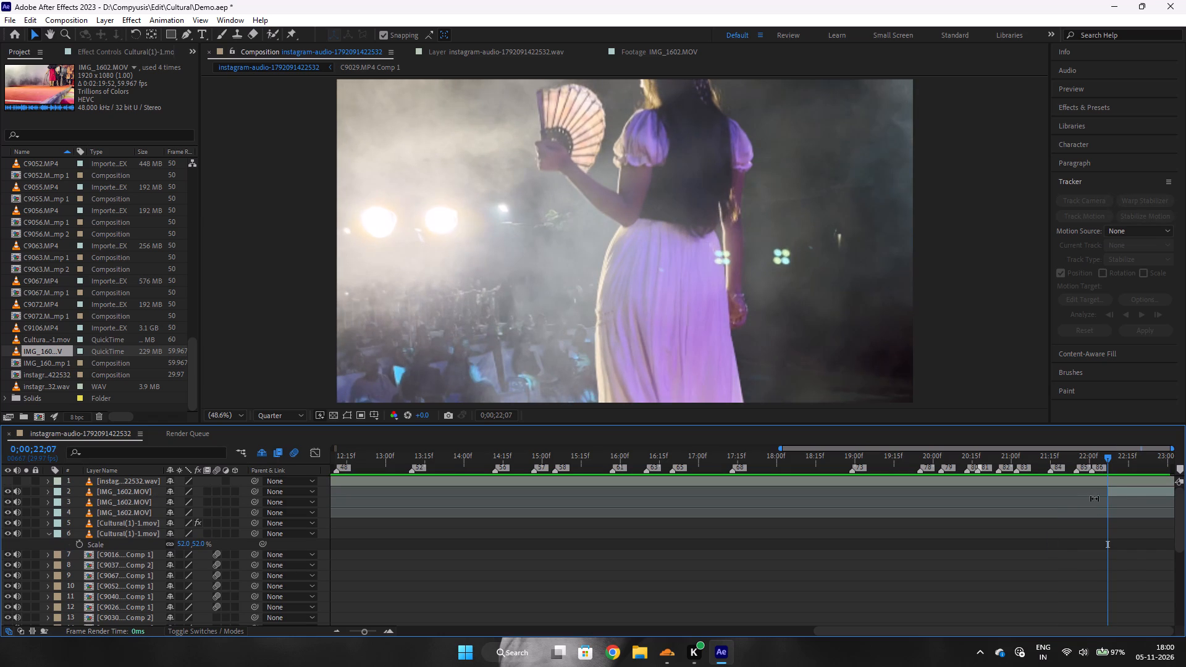
# Slide the remaining IMG_1602.MOV segment earlier to start at about 0;00;02;11, scrub through it and play it from 0;00;11;15.
pyautogui.moveTo(1123, 490); pyautogui.dragTo(464, 544)
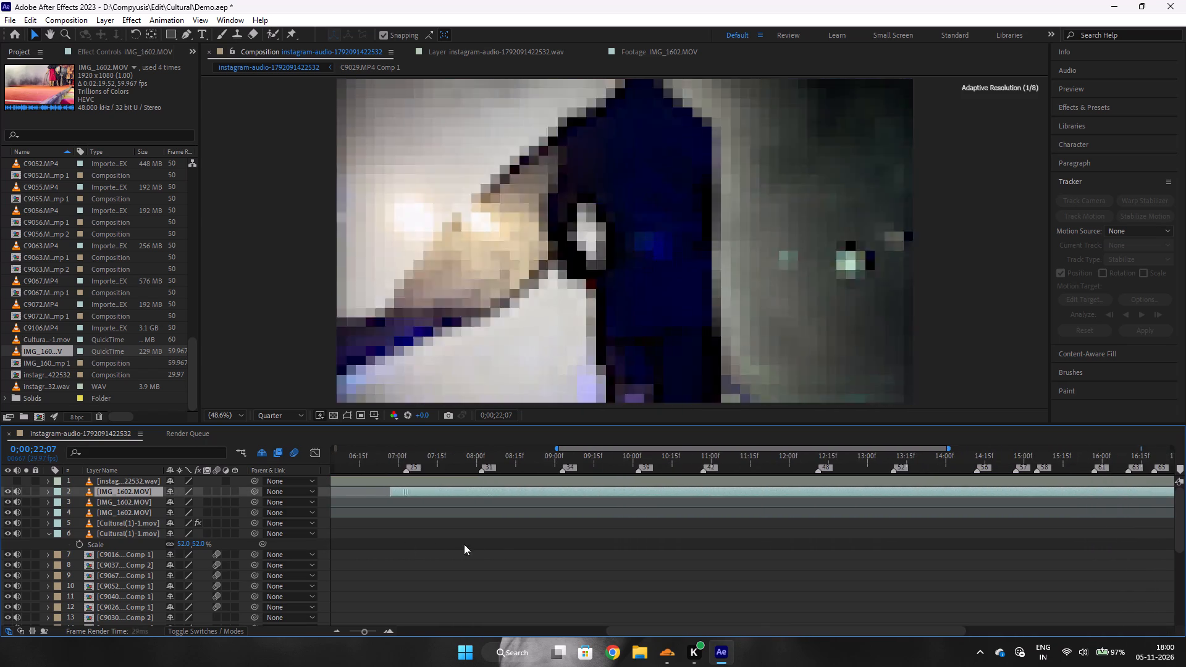
pyautogui.moveTo(464, 544); pyautogui.dragTo(318, 556)
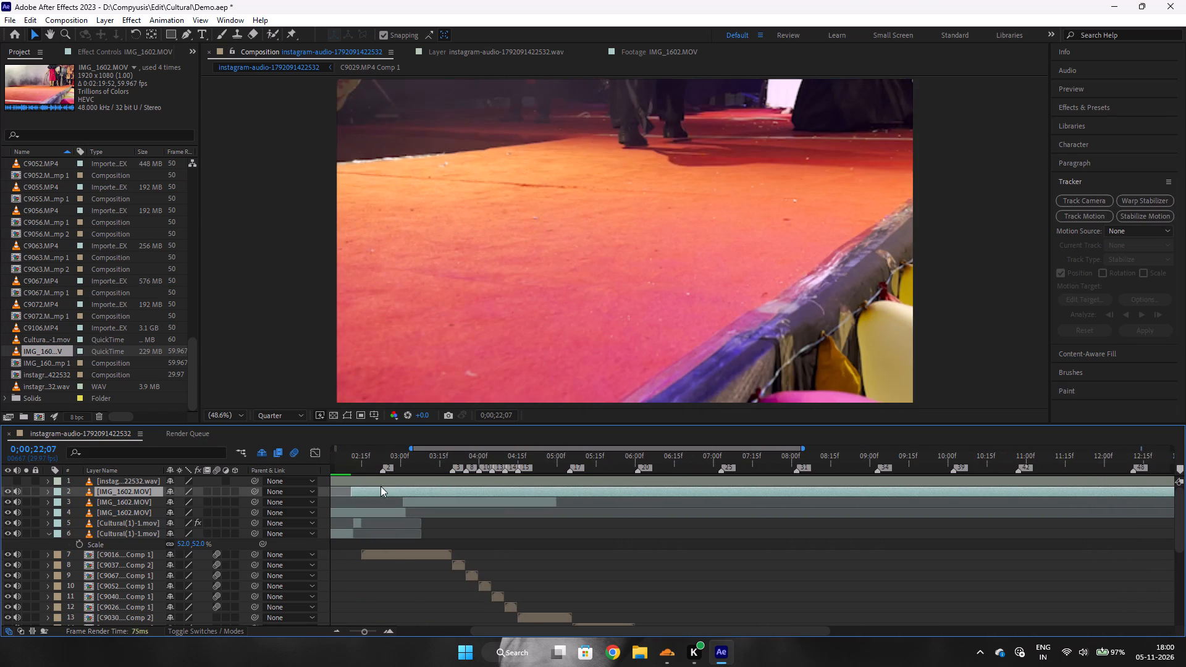
pyautogui.click(369, 469)
pyautogui.moveTo(369, 468); pyautogui.dragTo(676, 451)
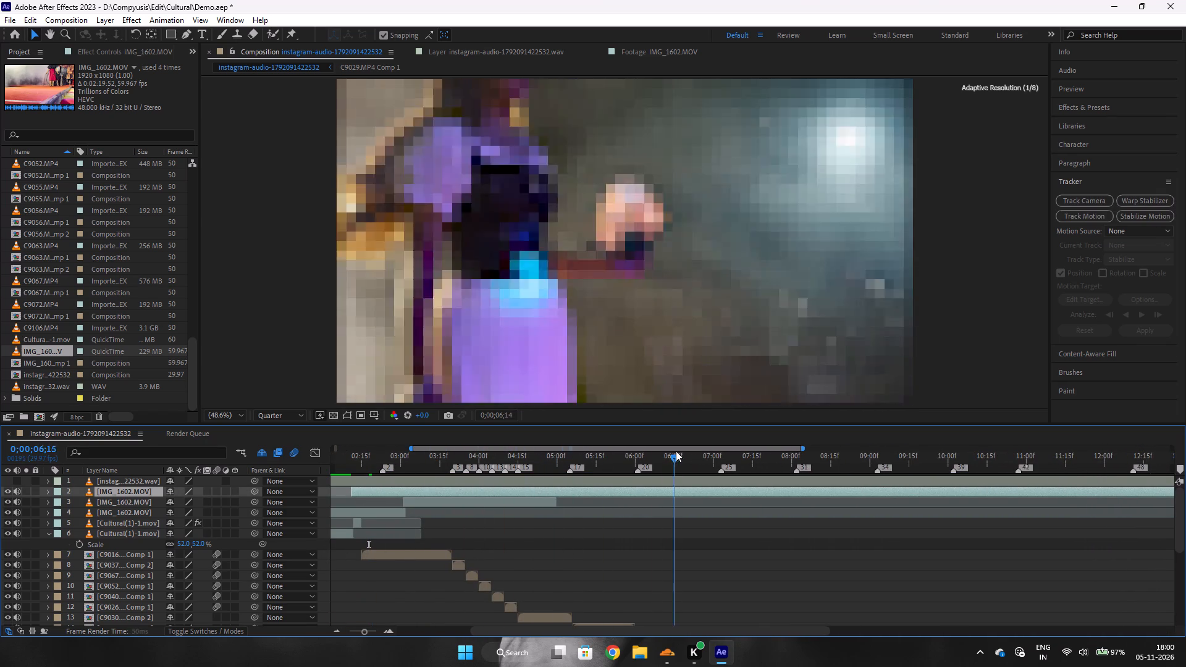
pyautogui.moveTo(676, 451); pyautogui.dragTo(1045, 471)
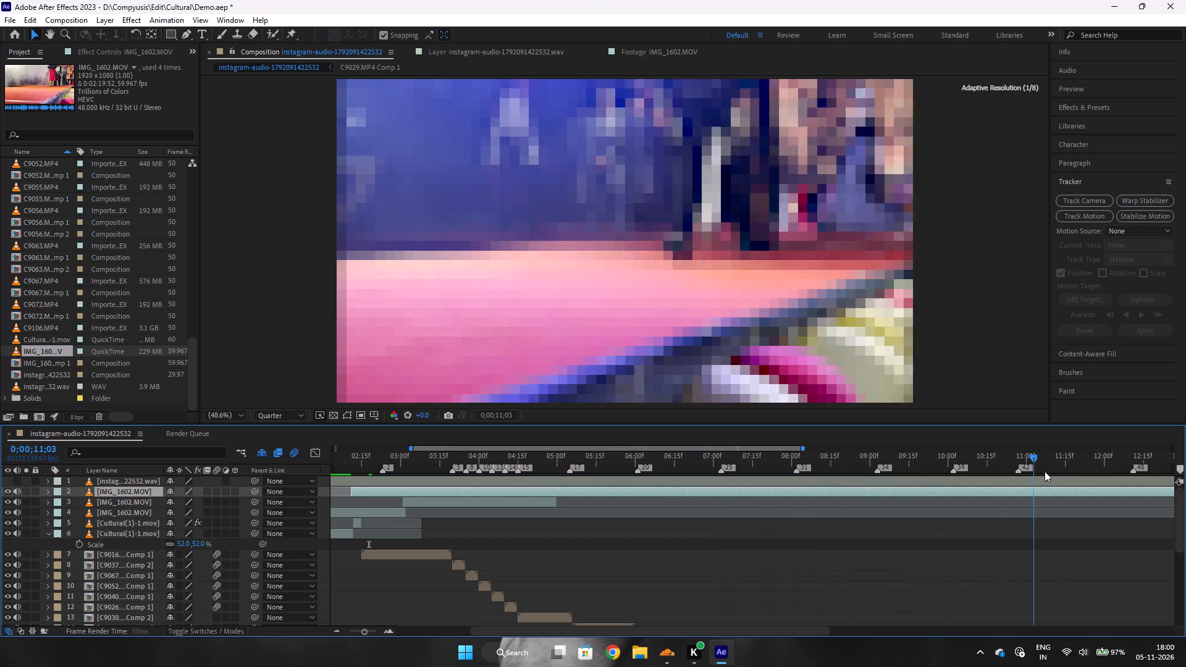
pyautogui.moveTo(1045, 471); pyautogui.dragTo(1064, 473)
pyautogui.press('space')
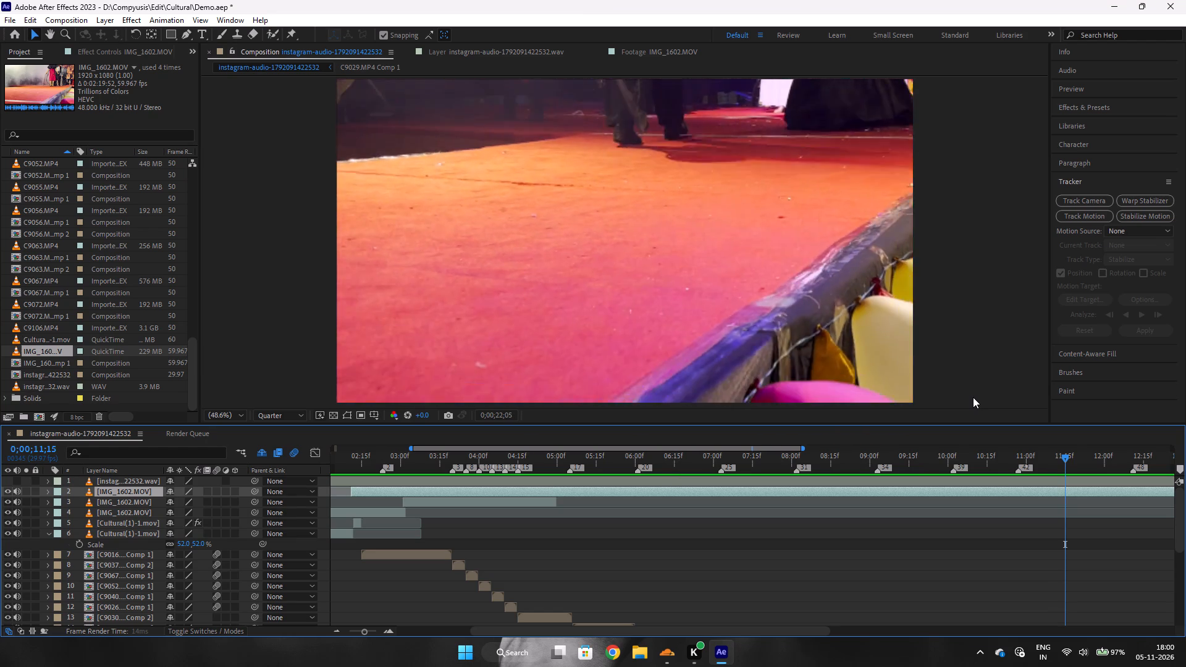
pyautogui.press('space')
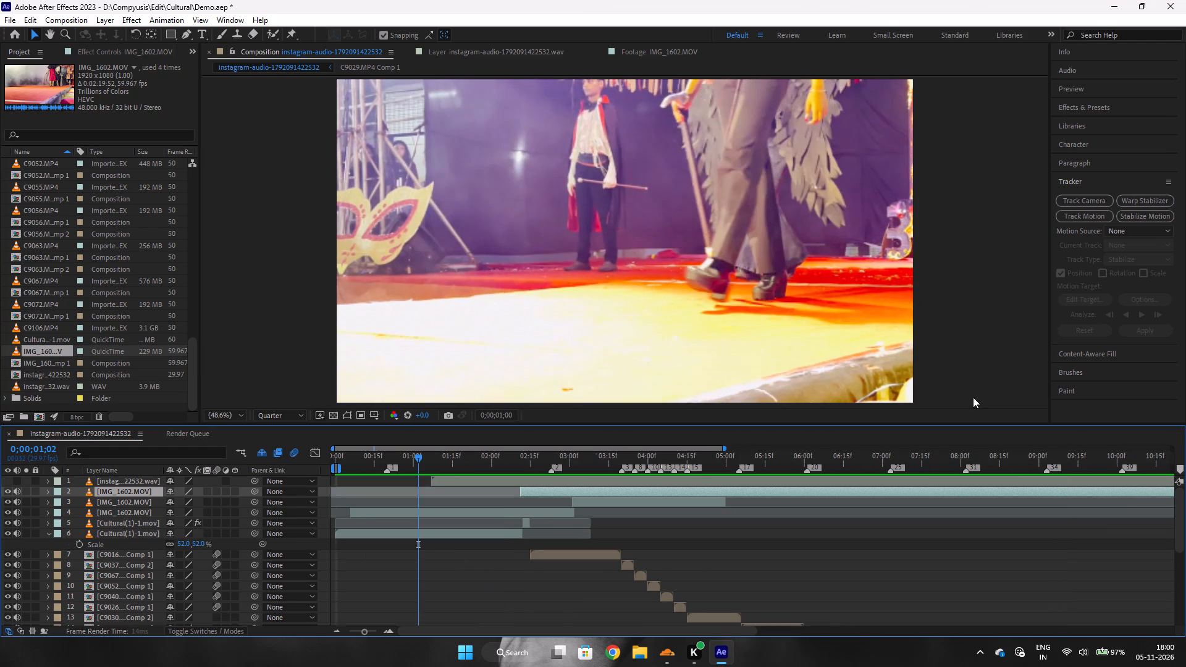
# Slide the remaining IMG_1602.MOV segment earlier so that it starts at about 0;00;00;03.
pyautogui.moveTo(957, 492); pyautogui.dragTo(954, 492)
pyautogui.moveTo(954, 492); pyautogui.dragTo(781, 501)
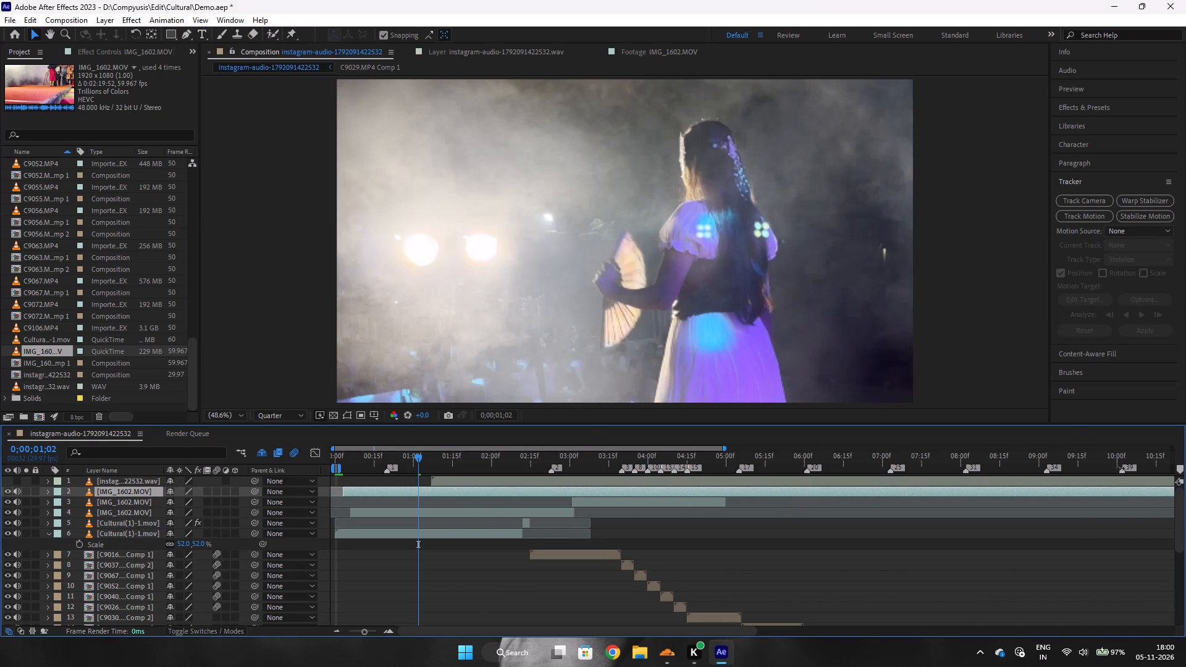
# Split the leftover IMG_1602.MOV segment at 0;00;10;15 and delete the section before the cut.
pyautogui.click(1156, 464)
pyautogui.click(1143, 491)
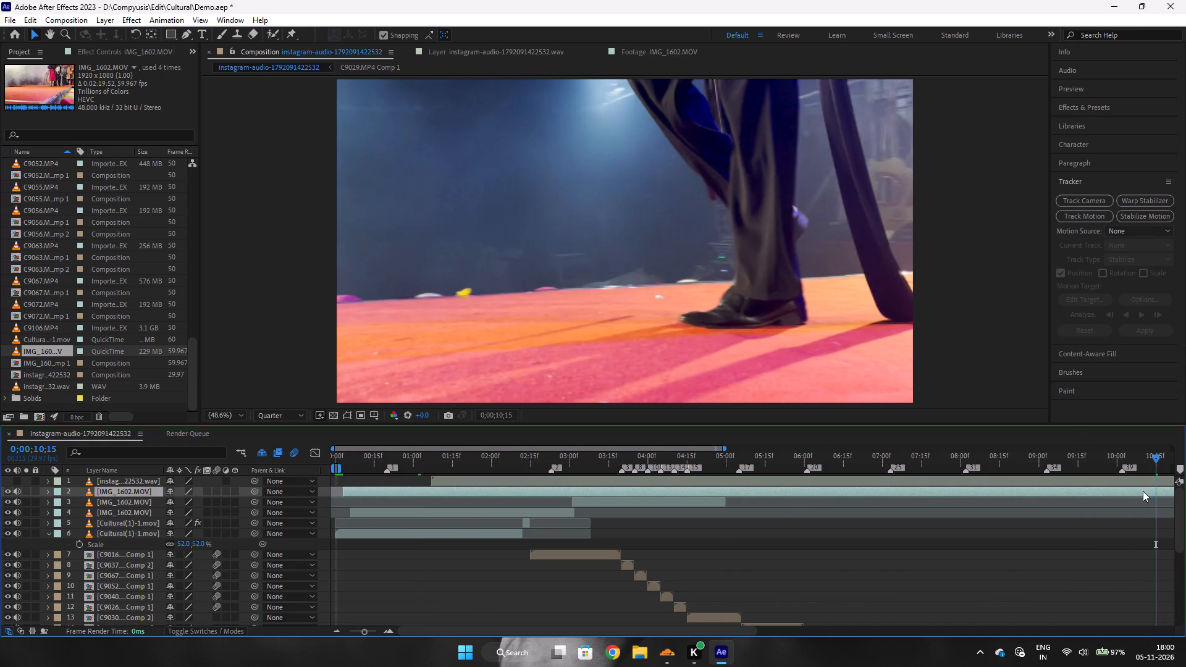
pyautogui.hotkey('ctrl', 'shift', 'd')
pyautogui.click(1135, 498)
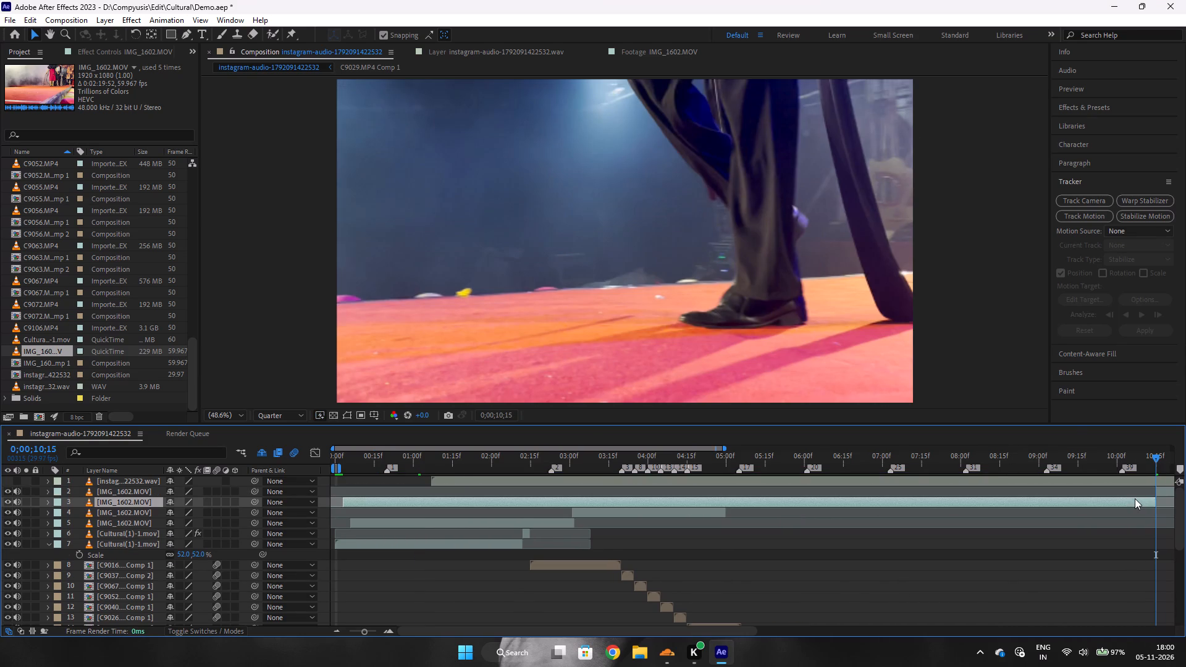
pyautogui.press('BackSpace')
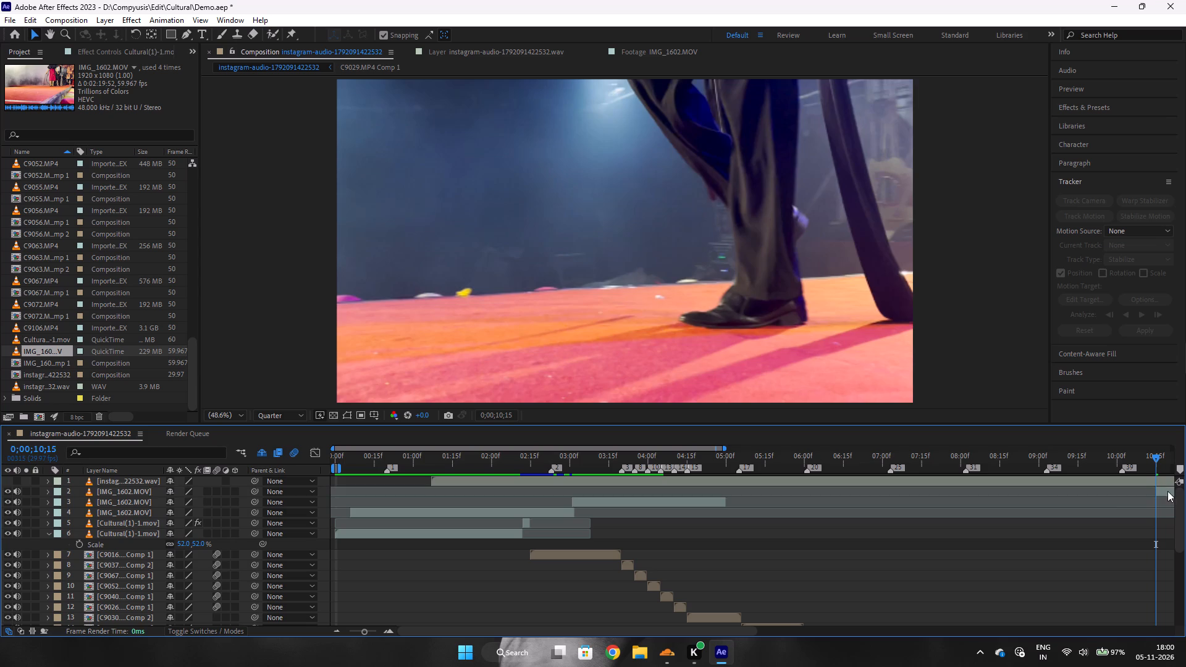
# Slide the remaining IMG_1602.MOV segment back to the very beginning of the composition.
pyautogui.moveTo(1167, 491); pyautogui.dragTo(344, 489)
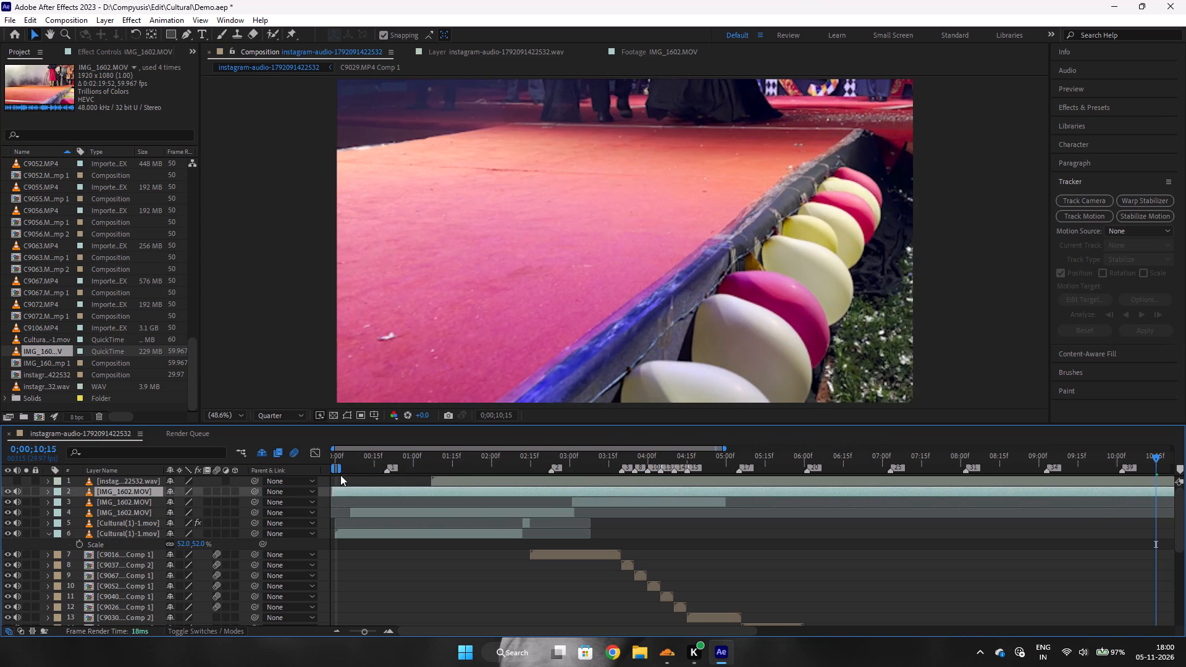
# Scrub through the leftover IMG_1602.MOV segment, split it at 0;00;10;14 and delete the section before the cut.
pyautogui.click(343, 459)
pyautogui.moveTo(343, 459); pyautogui.dragTo(572, 467)
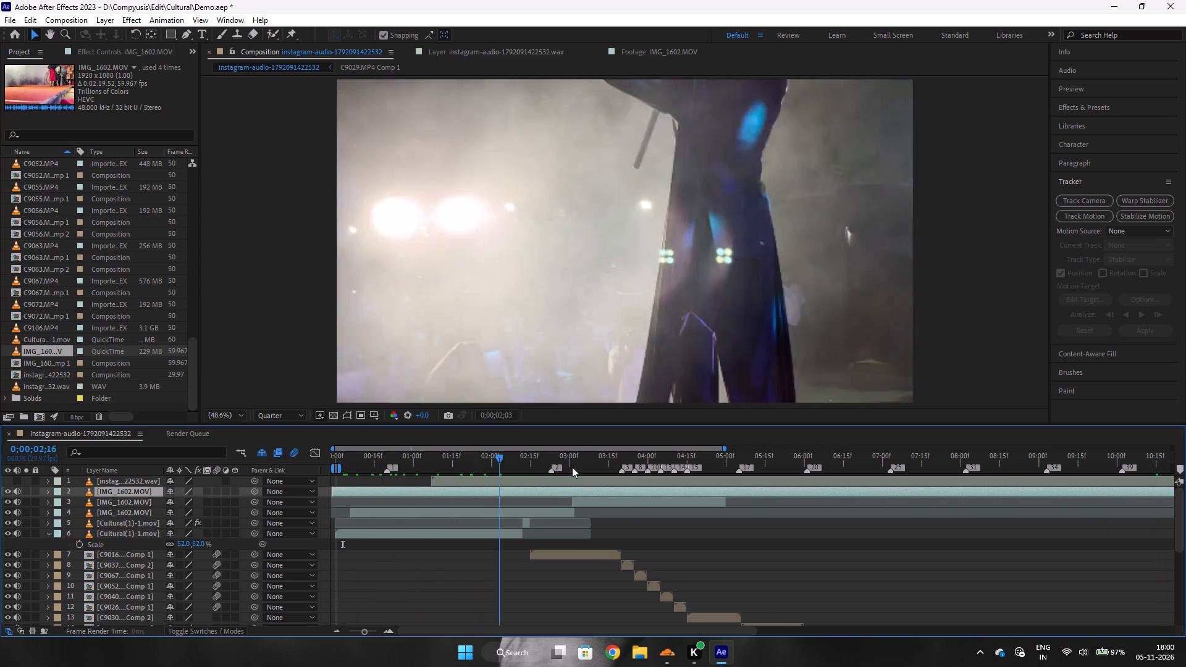
pyautogui.moveTo(572, 467); pyautogui.dragTo(1100, 477)
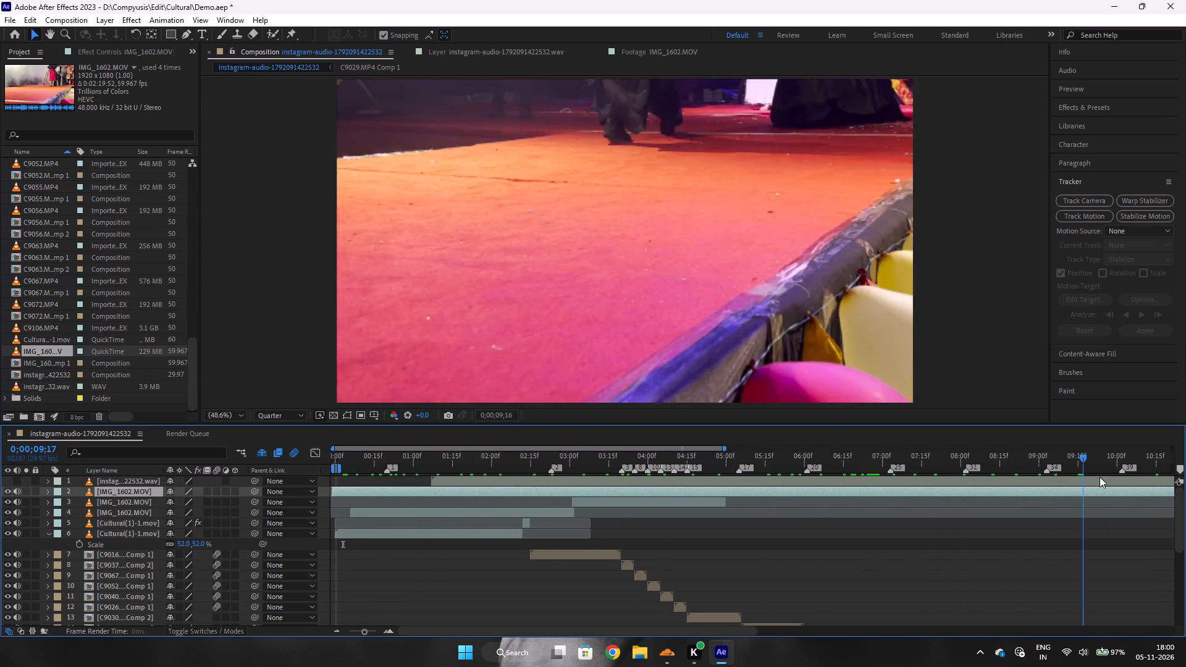
pyautogui.moveTo(1100, 477); pyautogui.dragTo(1153, 465)
pyautogui.click(1151, 492)
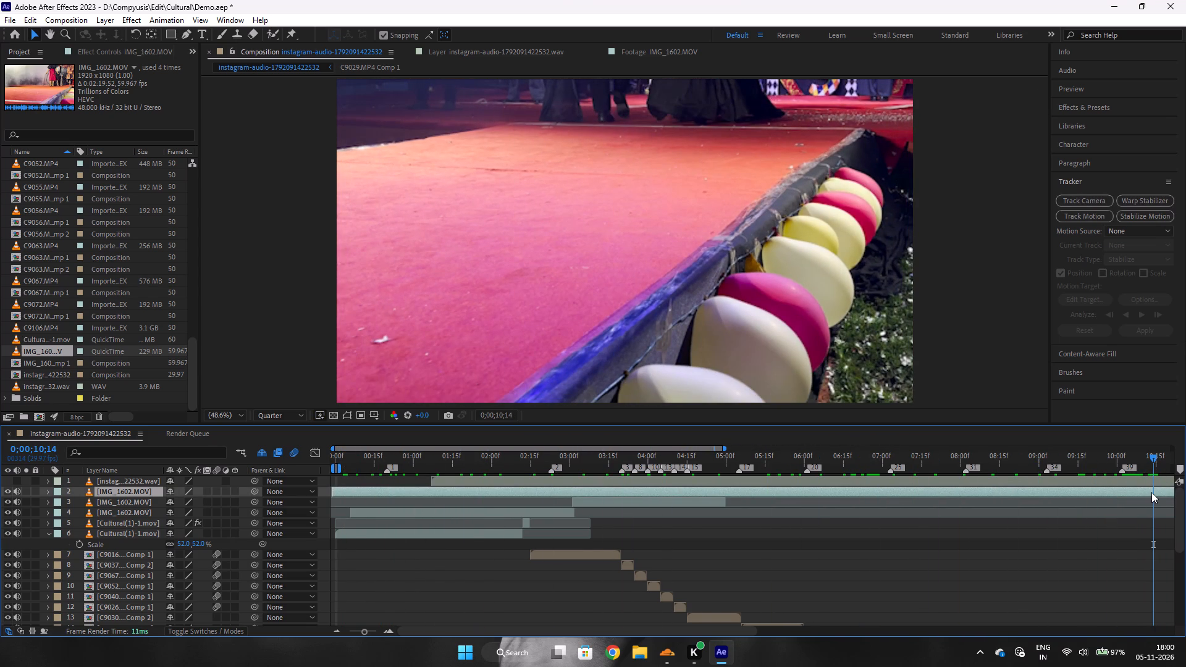
pyautogui.hotkey('ctrl', 'shift', 'd')
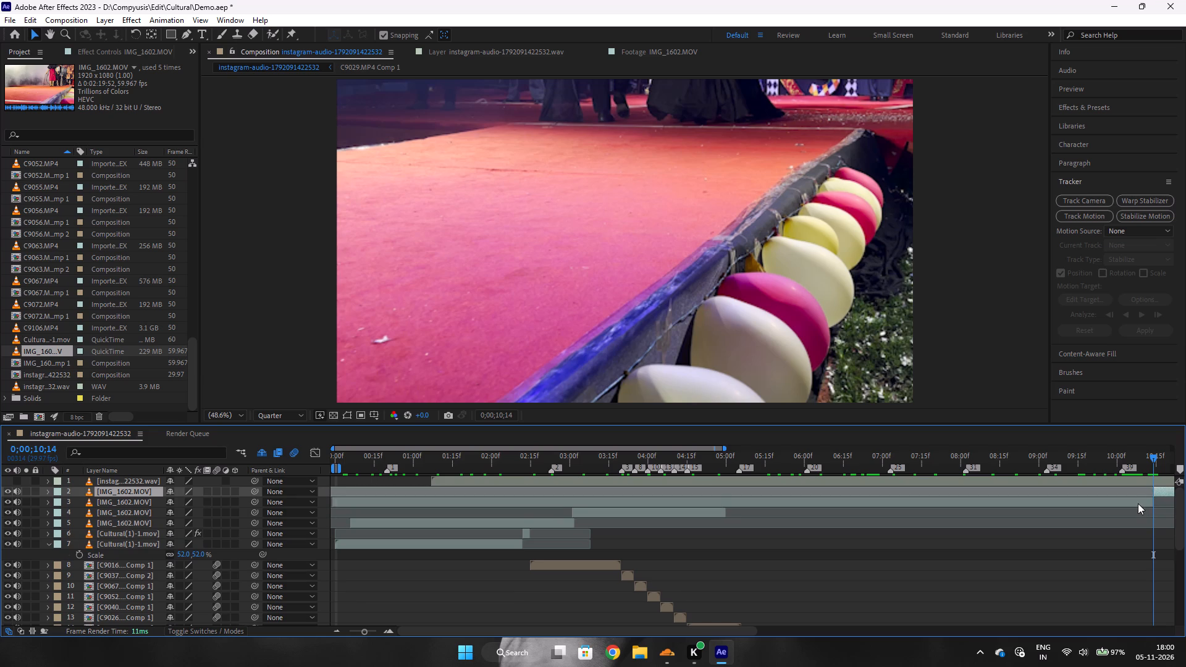
pyautogui.click(1138, 503)
pyautogui.press('BackSpace')
# Slide the remaining IMG_1602.MOV segment earlier to start at about 0;00;00;04 and play it from 0;00;00;06.
pyautogui.moveTo(1166, 493); pyautogui.dragTo(357, 510)
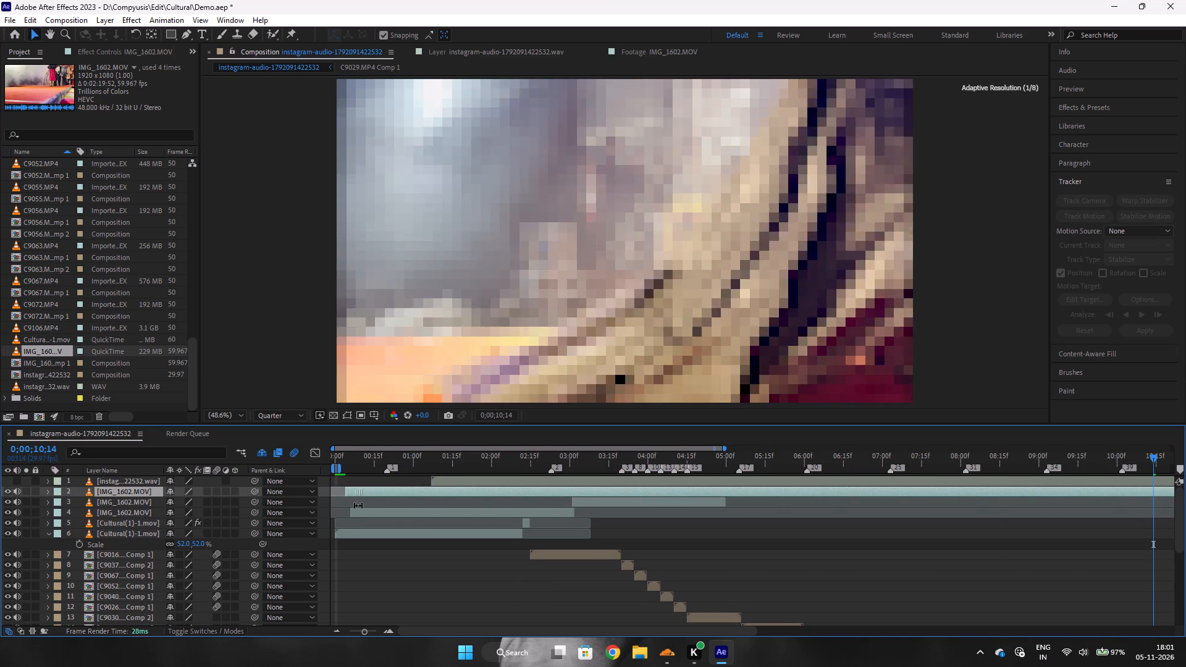
pyautogui.click(351, 466)
pyautogui.press('space')
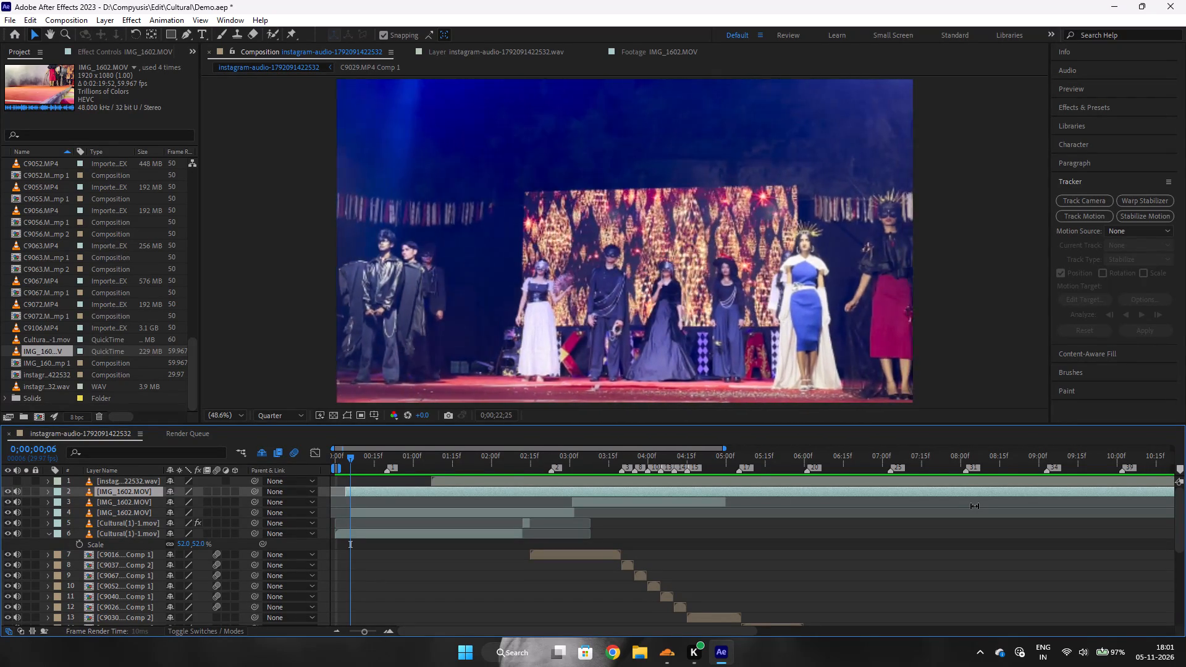
pyautogui.press('space')
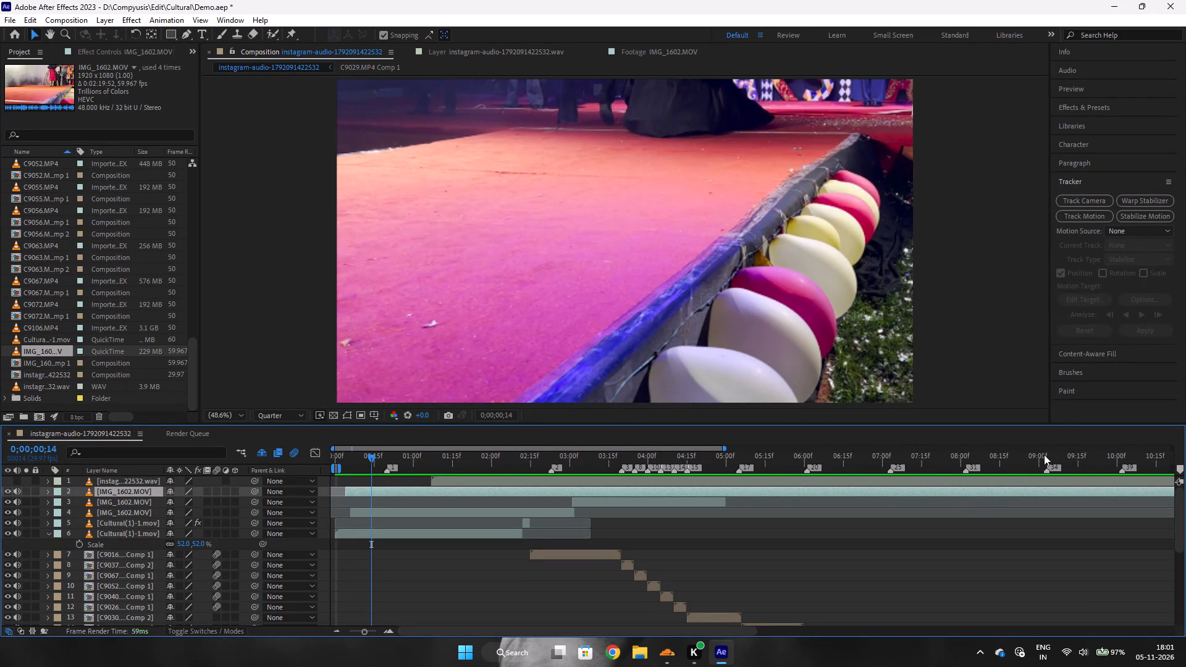
# Scrub through the leftover IMG_1602.MOV segment, split it at 0;00;20;18 and delete the section before the cut.
pyautogui.moveTo(1083, 459); pyautogui.dragTo(1185, 466)
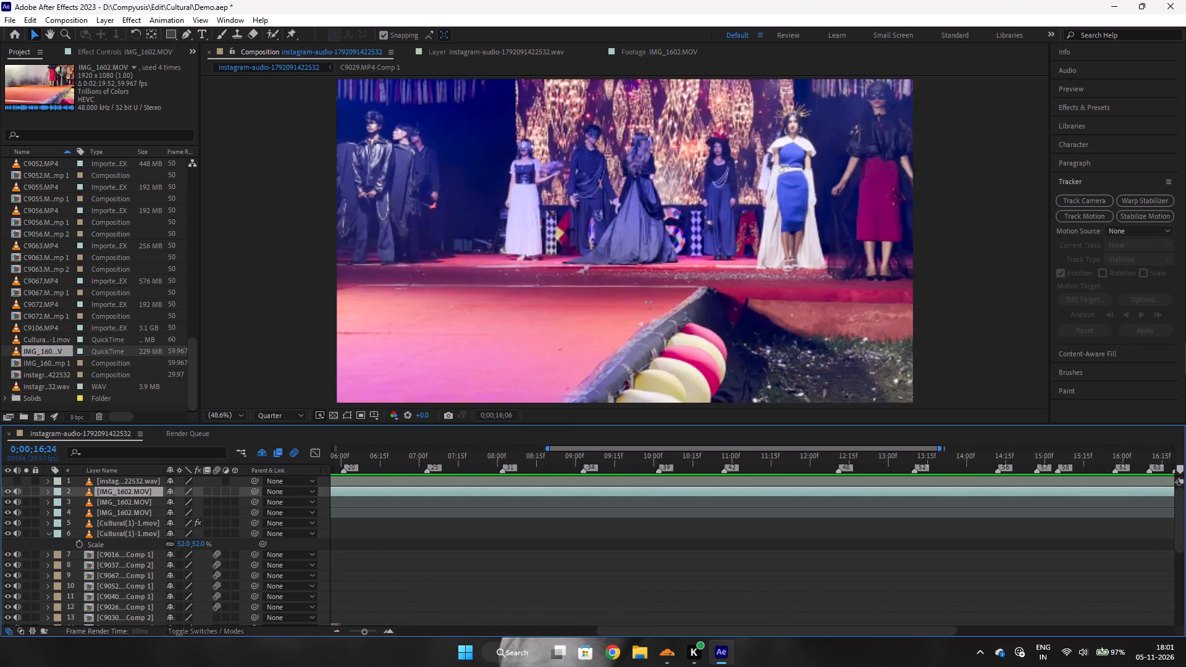
pyautogui.moveTo(1185, 466); pyautogui.dragTo(1077, 483)
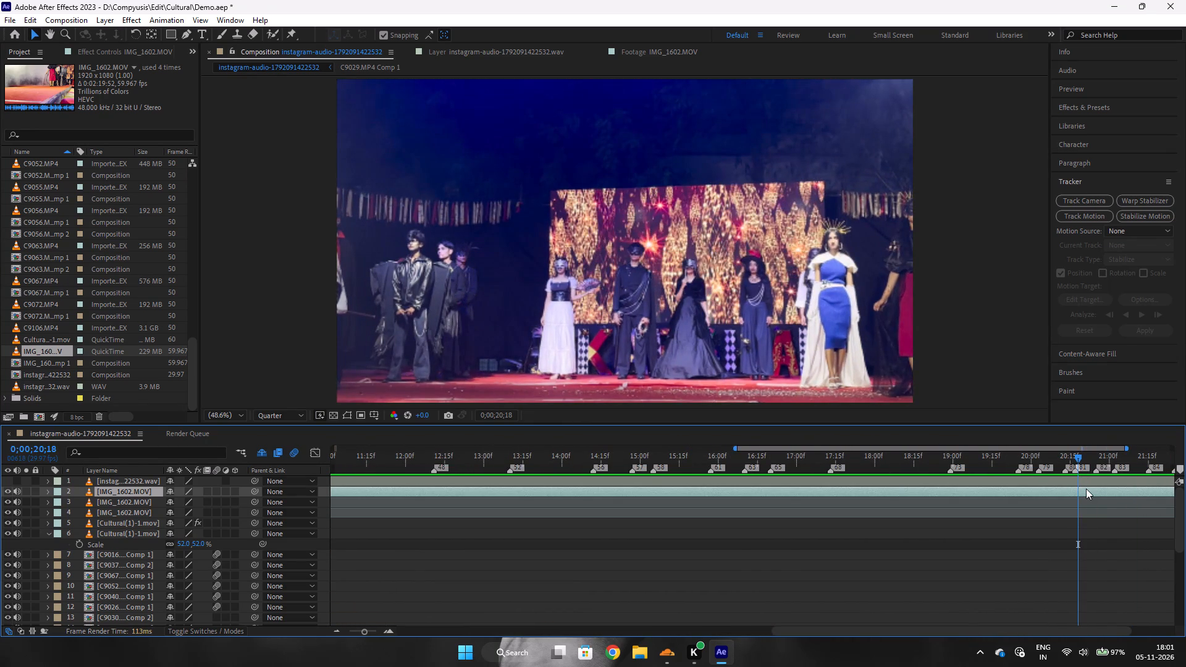
pyautogui.click(1086, 489)
pyautogui.hotkey('ctrl', 'shift', 'd')
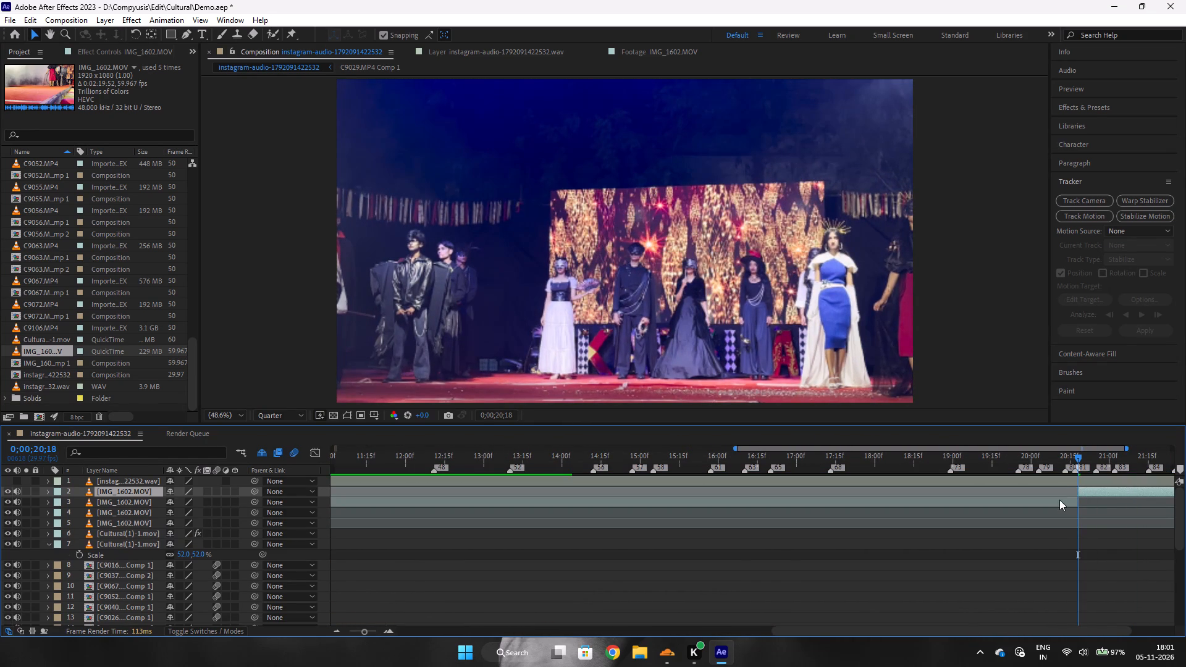
pyautogui.click(1059, 500)
pyautogui.press('BackSpace')
# Slide the remaining IMG_1602.MOV segment earlier to start at about 0;00;01;02 and play it from 0;00;01;09.
pyautogui.moveTo(1093, 488); pyautogui.dragTo(878, 504)
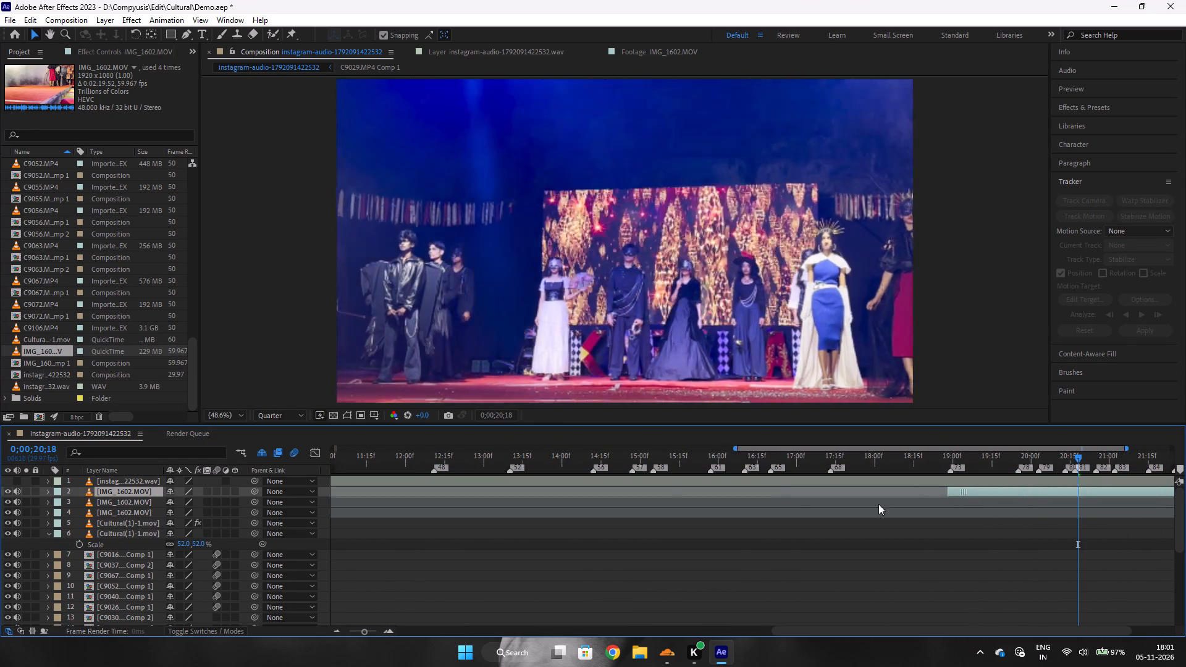
pyautogui.moveTo(878, 504); pyautogui.dragTo(472, 516)
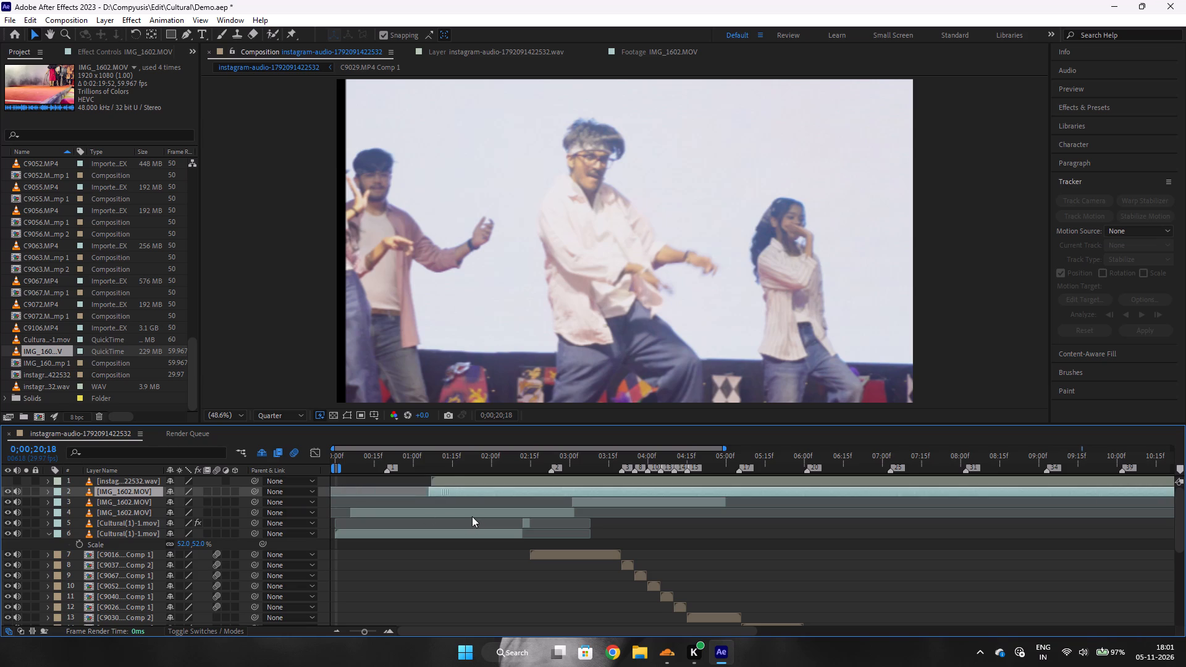
pyautogui.moveTo(472, 516); pyautogui.dragTo(435, 520)
pyautogui.click(437, 471)
pyautogui.press('space')
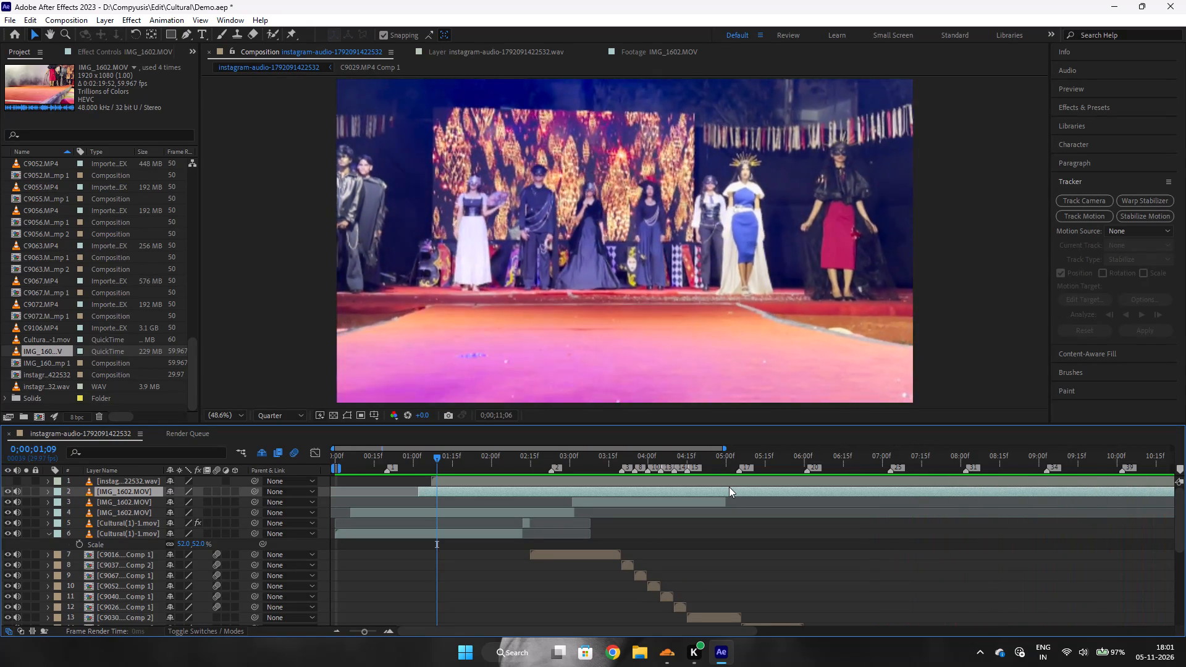
pyautogui.press('space')
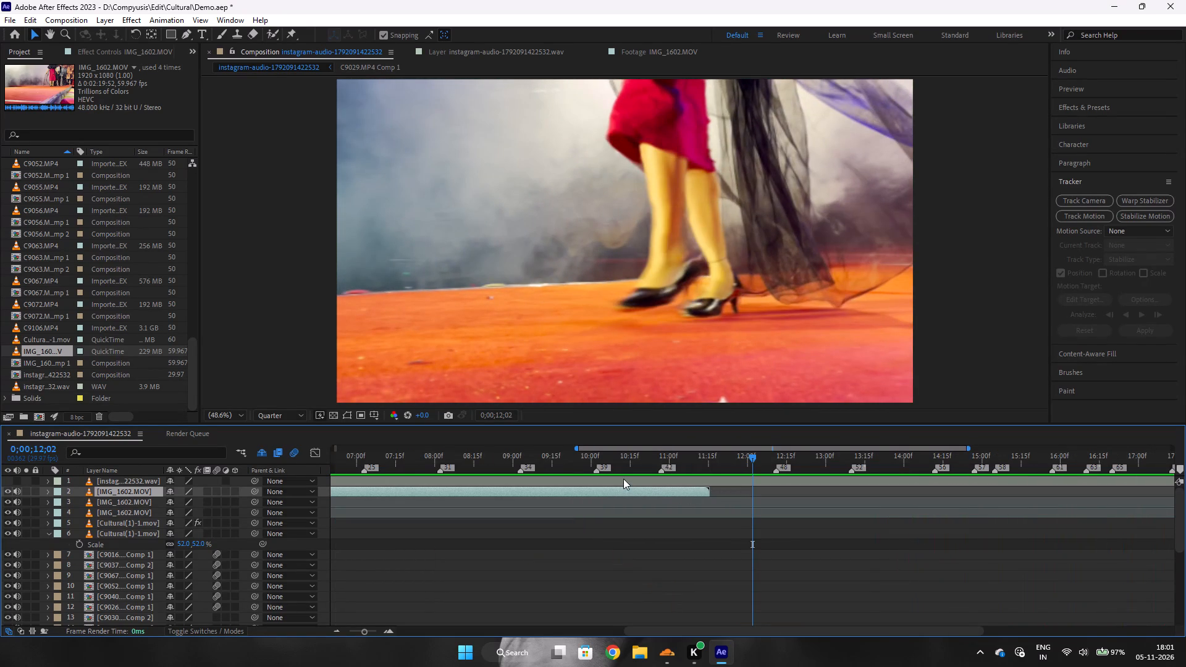
# Split the IMG_1602.MOV segment at 0;00;01;20 and delete the section after the cut.
pyautogui.click(650, 490)
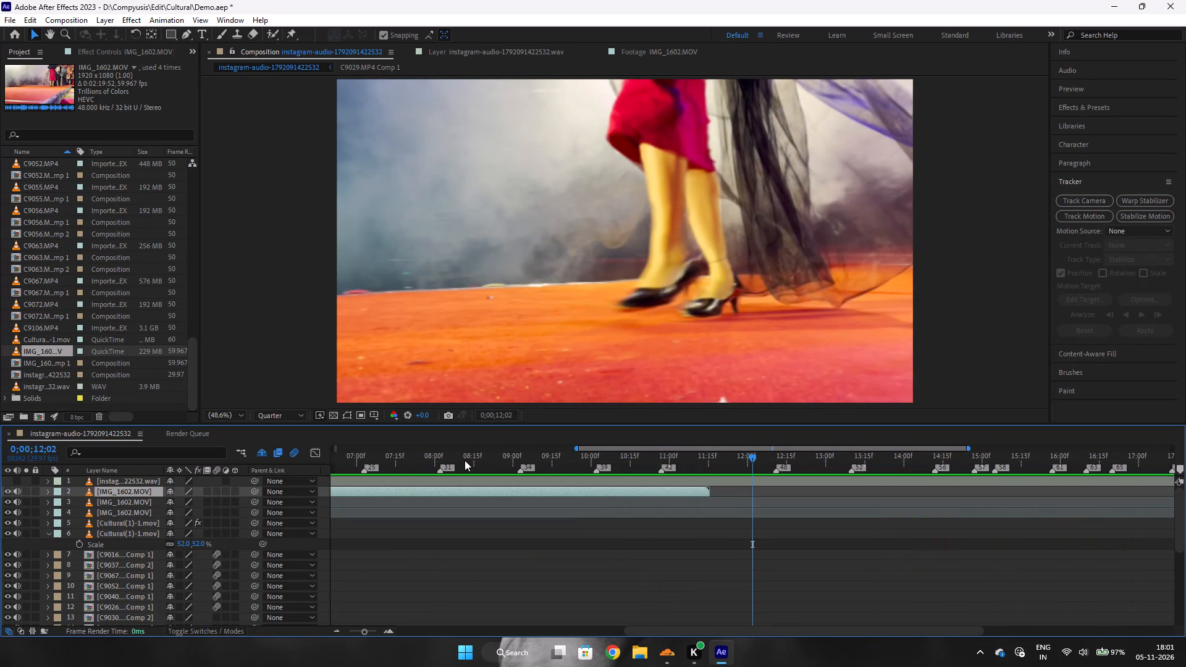
pyautogui.click(465, 460)
pyautogui.moveTo(465, 460); pyautogui.dragTo(317, 464)
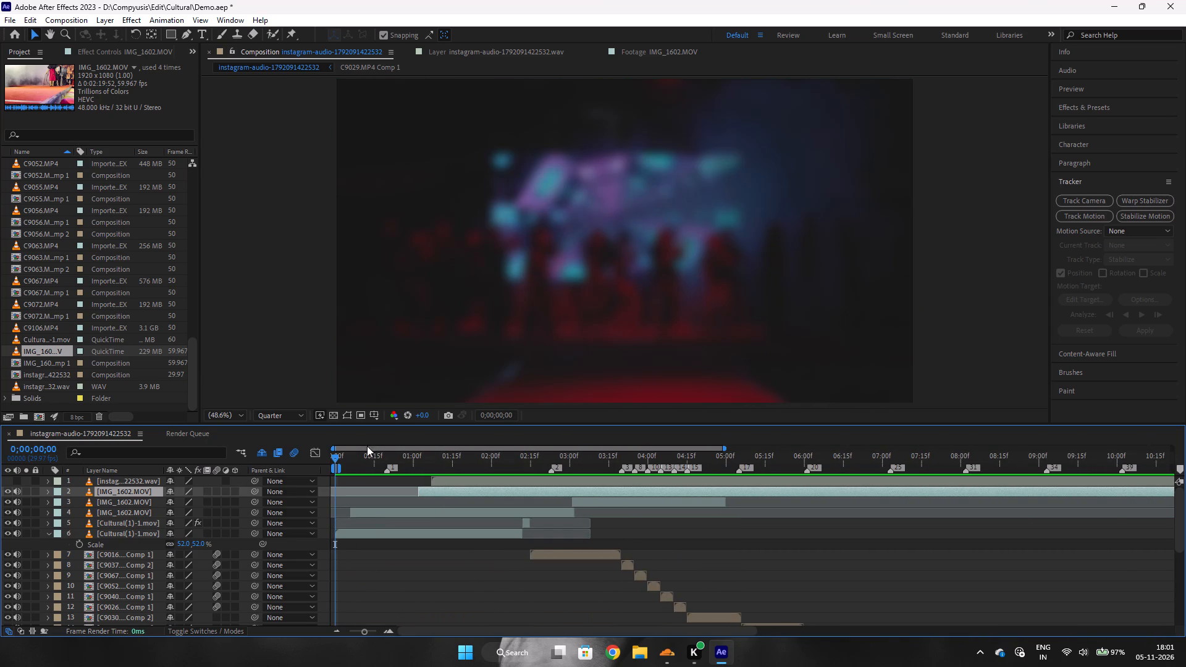
pyautogui.click(445, 487)
pyautogui.click(466, 461)
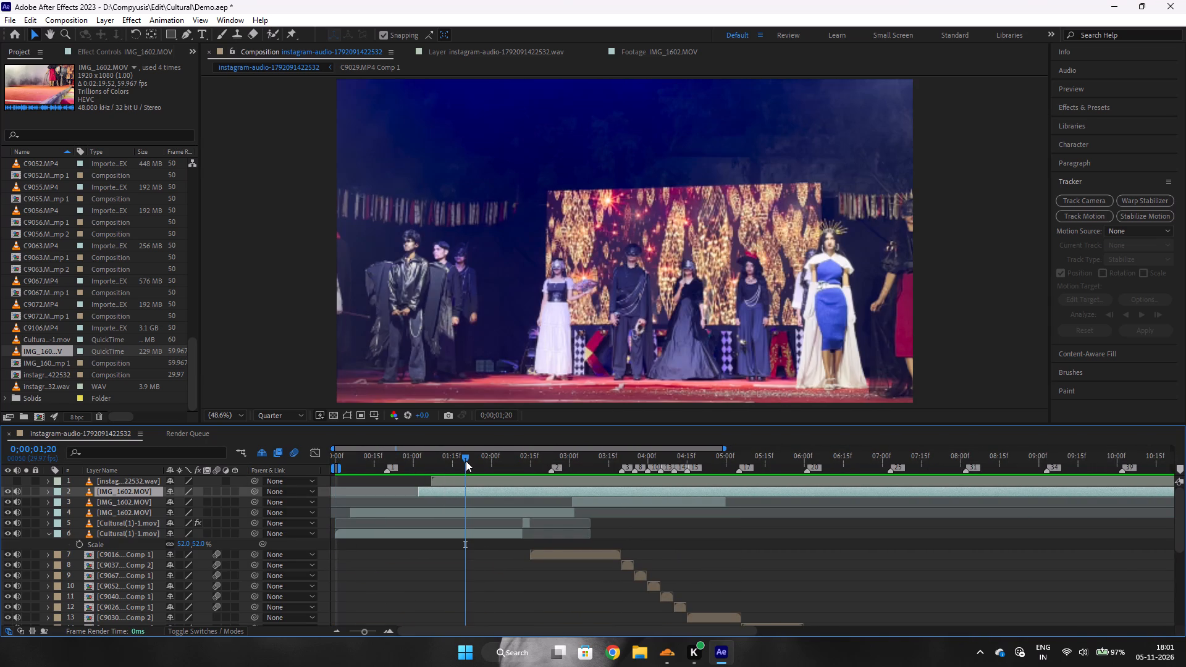
pyautogui.hotkey('ctrl', 'shift', 'd')
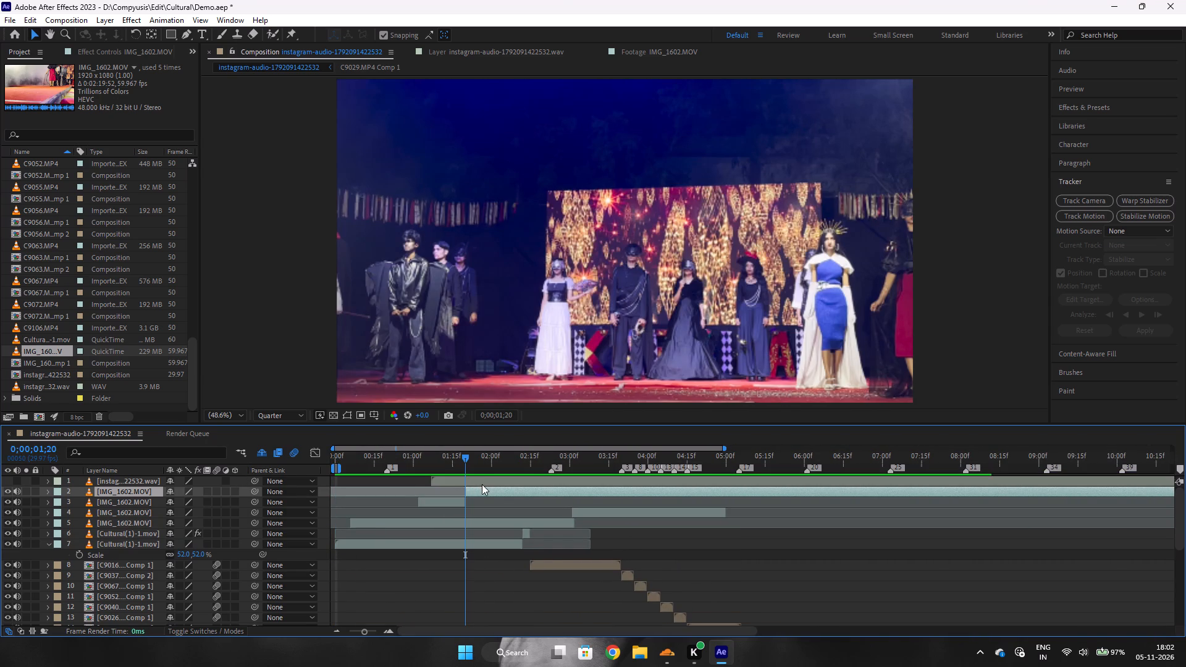
pyautogui.press('BackSpace')
# Extend the start of the short IMG_1602.MOV segment to reveal earlier footage and slide it later to start at about 0;00;04;11.
pyautogui.click(434, 495)
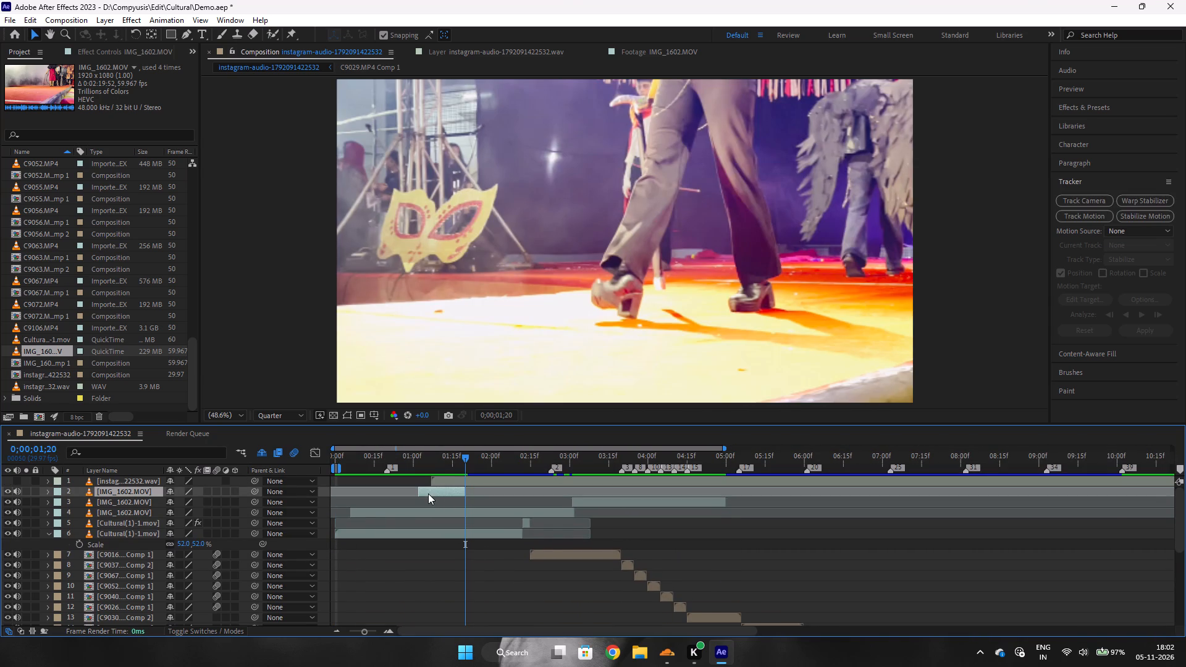
pyautogui.moveTo(417, 493); pyautogui.dragTo(269, 485)
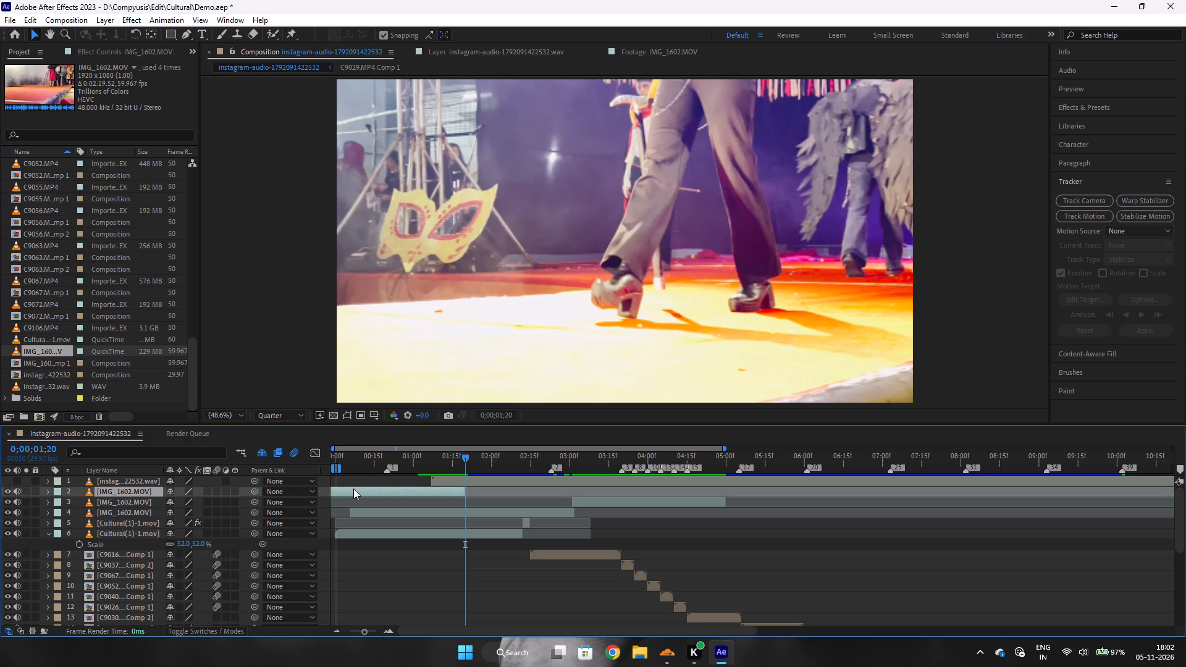
pyautogui.moveTo(354, 489); pyautogui.dragTo(733, 495)
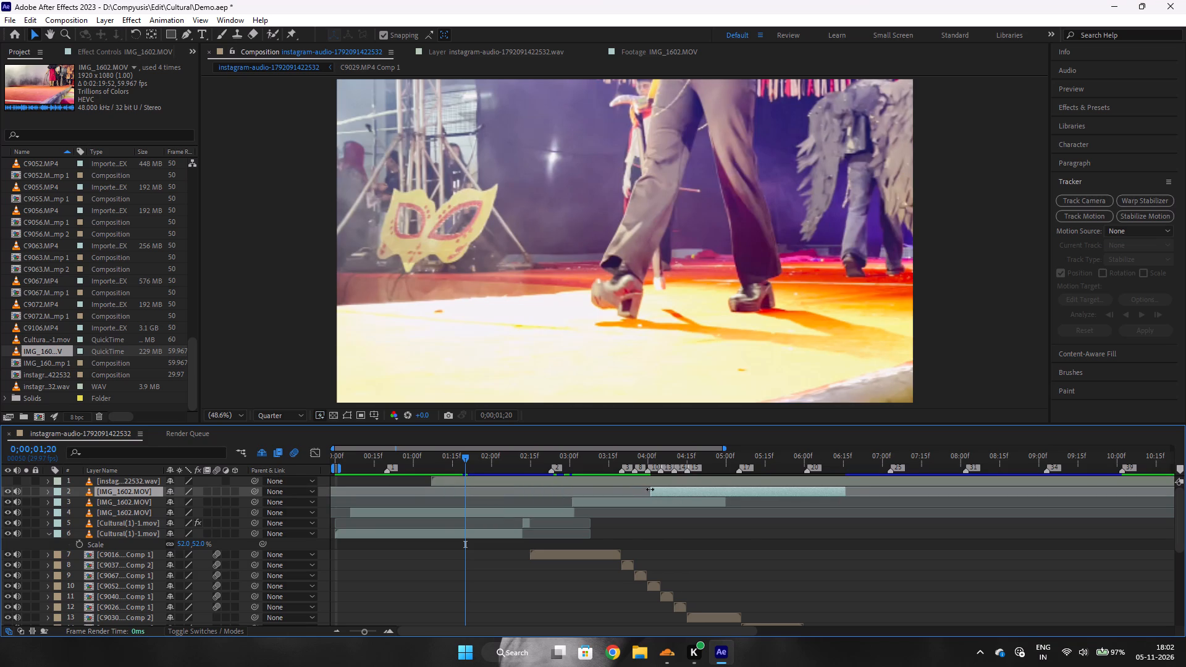
pyautogui.moveTo(649, 489); pyautogui.dragTo(367, 500)
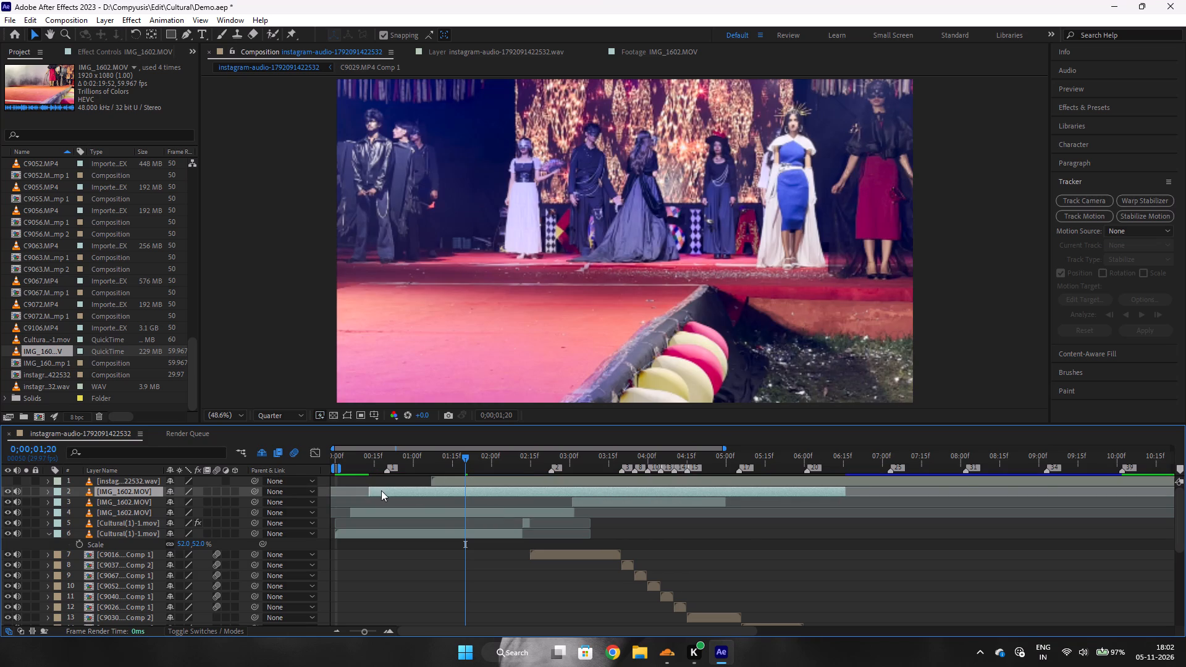
pyautogui.moveTo(381, 490); pyautogui.dragTo(688, 501)
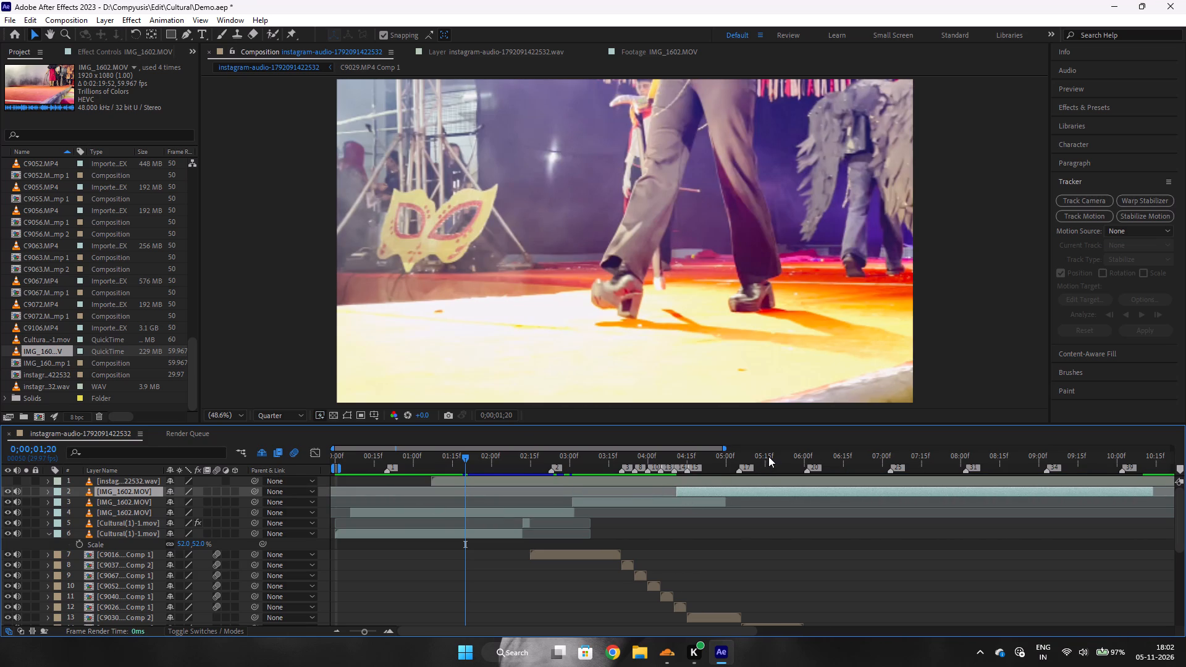
# Split the extended IMG_1602.MOV segment at 0;00;04;21 and delete the section after the cut.
pyautogui.click(768, 456)
pyautogui.moveTo(768, 456); pyautogui.dragTo(704, 465)
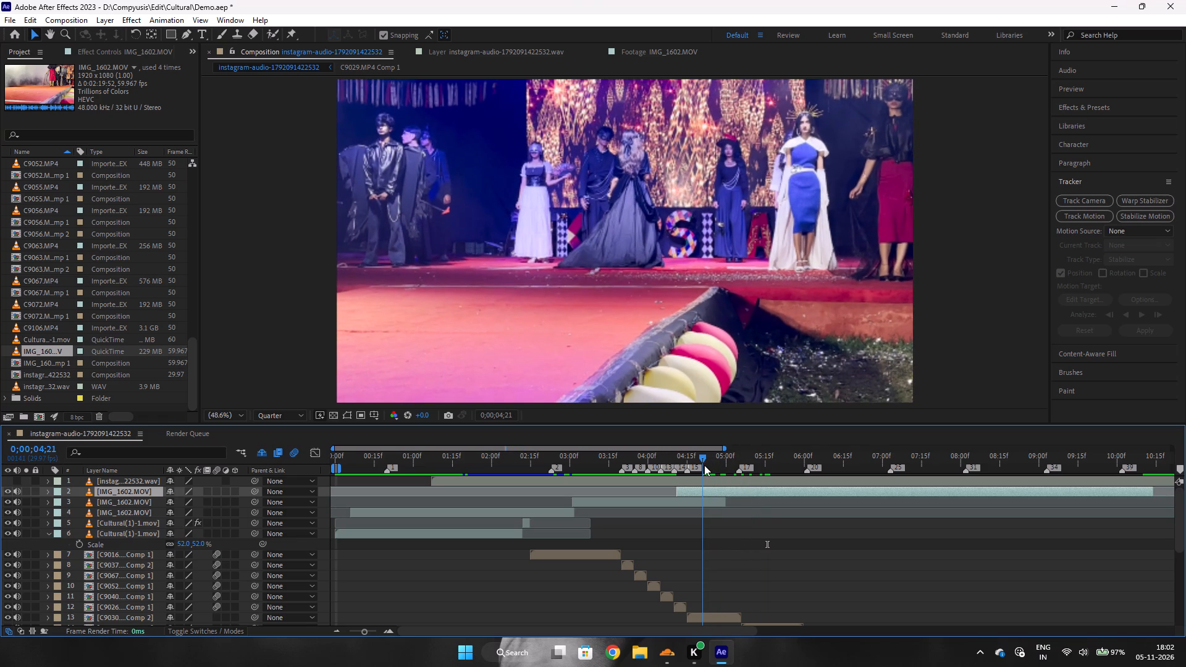
pyautogui.hotkey('ctrl', 'shift', 'd')
pyautogui.press('BackSpace')
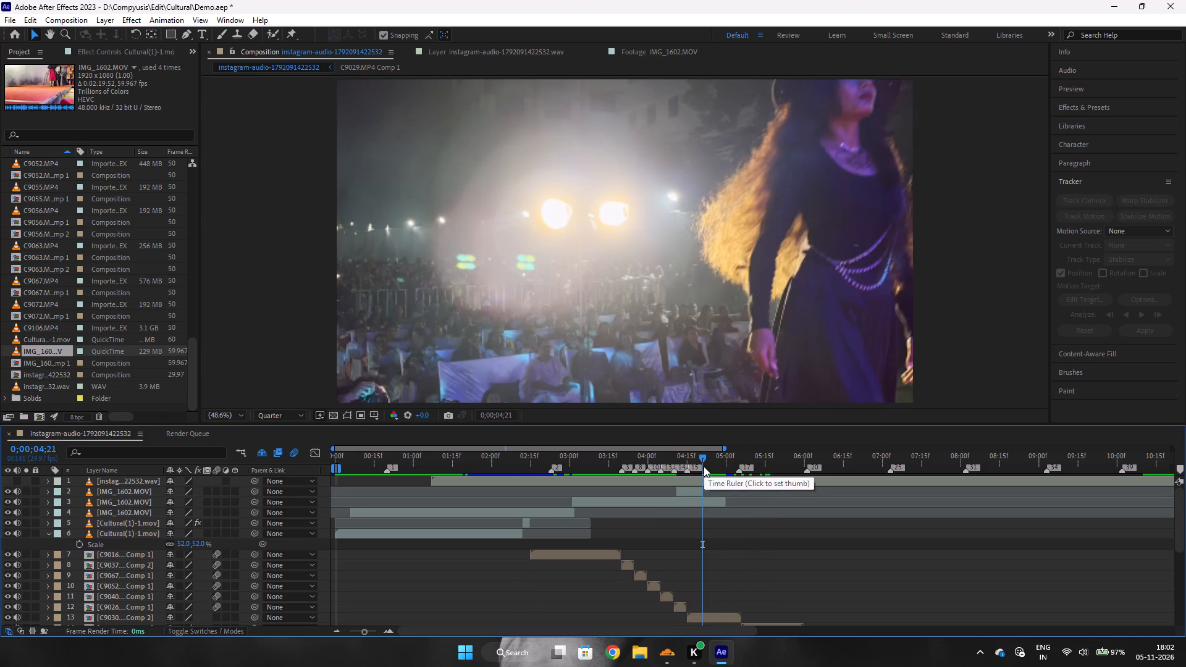
# Extend the start of the trimmed IMG_1602.MOV segment backwards, slide it later to begin at about 0;00;04;24 and preview it from 0;00;04;21.
pyautogui.click(680, 486)
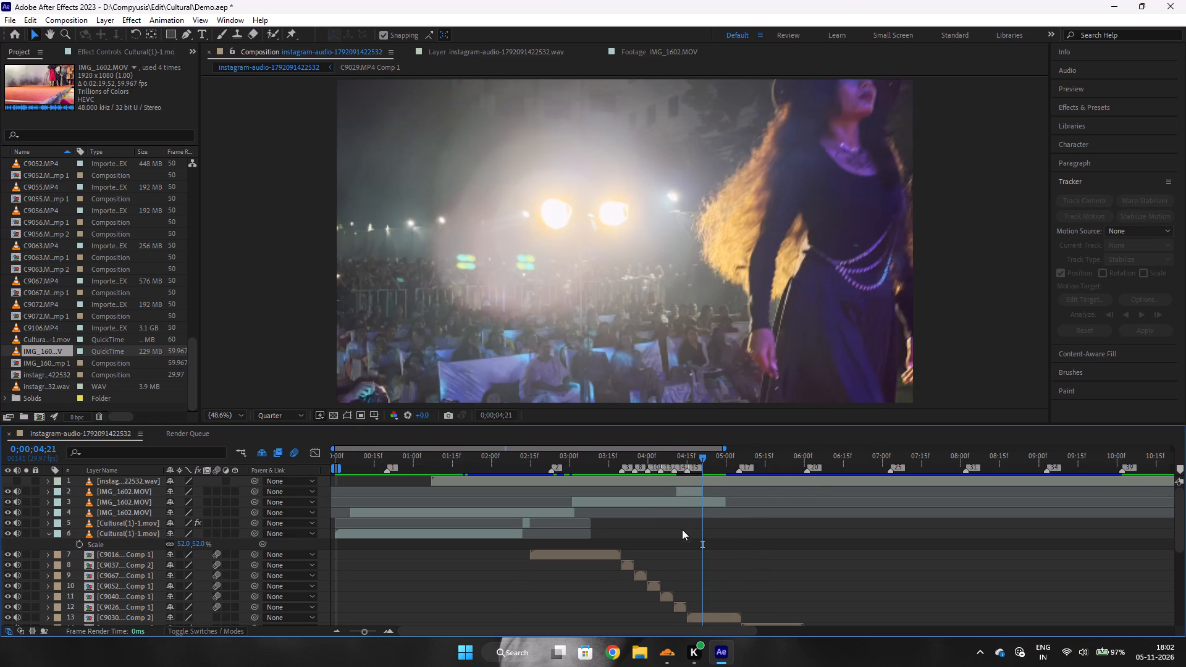
pyautogui.click(686, 497)
pyautogui.click(689, 490)
pyautogui.moveTo(677, 495); pyautogui.dragTo(627, 493)
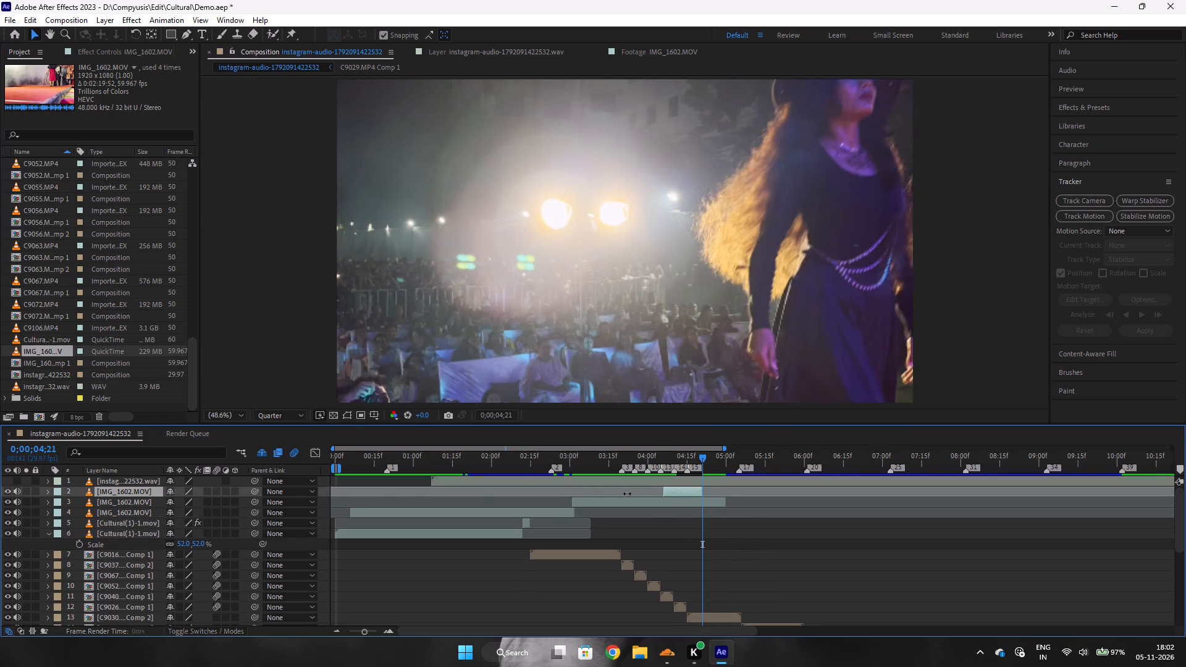
pyautogui.moveTo(627, 493); pyautogui.dragTo(386, 493)
pyautogui.moveTo(458, 492); pyautogui.dragTo(784, 482)
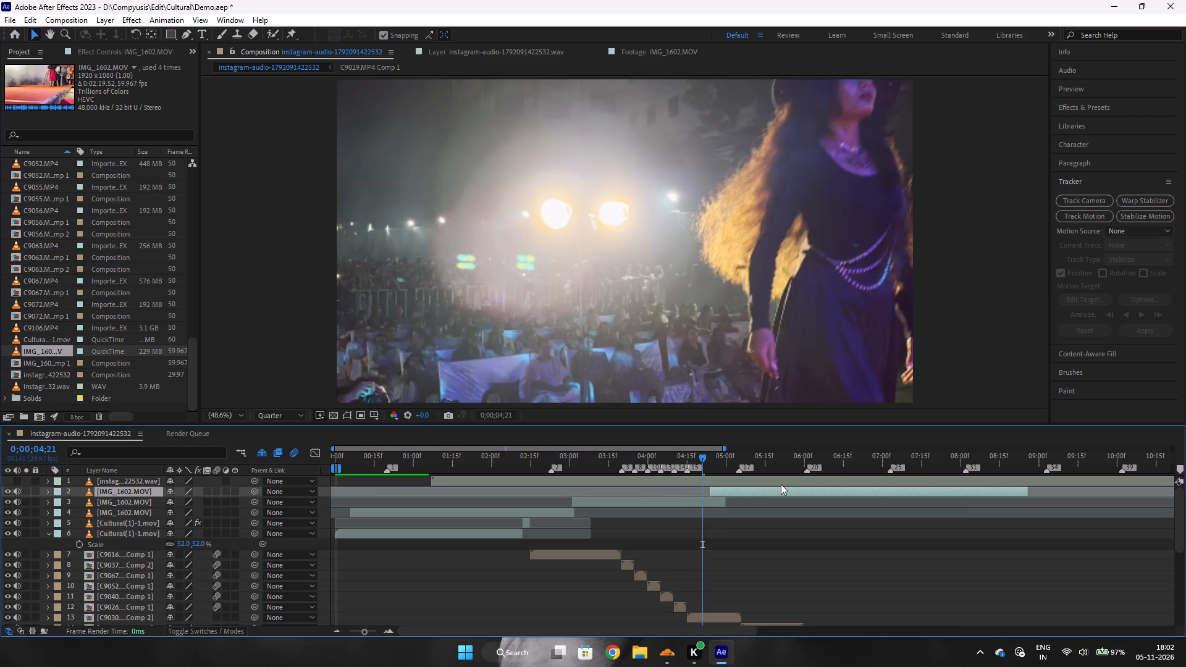
pyautogui.press('space')
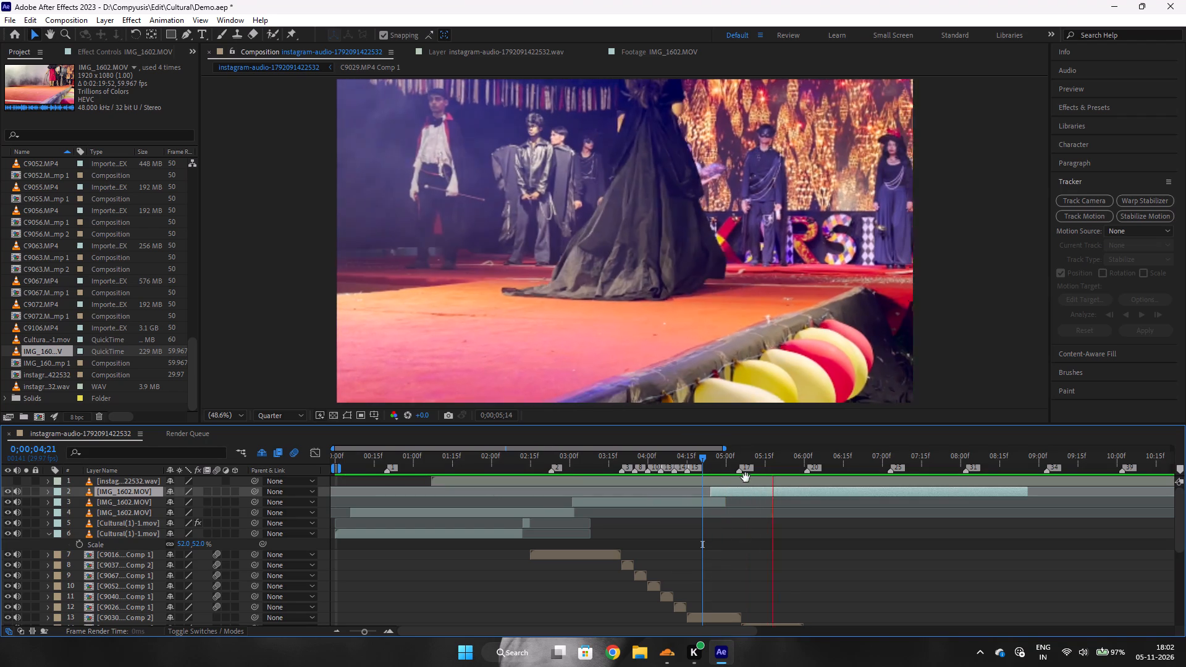
pyautogui.press('space')
# Extend the start of the IMG_1602.MOV segment back to about 0;00;01;00, previewing the newly revealed walking footage.
pyautogui.moveTo(710, 489); pyautogui.dragTo(521, 494)
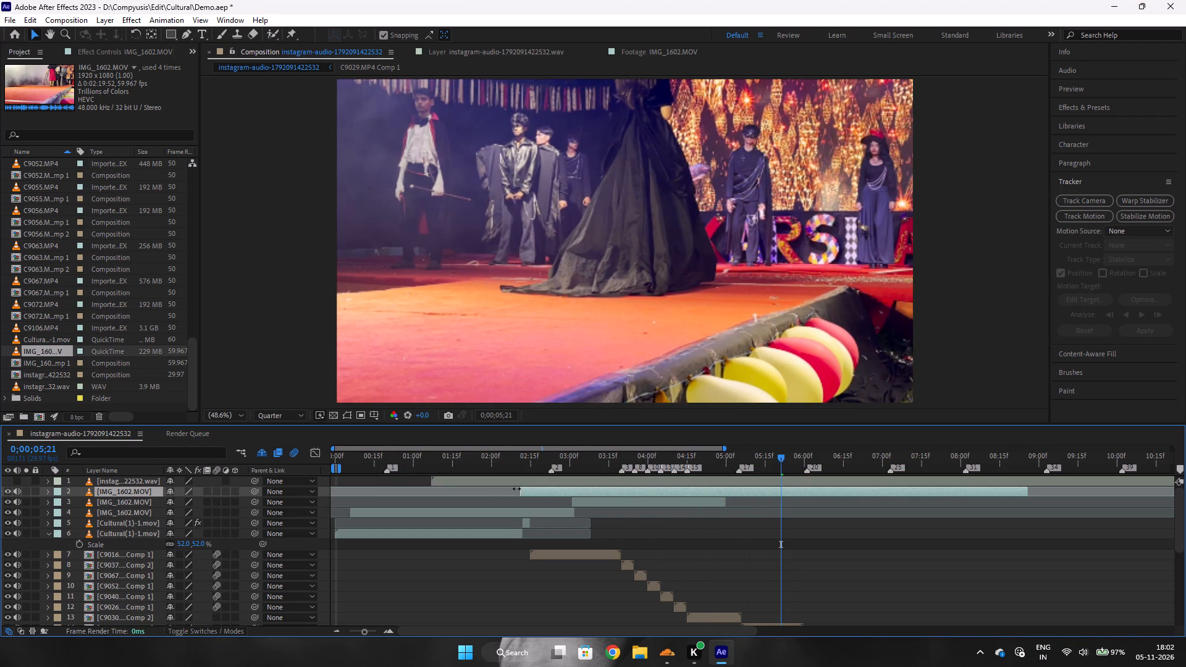
pyautogui.click(532, 467)
pyautogui.press('space')
pyautogui.press('space')
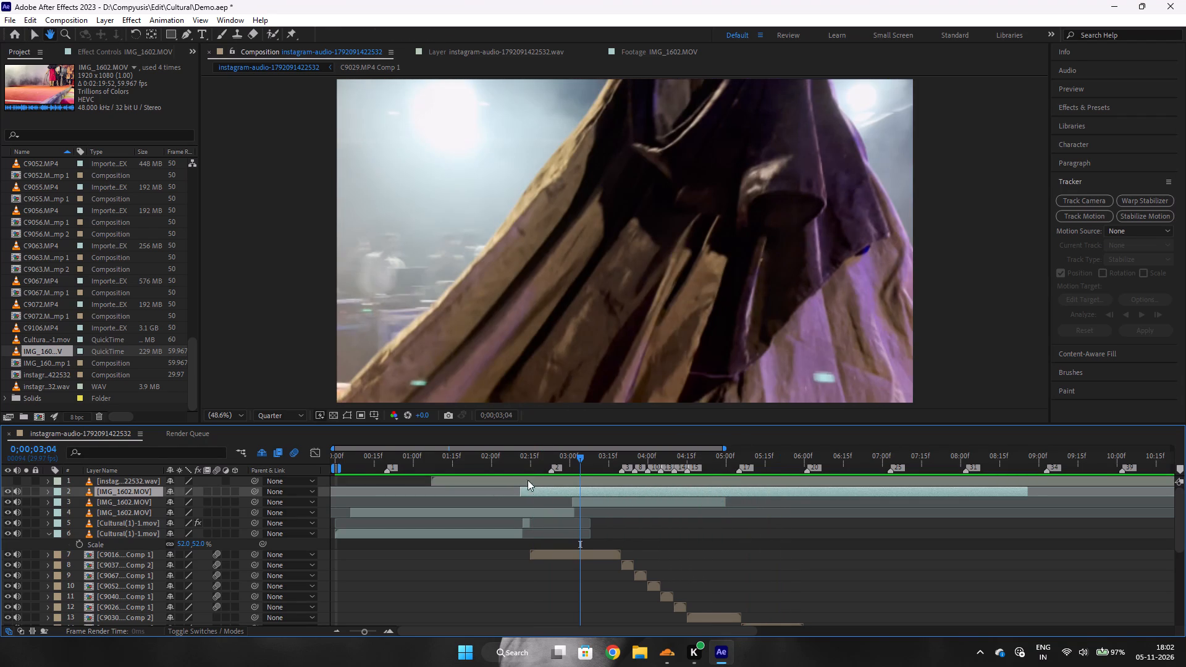
pyautogui.moveTo(520, 490); pyautogui.dragTo(414, 488)
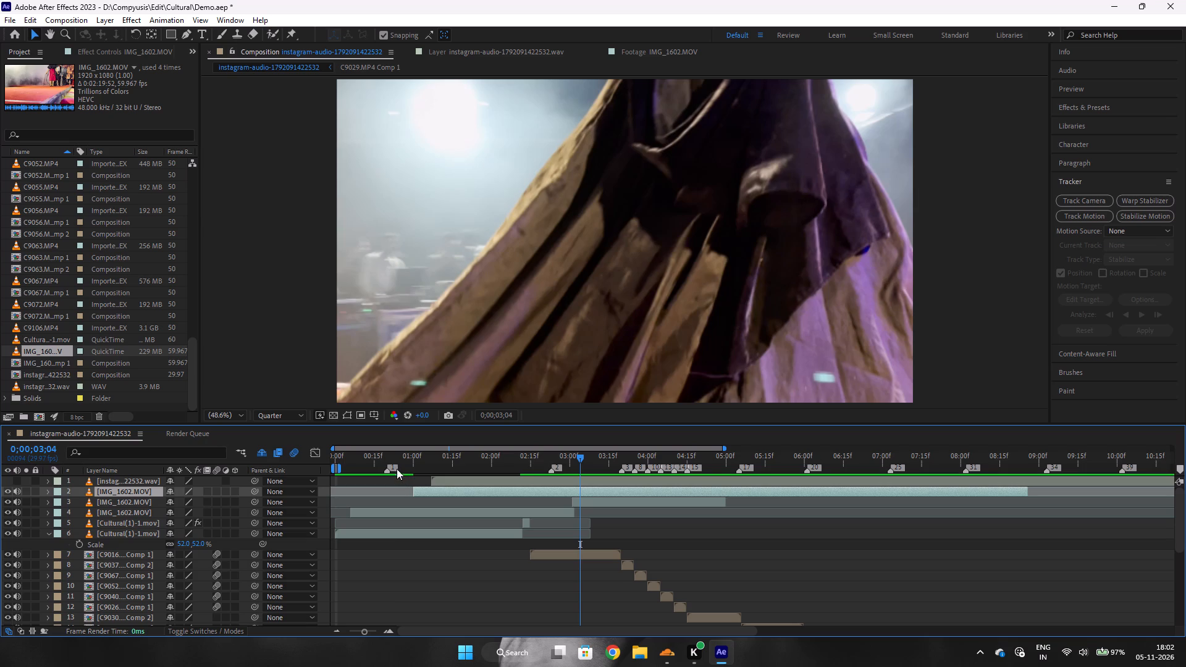
pyautogui.click(391, 458)
pyautogui.press('space')
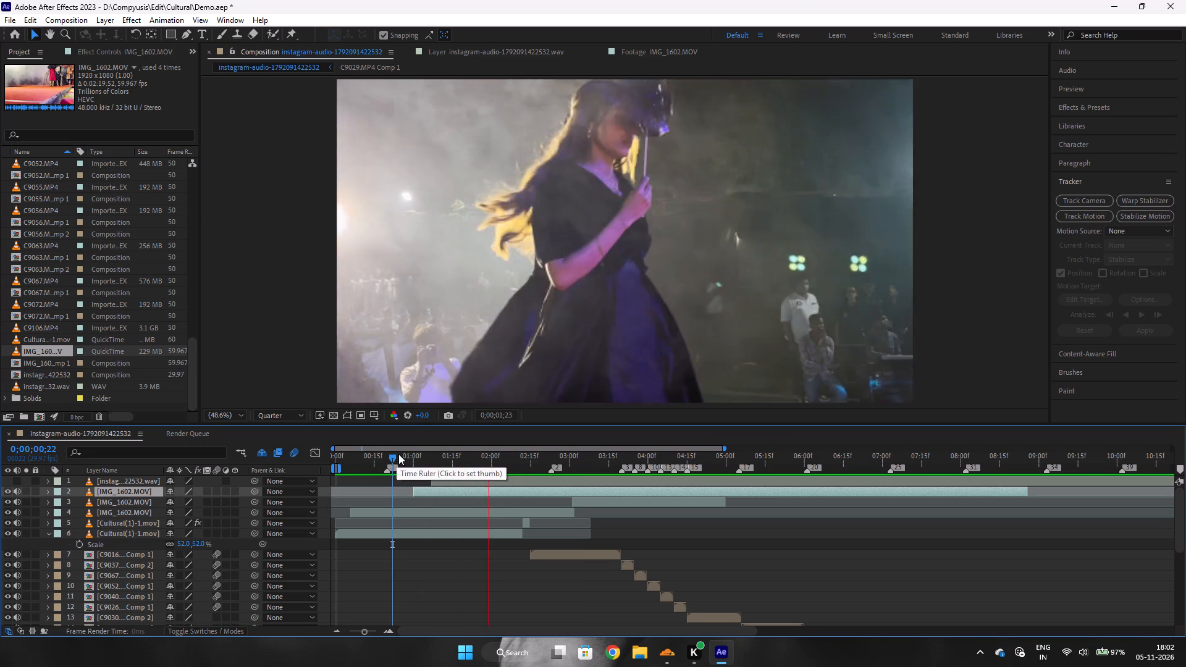
pyautogui.press('space')
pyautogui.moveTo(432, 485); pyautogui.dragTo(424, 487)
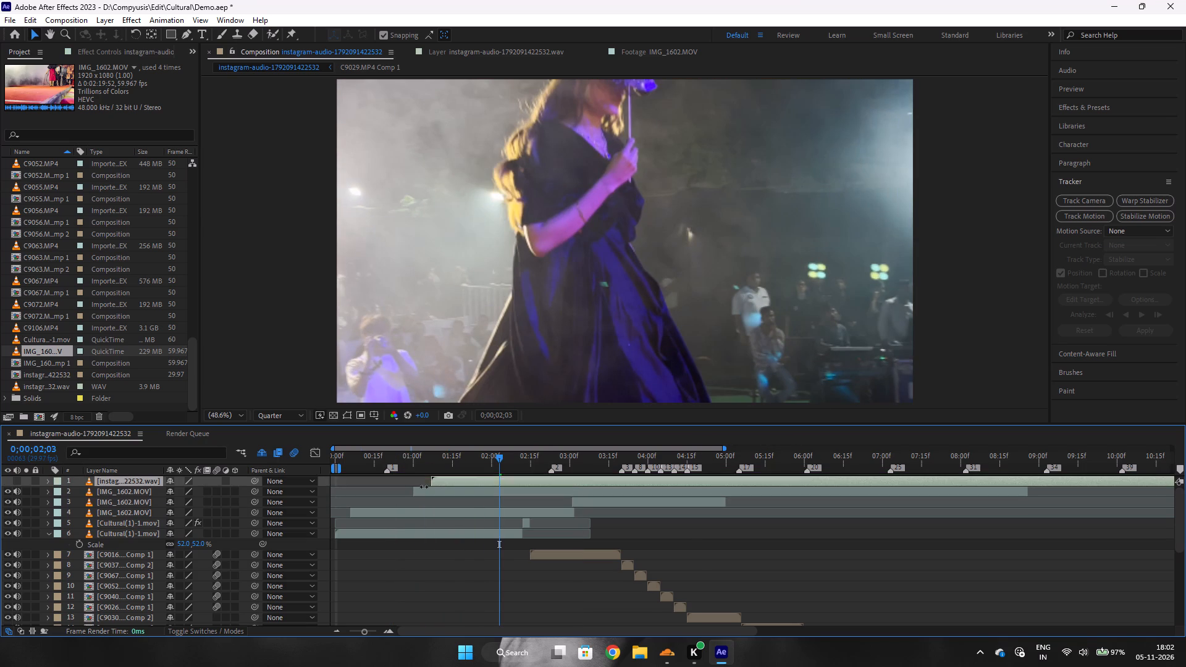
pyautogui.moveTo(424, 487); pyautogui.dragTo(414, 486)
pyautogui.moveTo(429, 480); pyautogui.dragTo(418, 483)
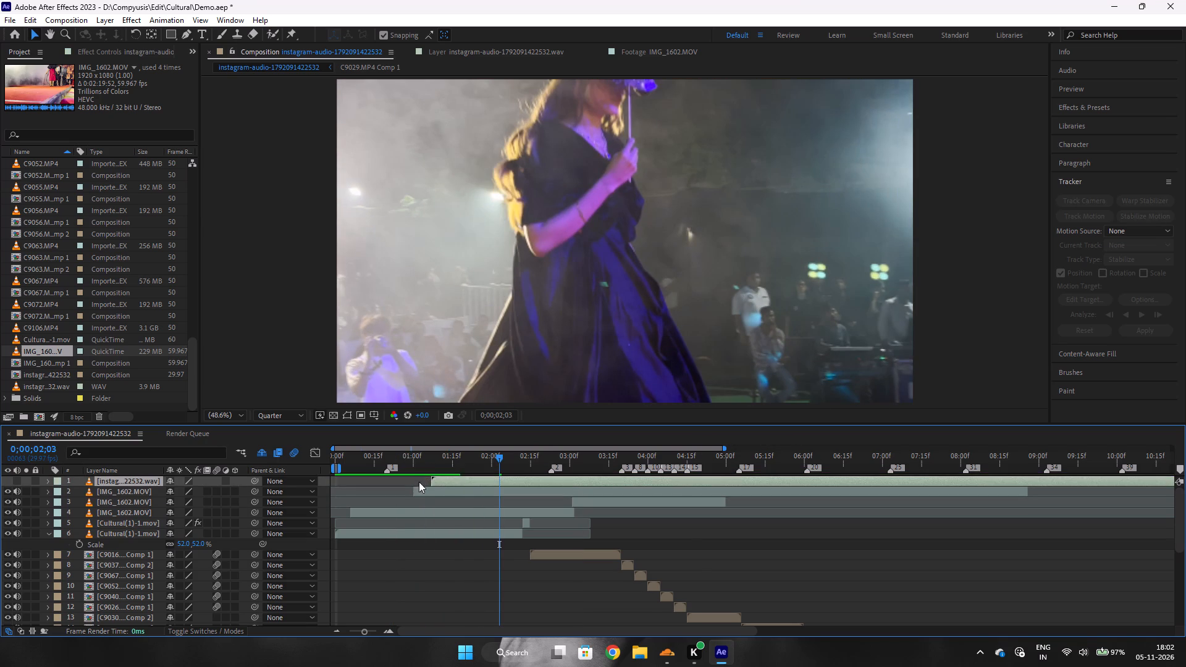
# Extend the start of the IMG_1602.MOV segment back to about 0;00;00;22 and play it from 0;00;00;25.
pyautogui.click(524, 495)
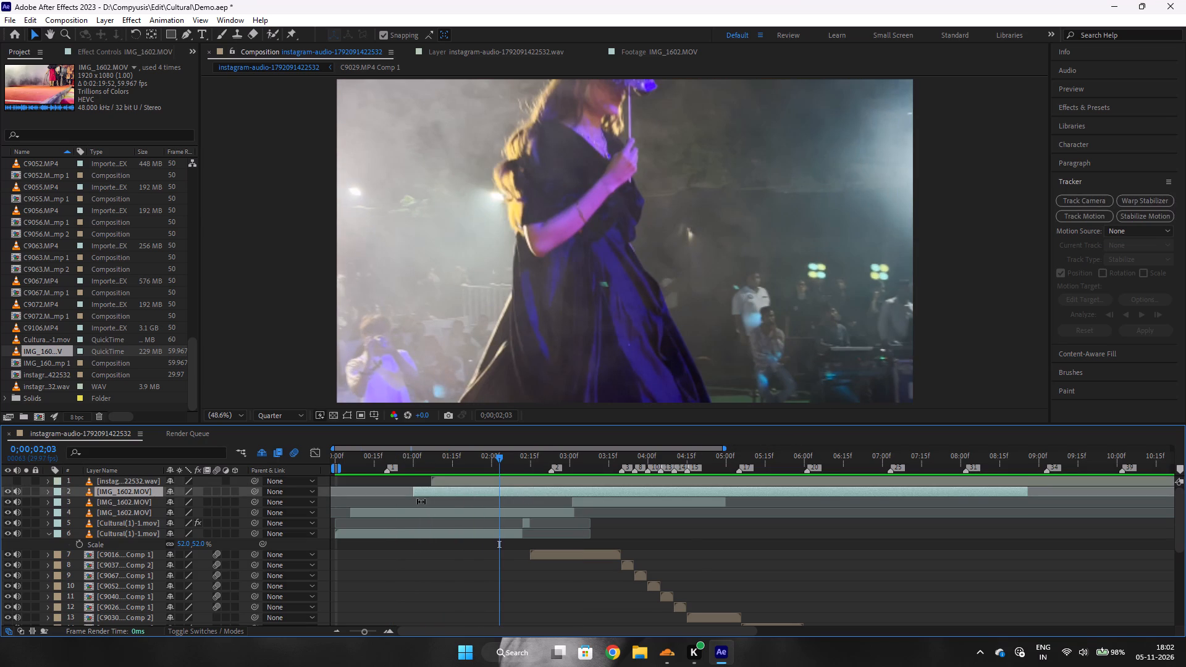
pyautogui.moveTo(414, 495); pyautogui.dragTo(395, 493)
pyautogui.click(400, 459)
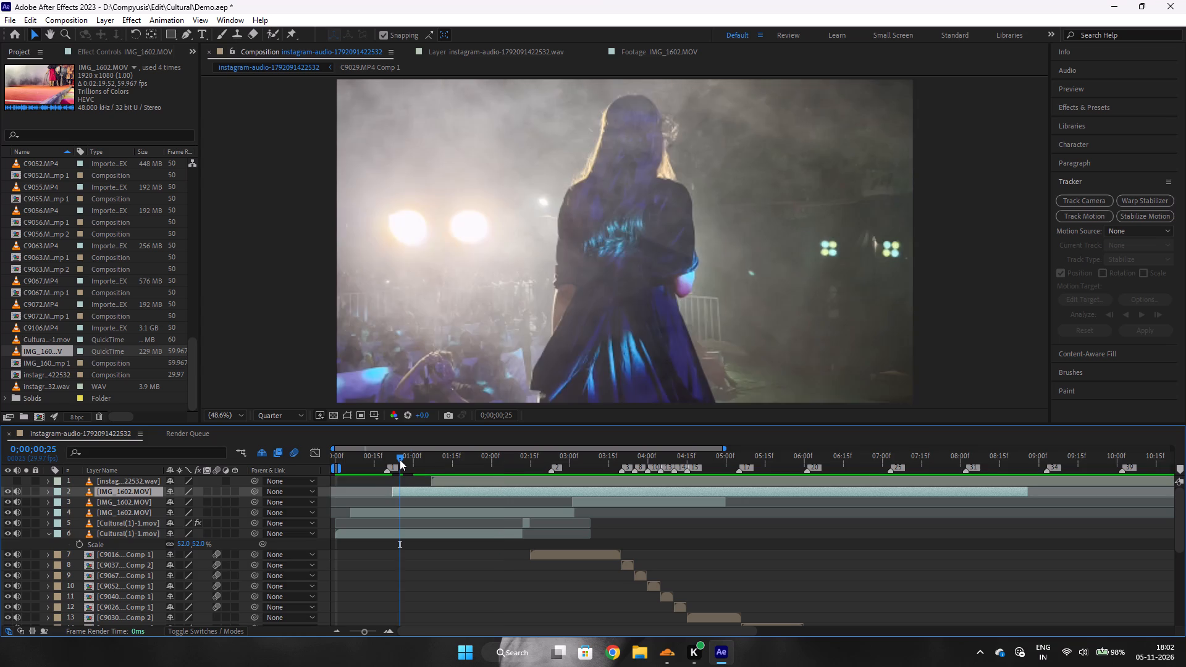
pyautogui.press('space')
pyautogui.press('space')
pyautogui.press('space')
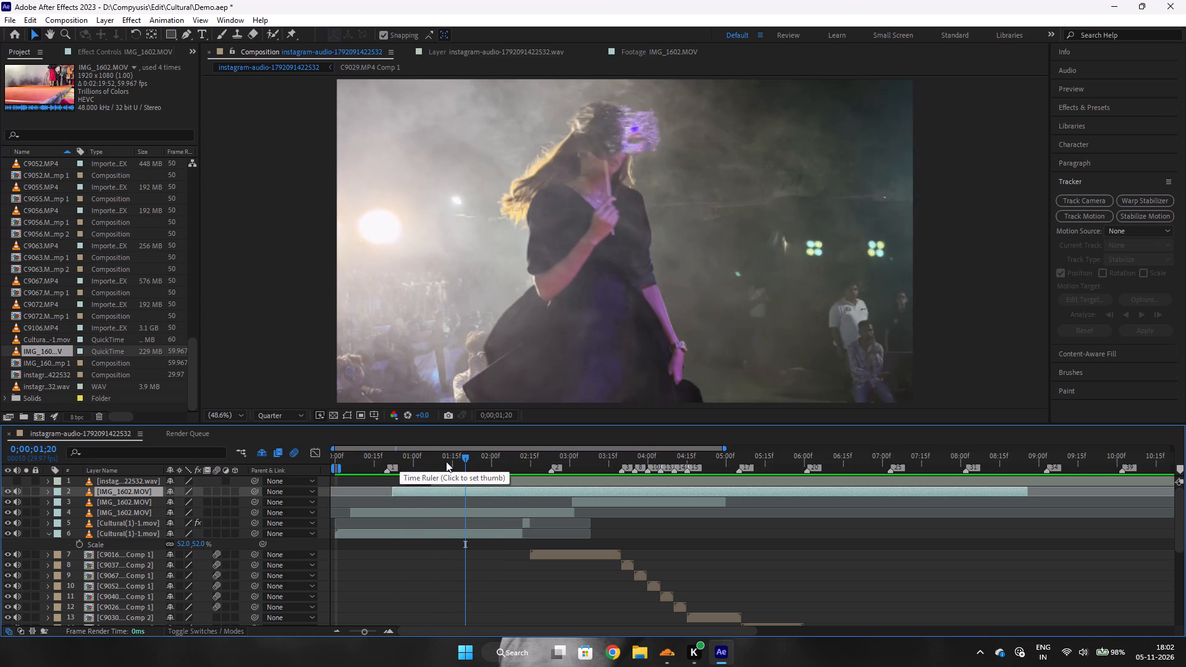
pyautogui.press('space')
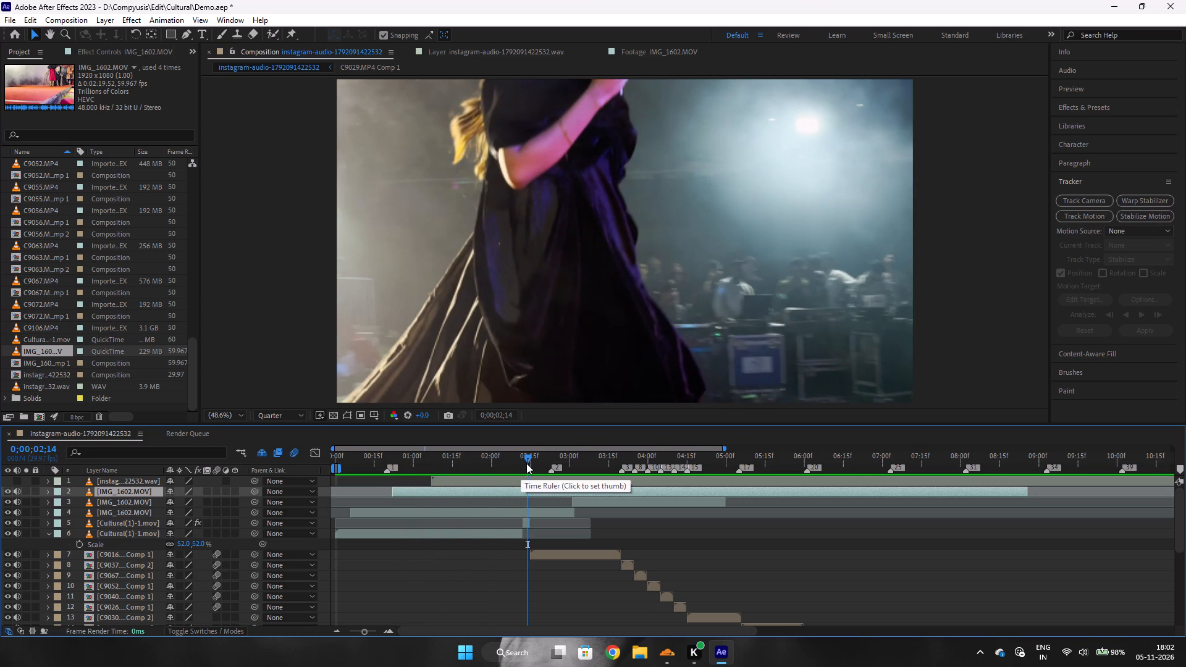
# Split the IMG_1602.MOV segment at 0;00;02;08 and delete the section after the cut.
pyautogui.moveTo(529, 461); pyautogui.dragTo(515, 464)
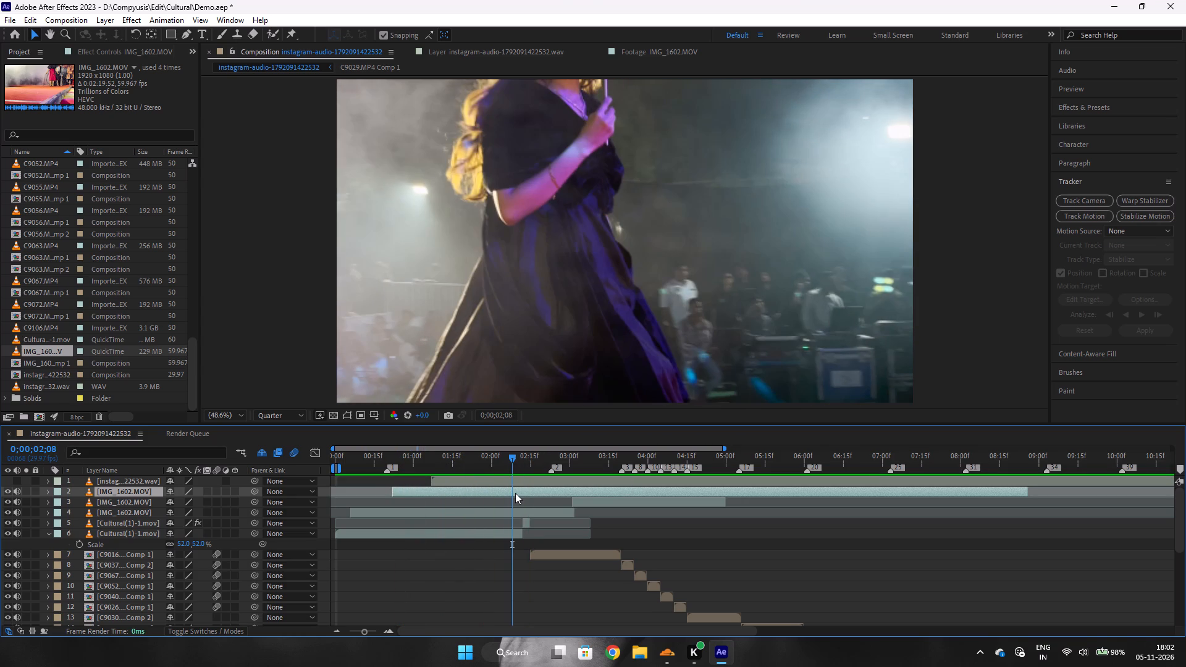
pyautogui.hotkey('ctrl', 'shift', 'd')
pyautogui.press('BackSpace')
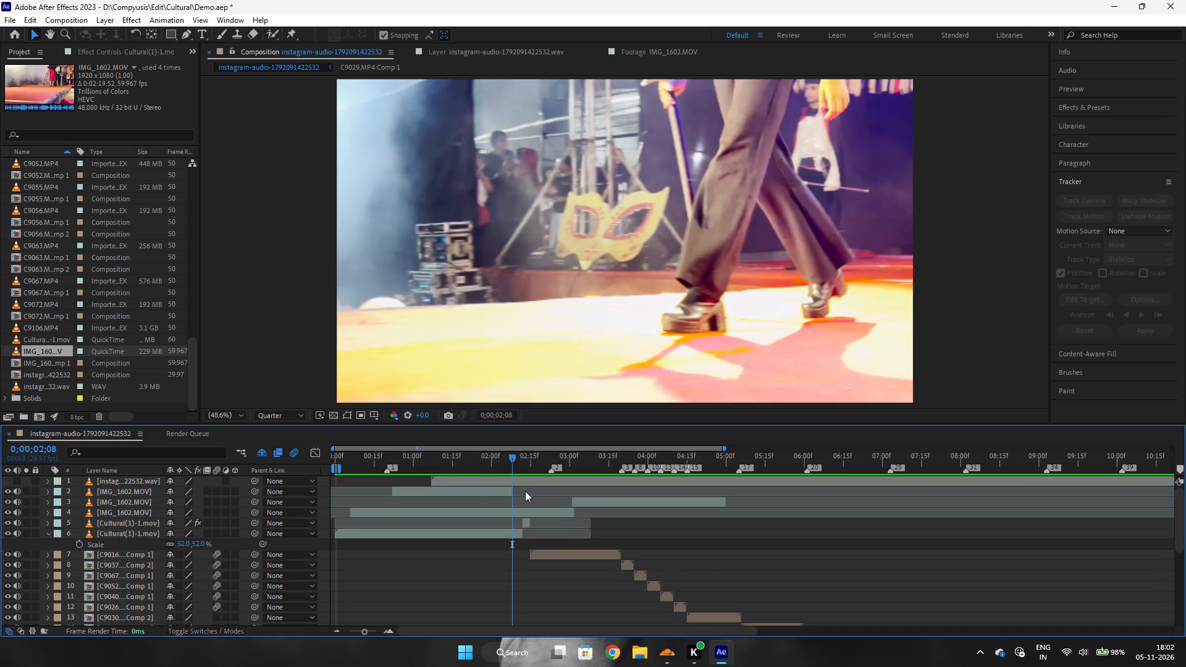
# Slide the trimmed IMG_1602.MOV walking shot later to start at about 0;00;04;08.
pyautogui.moveTo(483, 495); pyautogui.dragTo(779, 430)
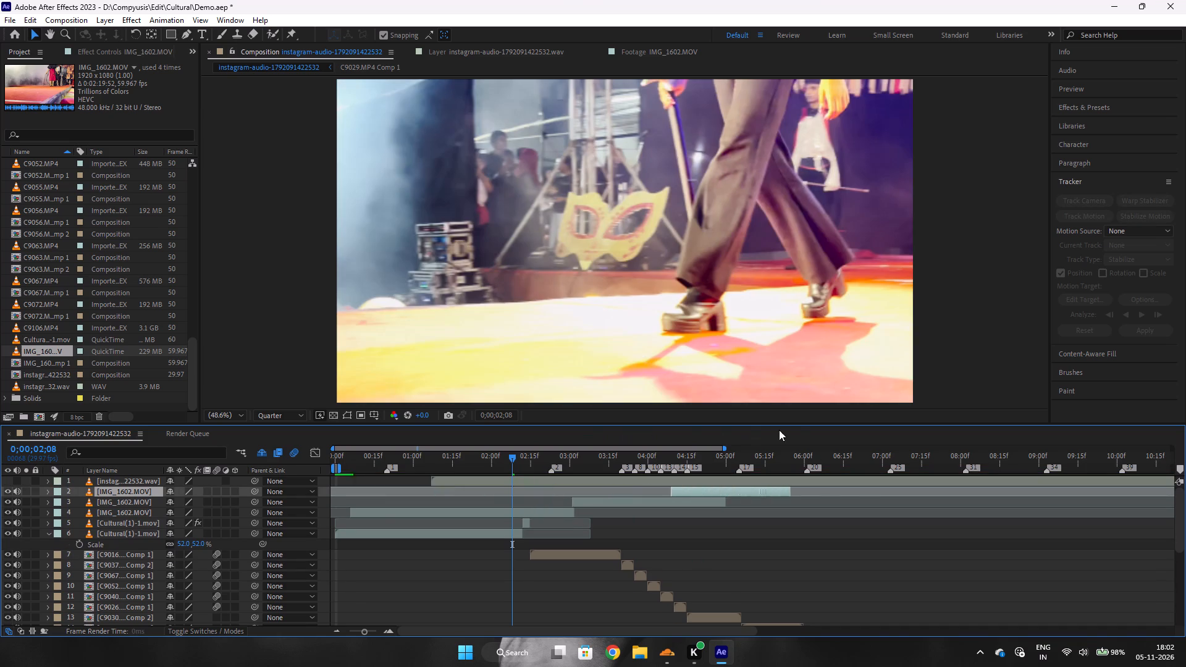
# Slide the three IMG_1602.MOV shots on layers 2, 3 and 4 later, to start at about 0;00;12;09, 0;00;13;24 and 0;00;10;01.
pyautogui.moveTo(779, 430); pyautogui.dragTo(865, 444)
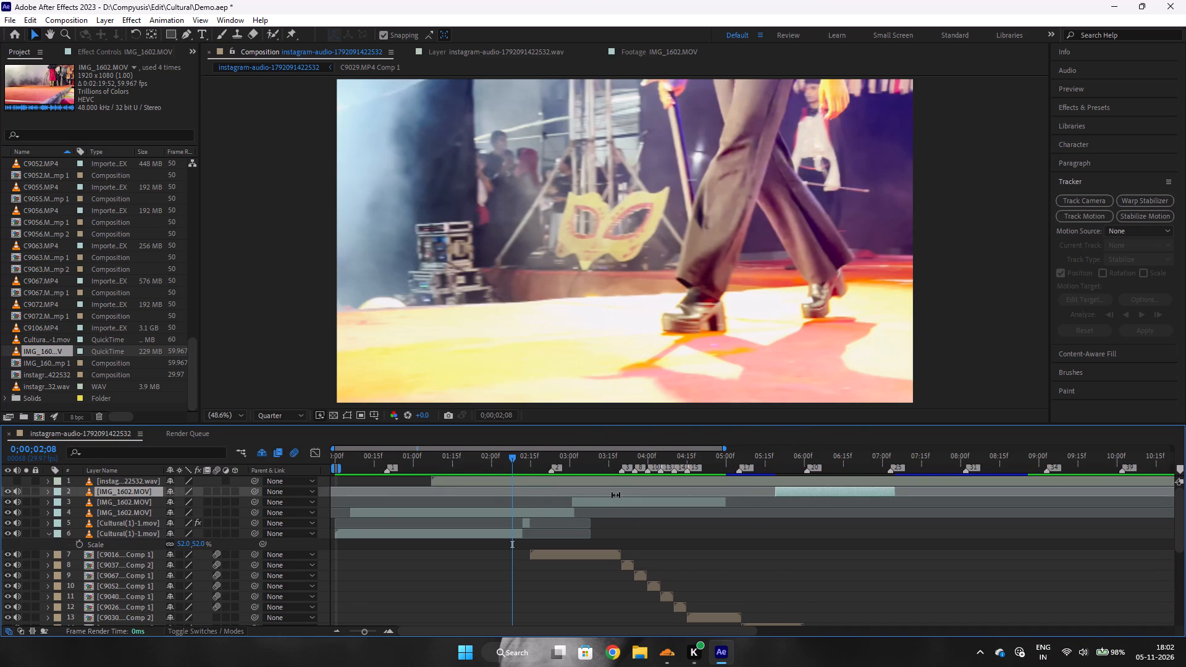
pyautogui.moveTo(611, 503); pyautogui.dragTo(1185, 516)
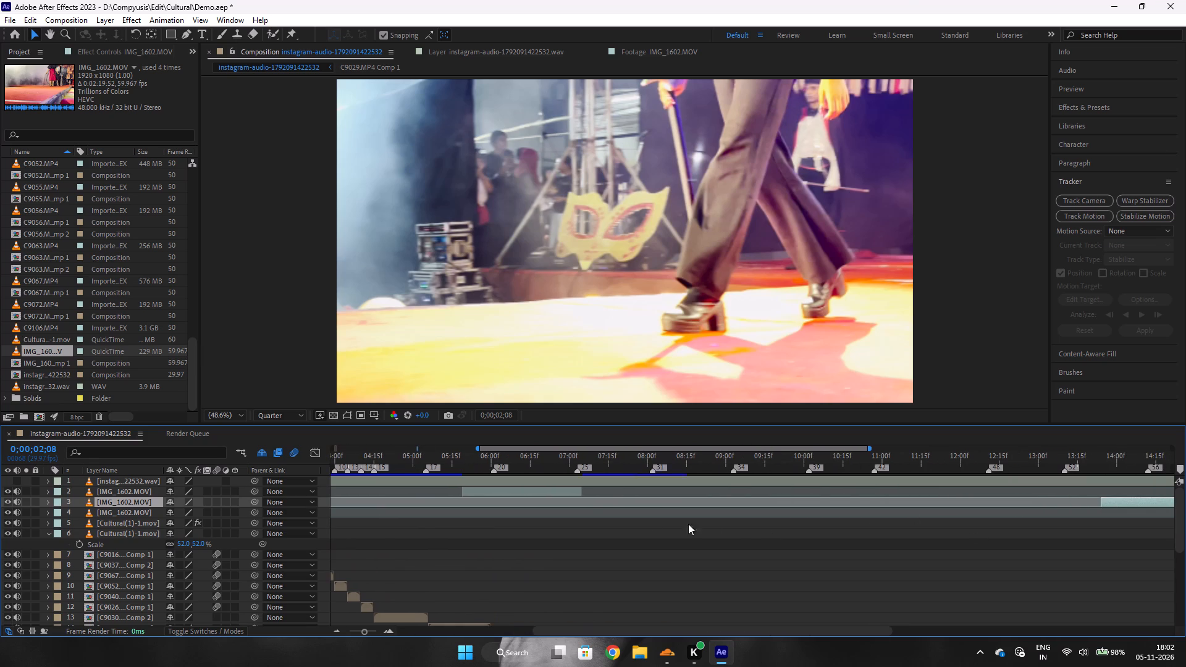
pyautogui.moveTo(548, 491); pyautogui.dragTo(1069, 523)
pyautogui.scroll(-2, 385, 547)
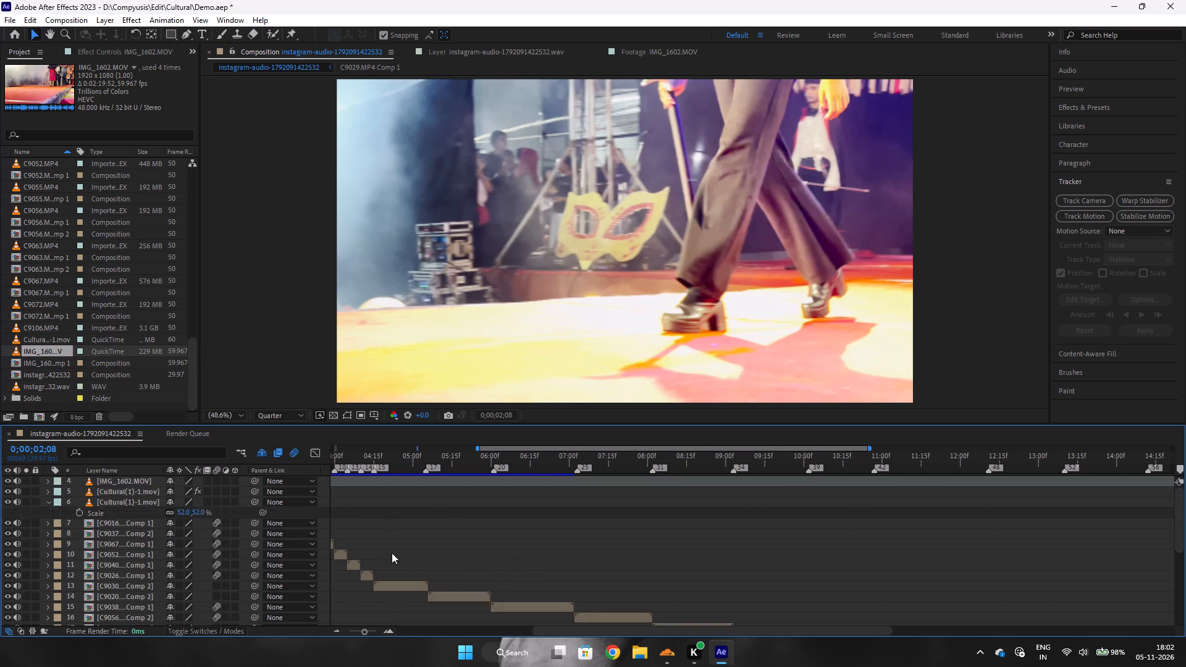
pyautogui.scroll(-2, 392, 553)
pyautogui.scroll(5, 392, 553)
pyautogui.moveTo(419, 530); pyautogui.dragTo(278, 524)
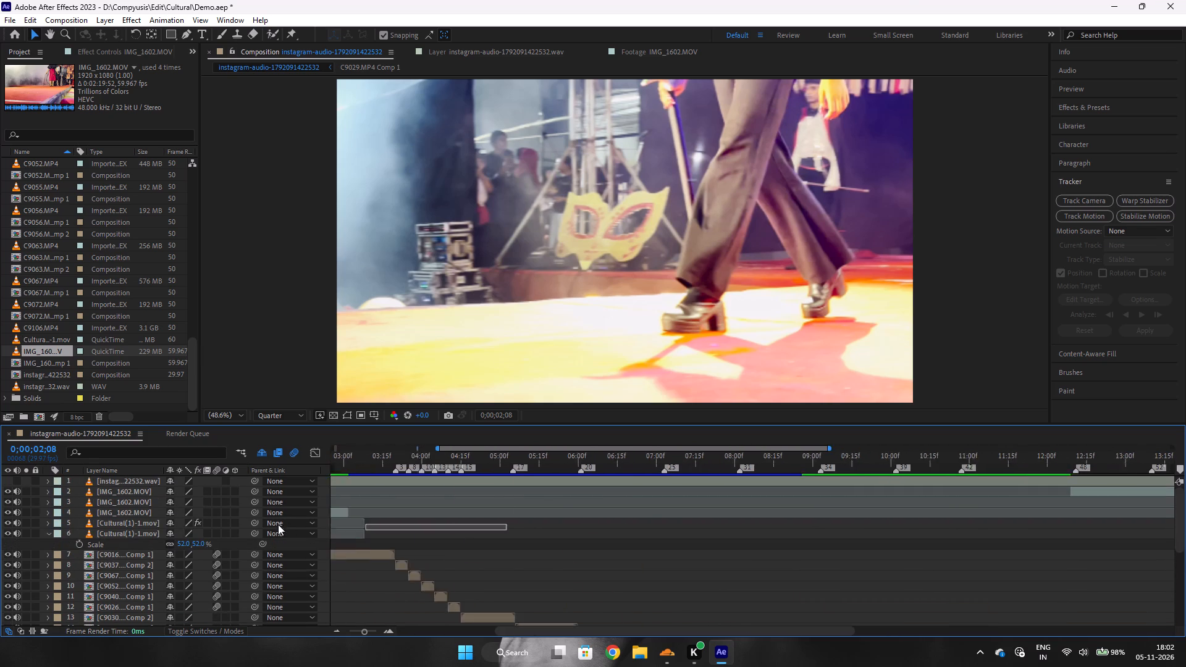
pyautogui.moveTo(278, 524); pyautogui.dragTo(219, 526)
pyautogui.moveTo(395, 511); pyautogui.dragTo(1163, 532)
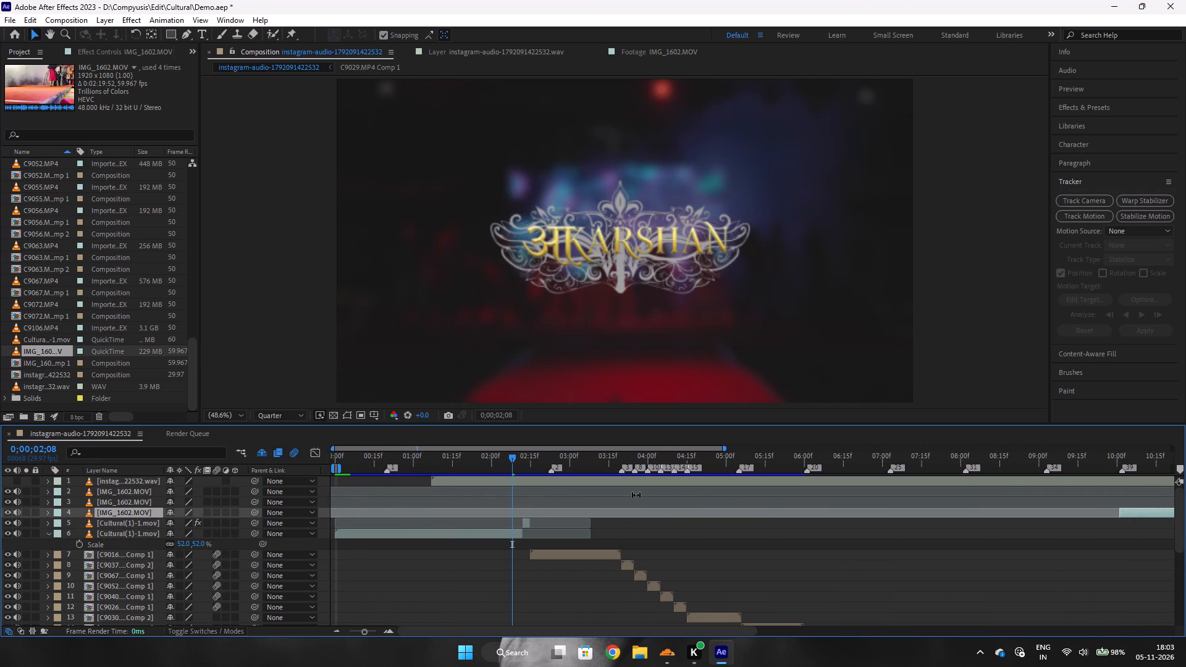
# Turn on the audio of the instagram wav layer and play the montage with sound from 0;00;03;12.
pyautogui.press('space')
pyautogui.press('space')
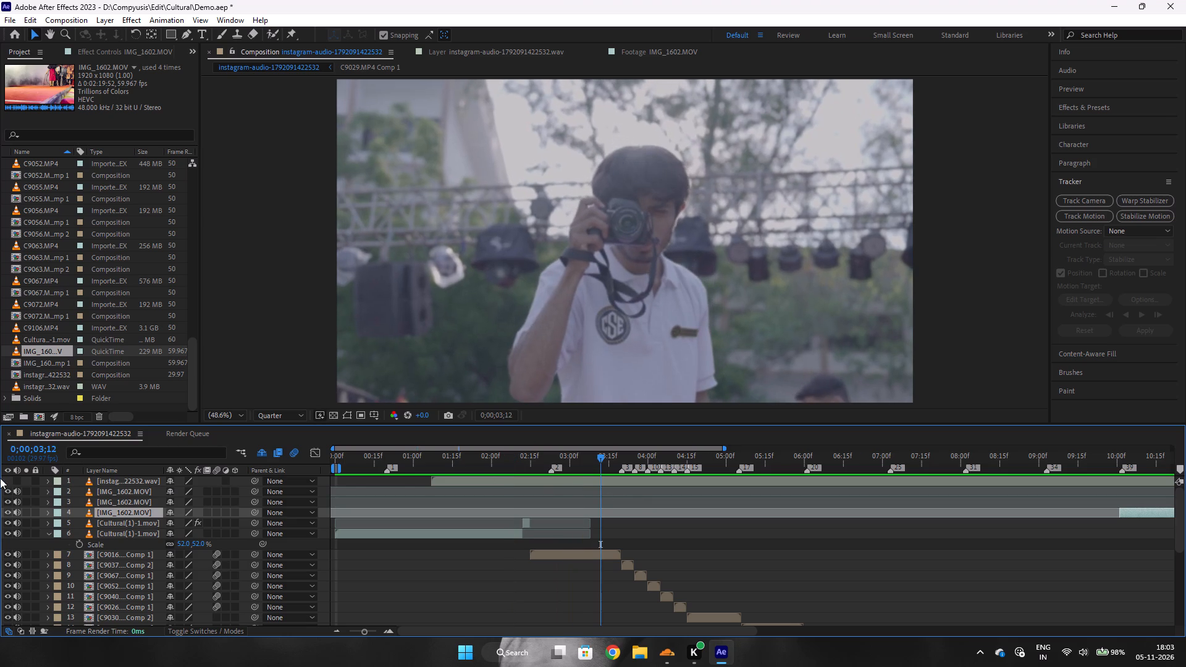
pyautogui.click(18, 479)
pyautogui.press('space')
pyautogui.press('space')
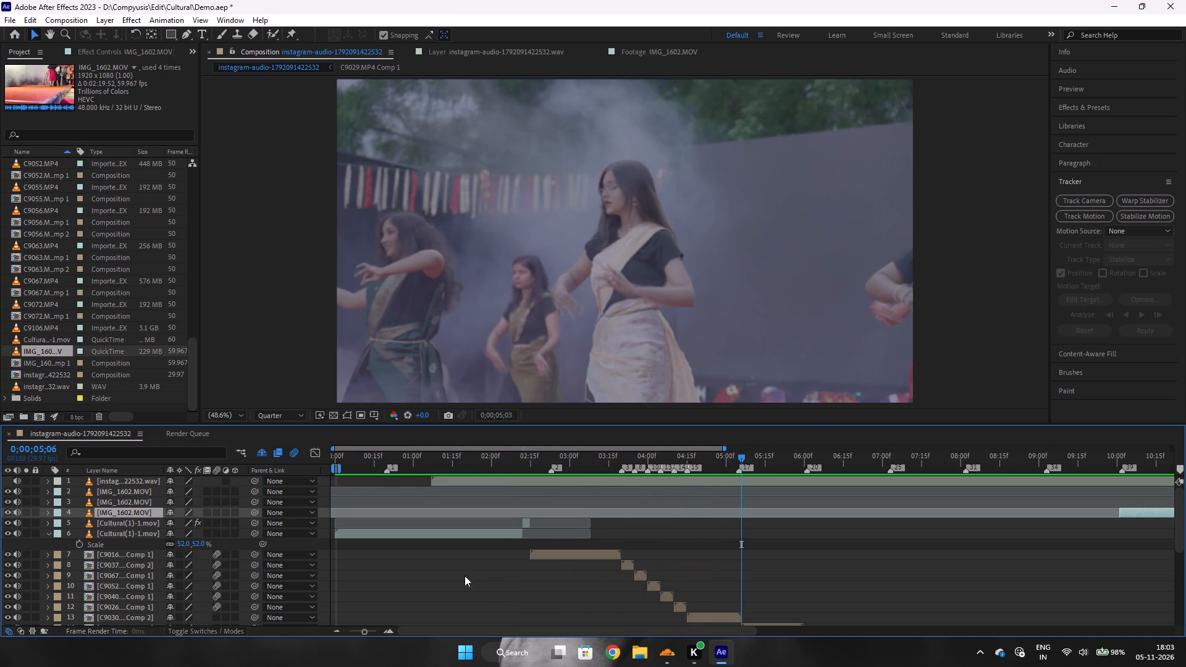
# Slide the instagram wav layer earlier to the composition's start and play the montage from 0;00;00;04 through to about 0;00;10;09.
pyautogui.moveTo(446, 479); pyautogui.dragTo(392, 484)
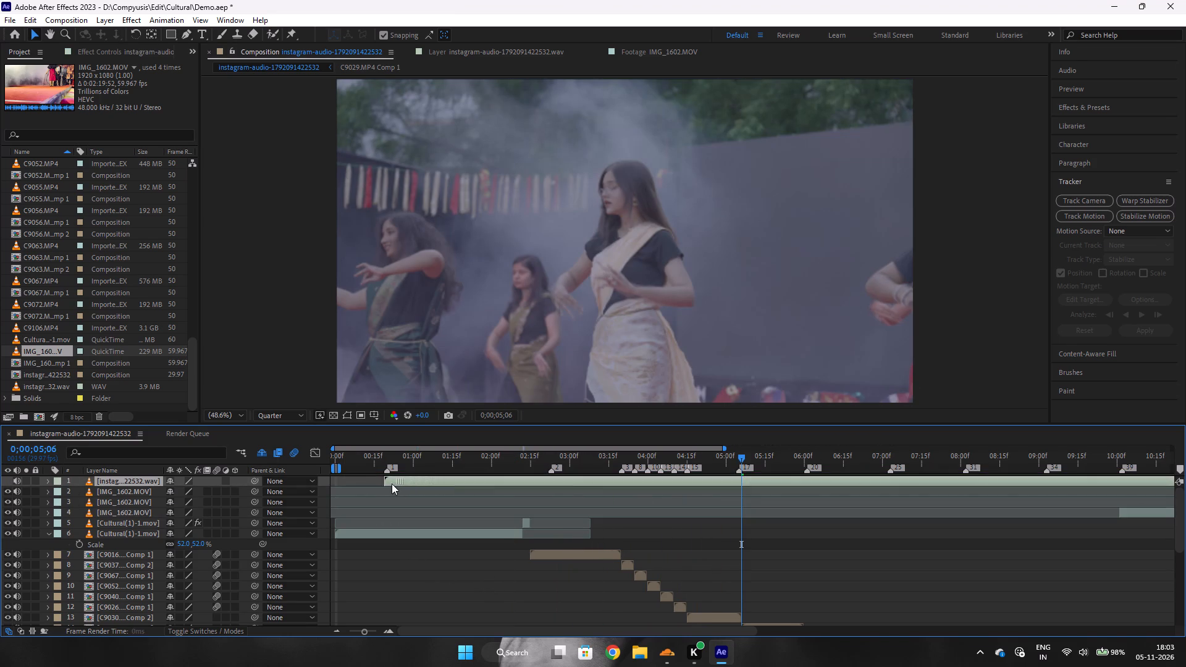
pyautogui.moveTo(392, 484); pyautogui.dragTo(345, 477)
pyautogui.click(346, 469)
pyautogui.press('space')
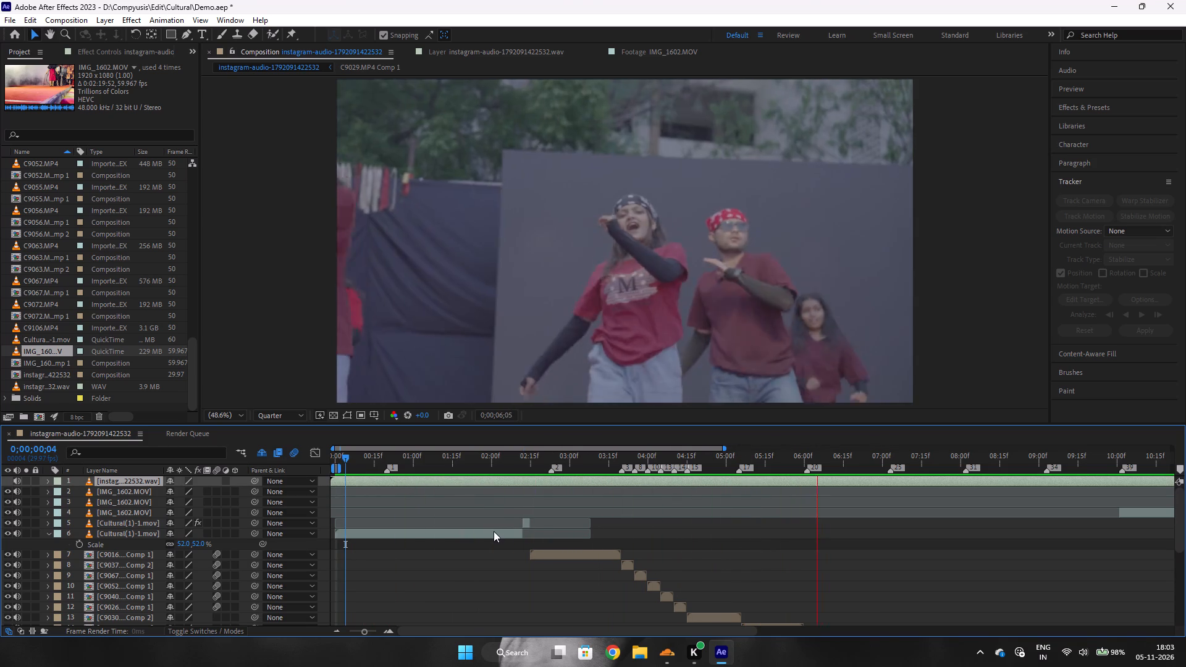
pyautogui.press('space')
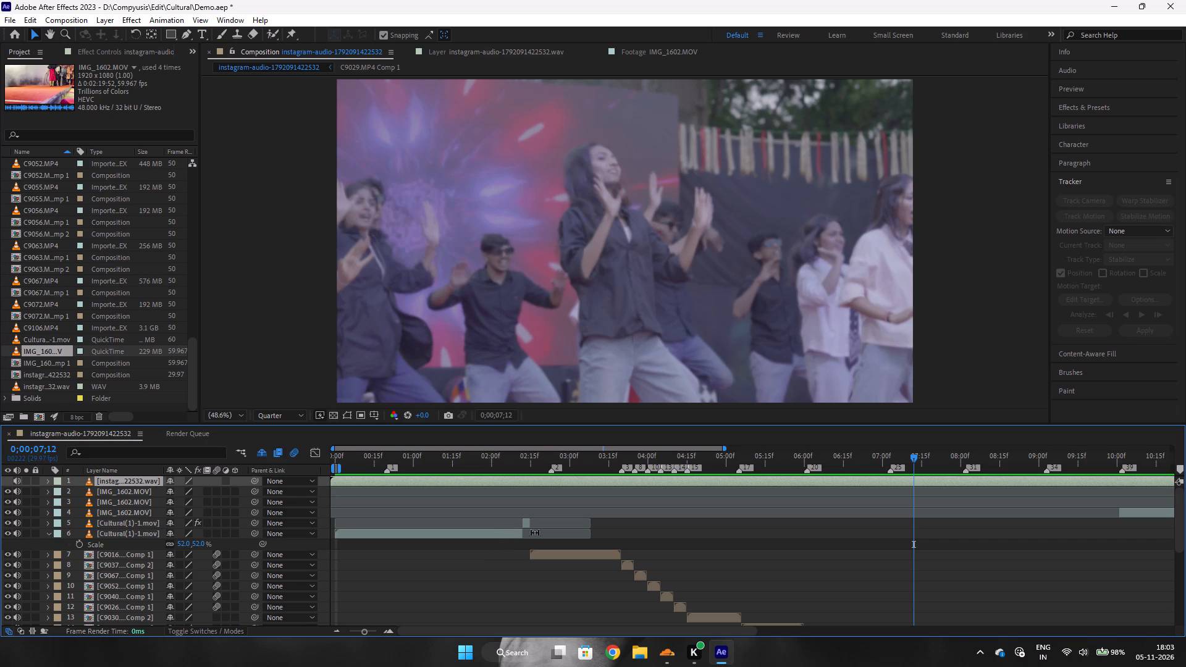
pyautogui.press('space')
pyautogui.press('space')
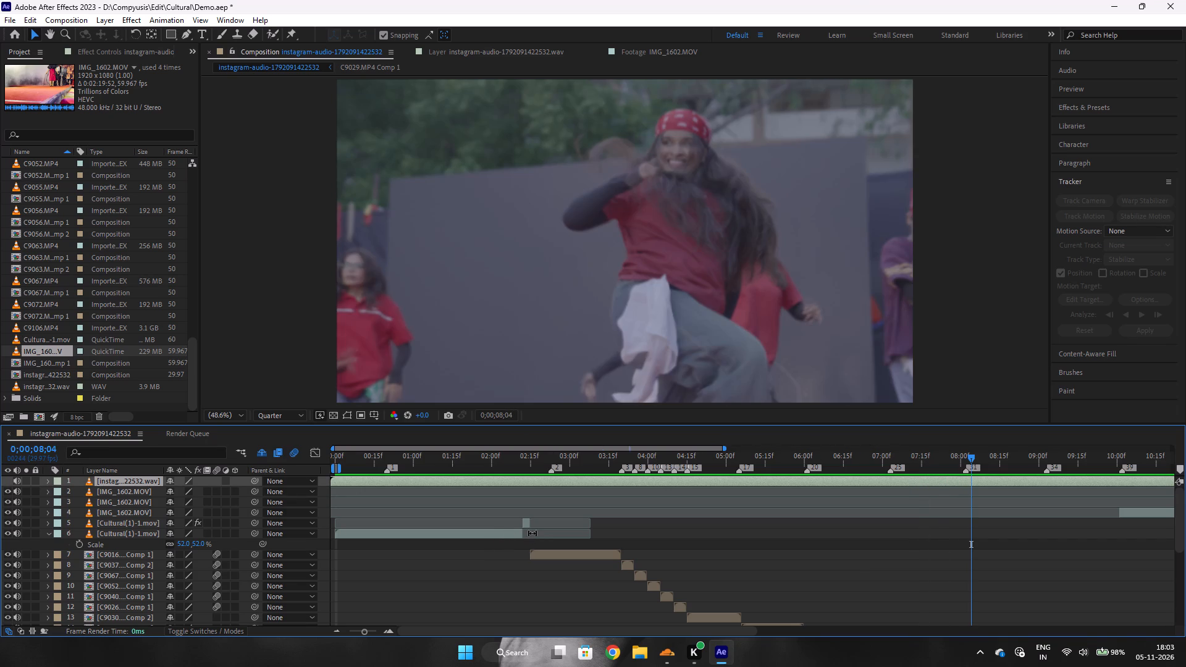
pyautogui.press('space')
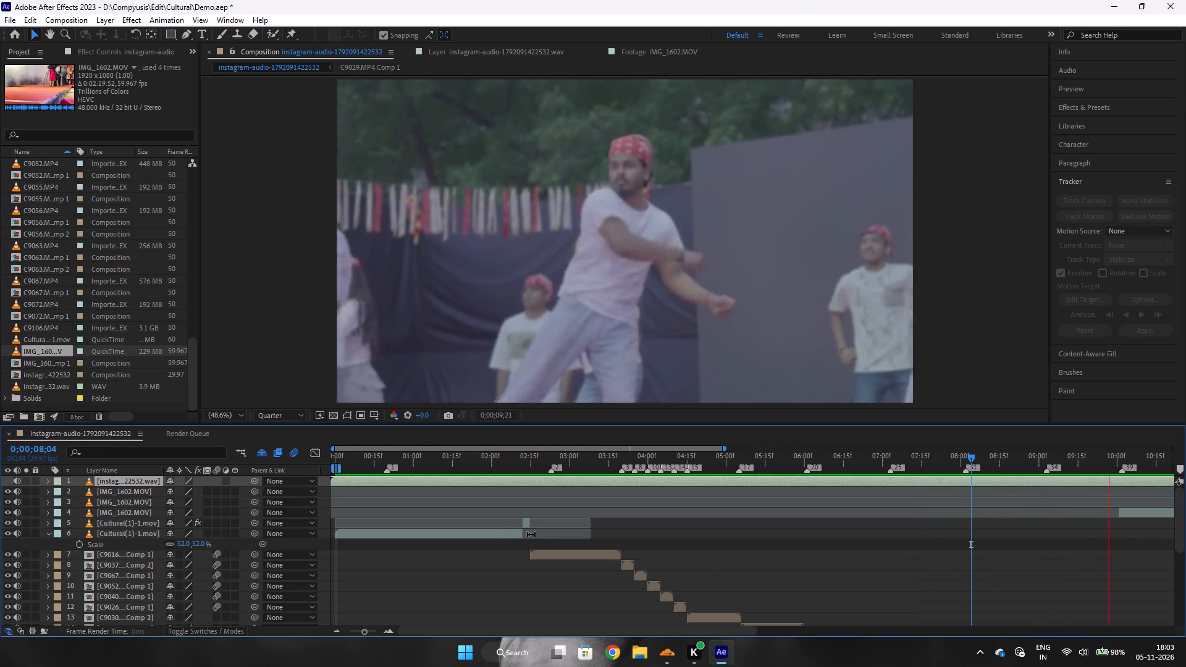
pyautogui.press('space')
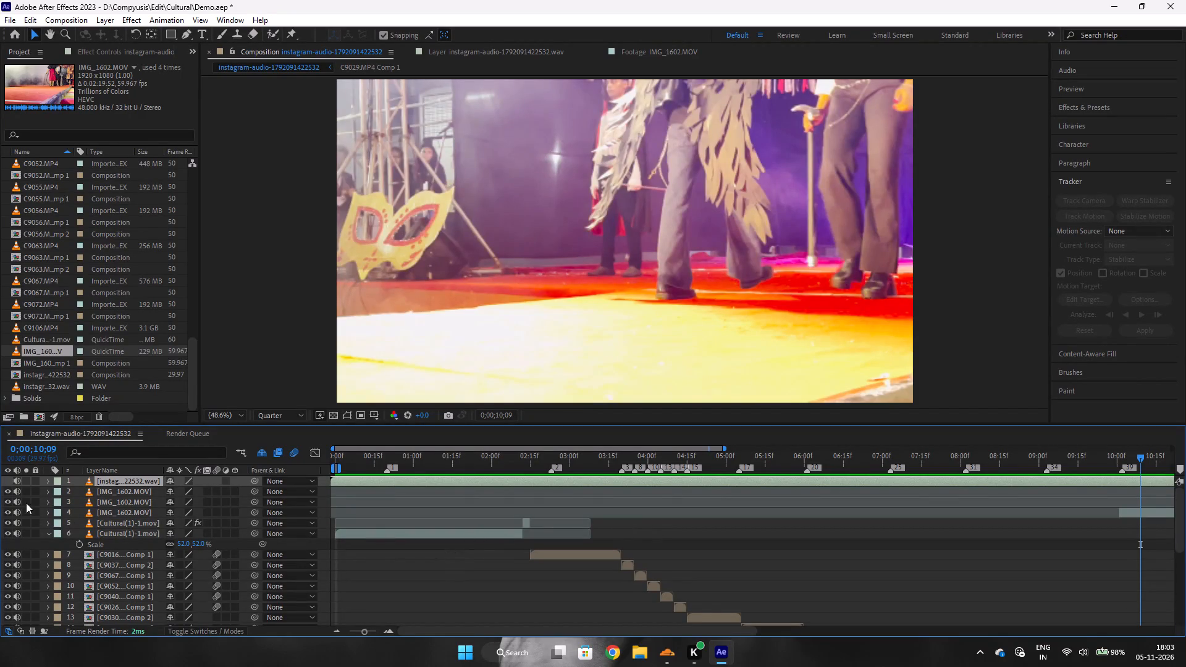
# Mute the audio of the three IMG_1602.MOV layers.
pyautogui.click(11, 487)
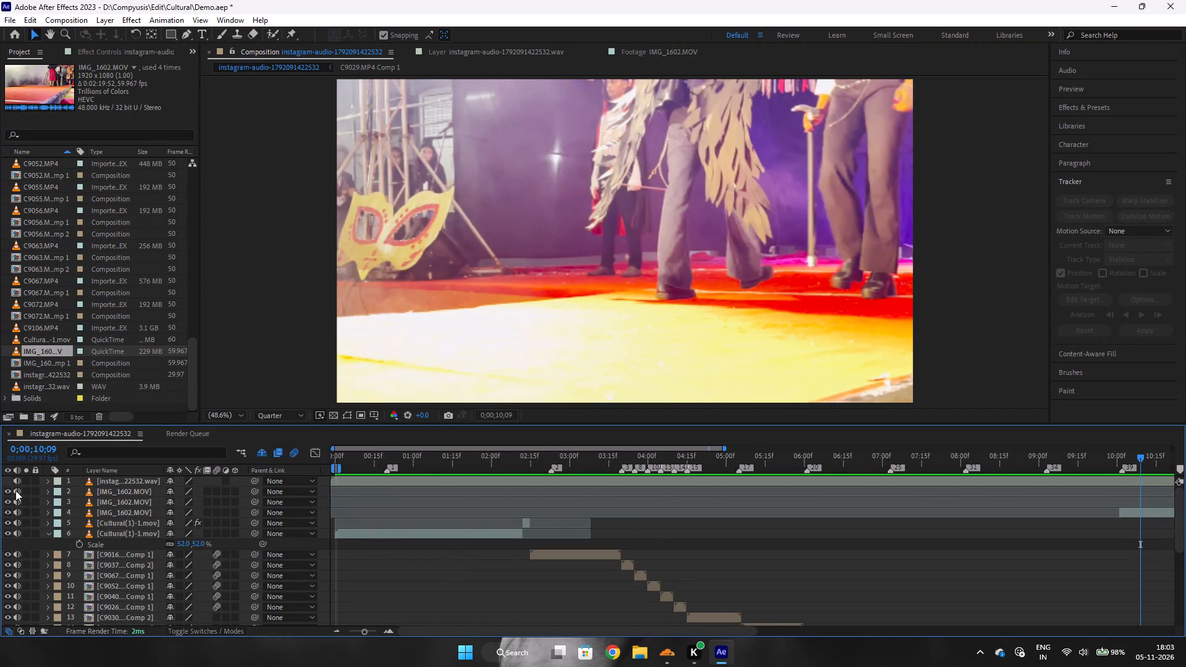
pyautogui.click(15, 490)
pyautogui.click(18, 501)
pyautogui.click(16, 514)
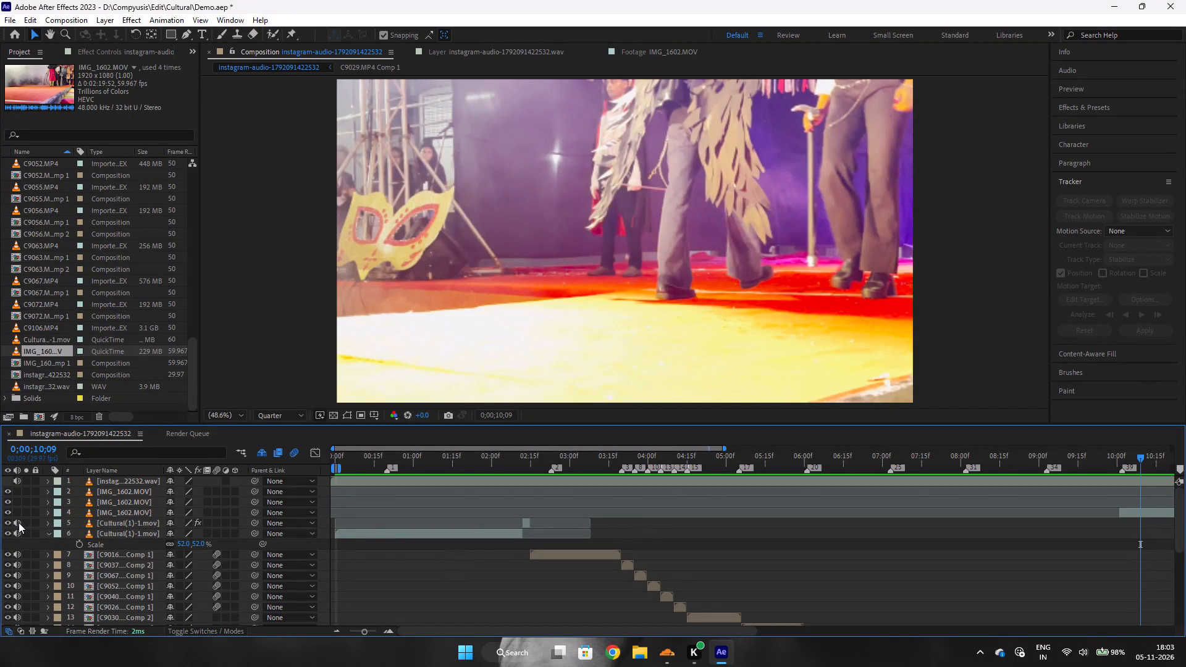
# Mute the audio of the two Cultural(1)-1.mov layers.
pyautogui.click(19, 522)
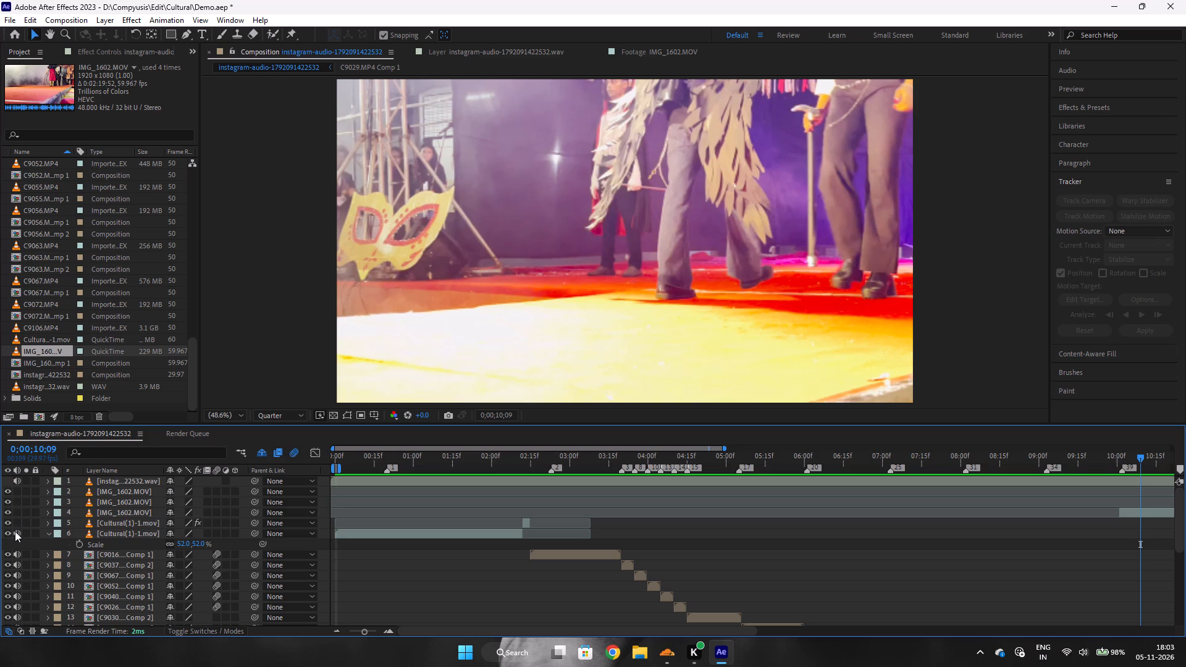
pyautogui.click(15, 531)
# Set frame blending to Pixel Motion and turn on motion blur for the three IMG_1602.MOV and two Cultural(1)-1.mov layers.
pyautogui.moveTo(206, 490); pyautogui.dragTo(209, 515)
pyautogui.moveTo(209, 515); pyautogui.dragTo(211, 533)
pyautogui.moveTo(211, 491); pyautogui.dragTo(208, 513)
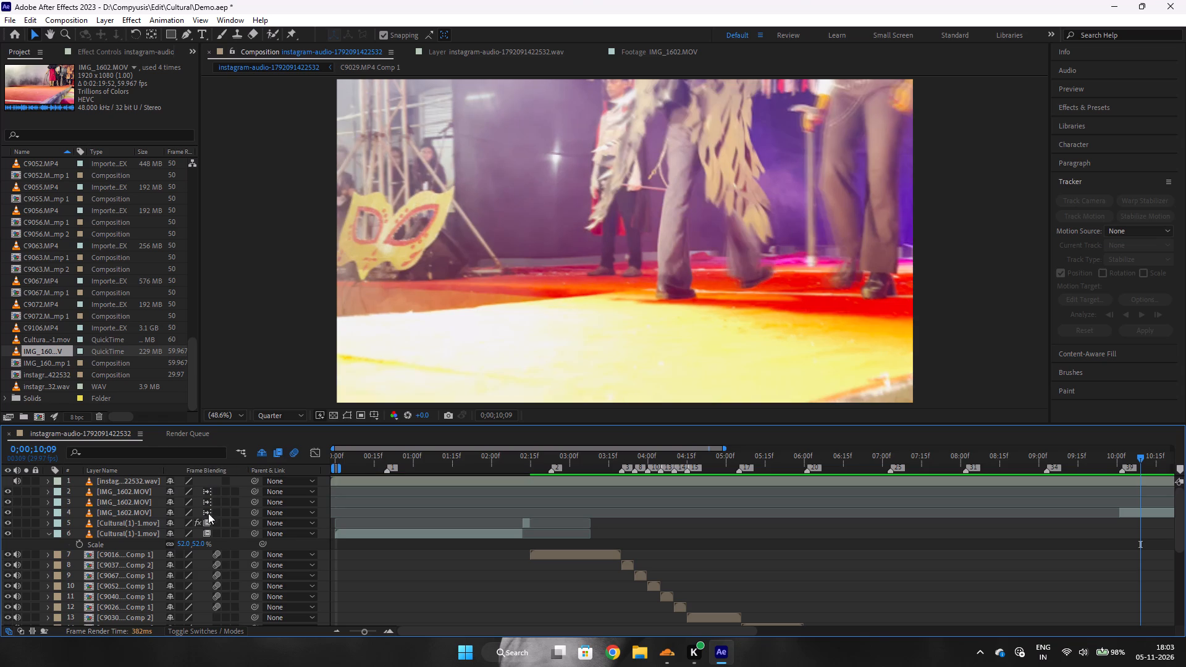
pyautogui.moveTo(208, 513); pyautogui.dragTo(208, 534)
pyautogui.moveTo(217, 490); pyautogui.dragTo(228, 532)
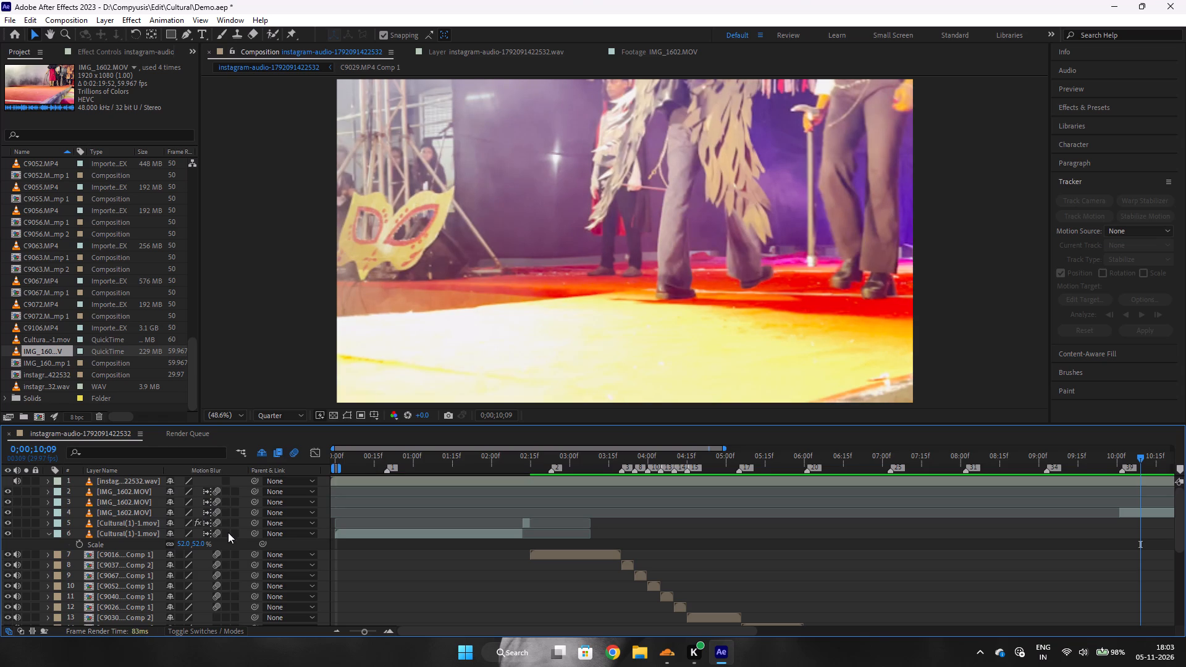
pyautogui.moveTo(228, 532); pyautogui.dragTo(229, 535)
# Play the title section of the montage briefly from 0;00;01;15.
pyautogui.click(452, 460)
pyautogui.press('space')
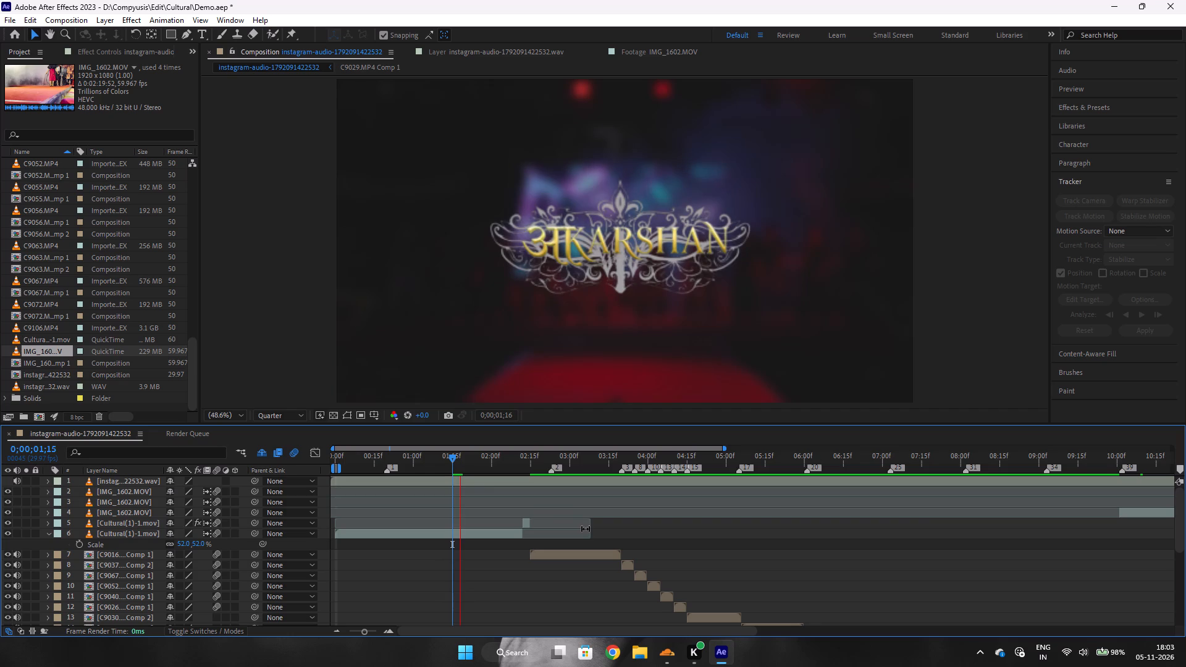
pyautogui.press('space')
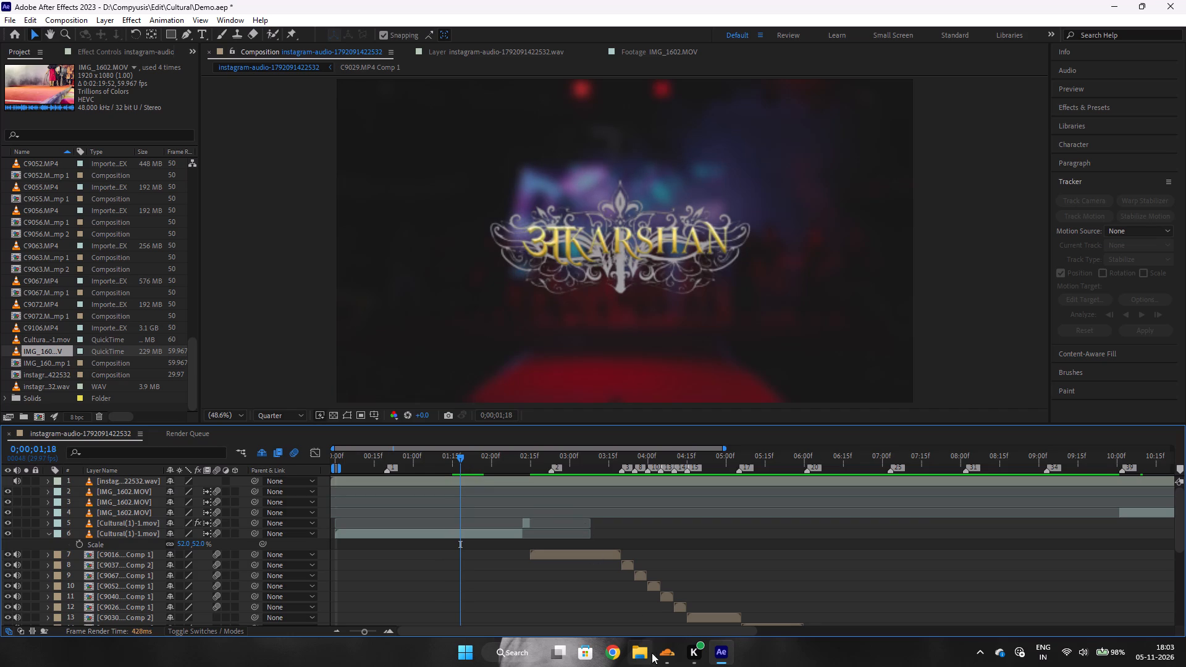
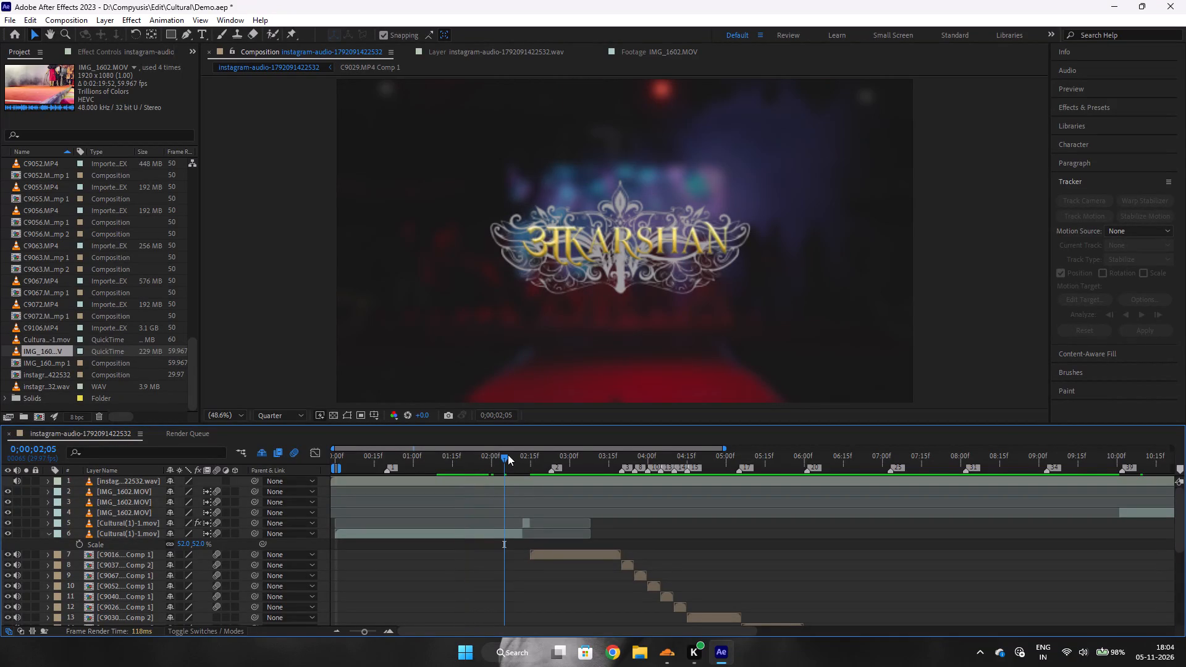
# Play the montage with sound from 0;00;00;04 through to about 0;00;11;24 to check the clips against the audio.
pyautogui.moveTo(508, 455); pyautogui.dragTo(349, 477)
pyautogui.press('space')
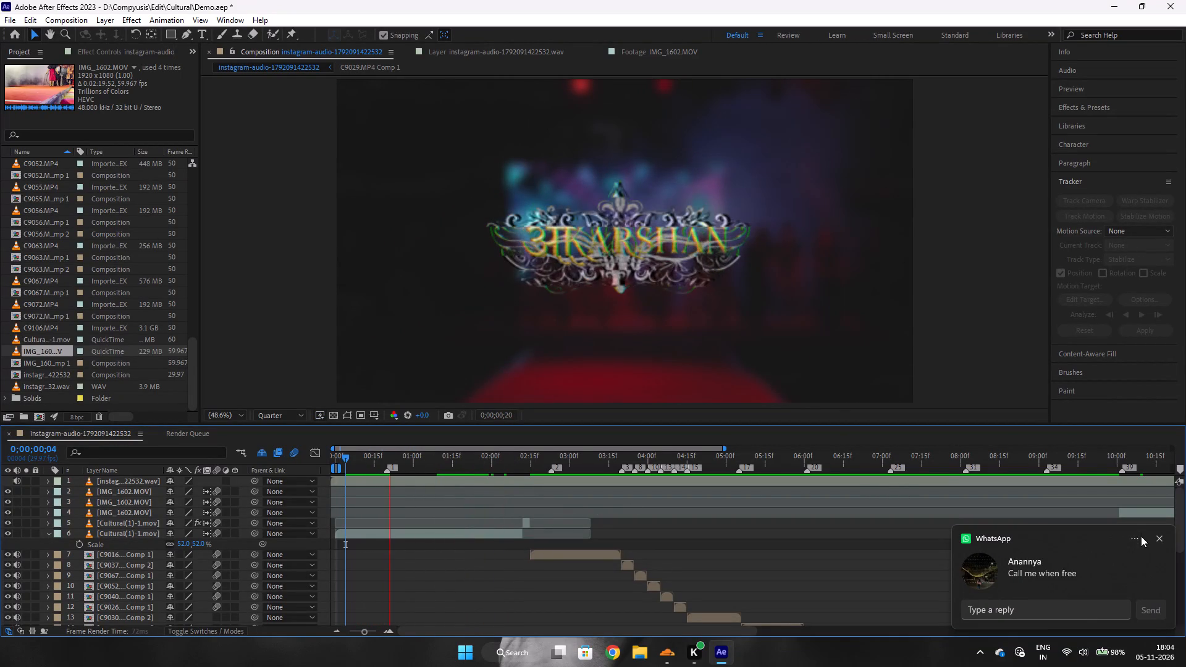
pyautogui.click(1159, 540)
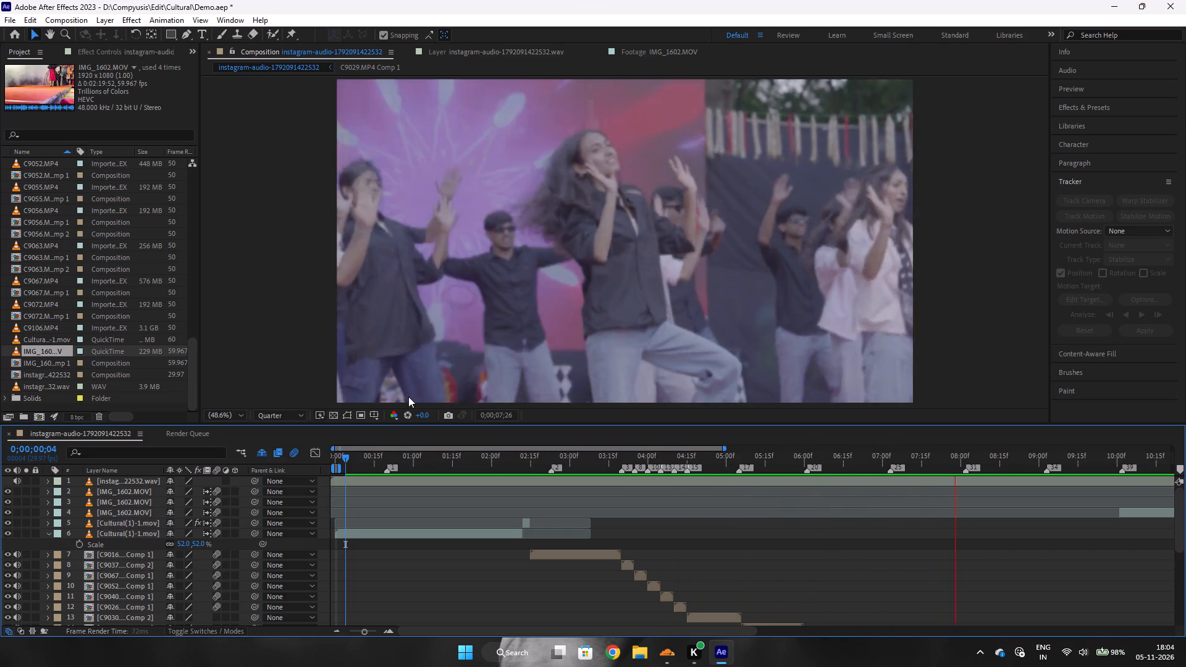
pyautogui.scroll(4, 130, 535)
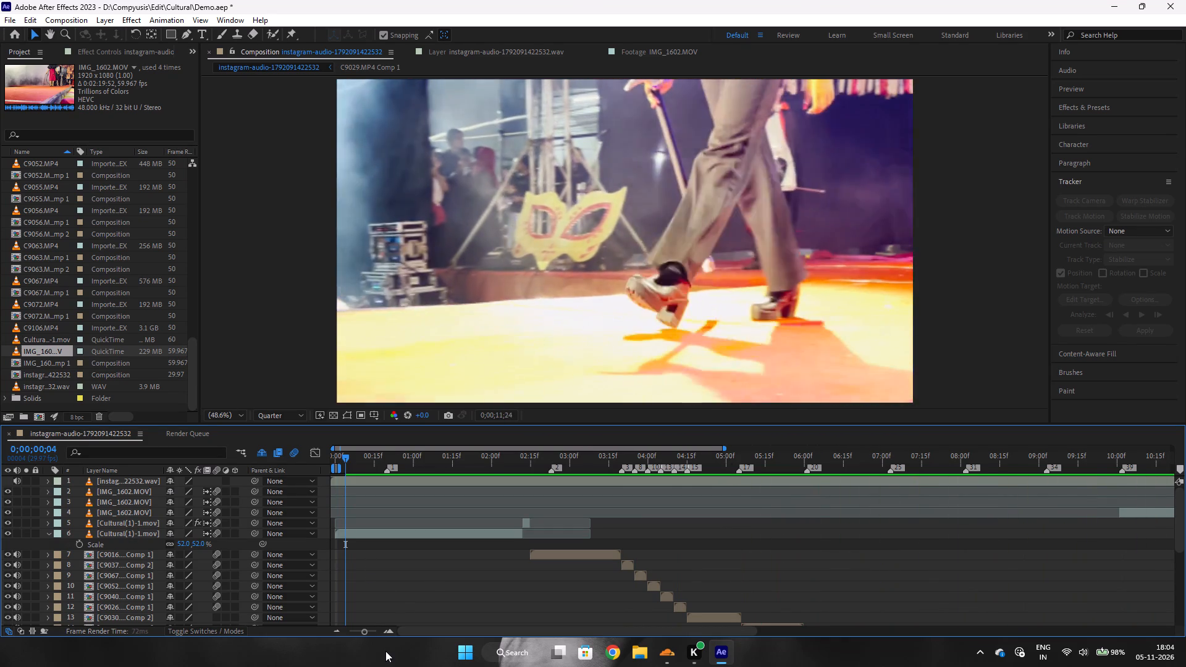
# Stop the running preview and play the montage from 0;00;04;27 through to about 0;00;11;22.
pyautogui.press('space')
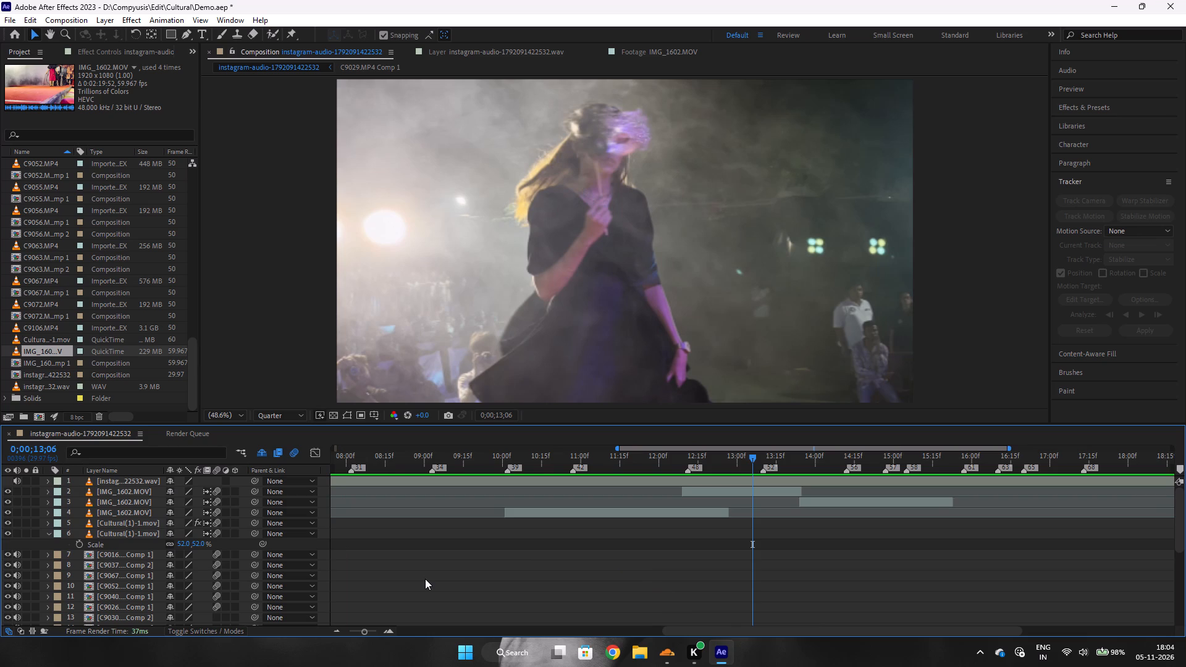
pyautogui.moveTo(707, 629); pyautogui.dragTo(706, 629)
pyautogui.moveTo(706, 629); pyautogui.dragTo(357, 637)
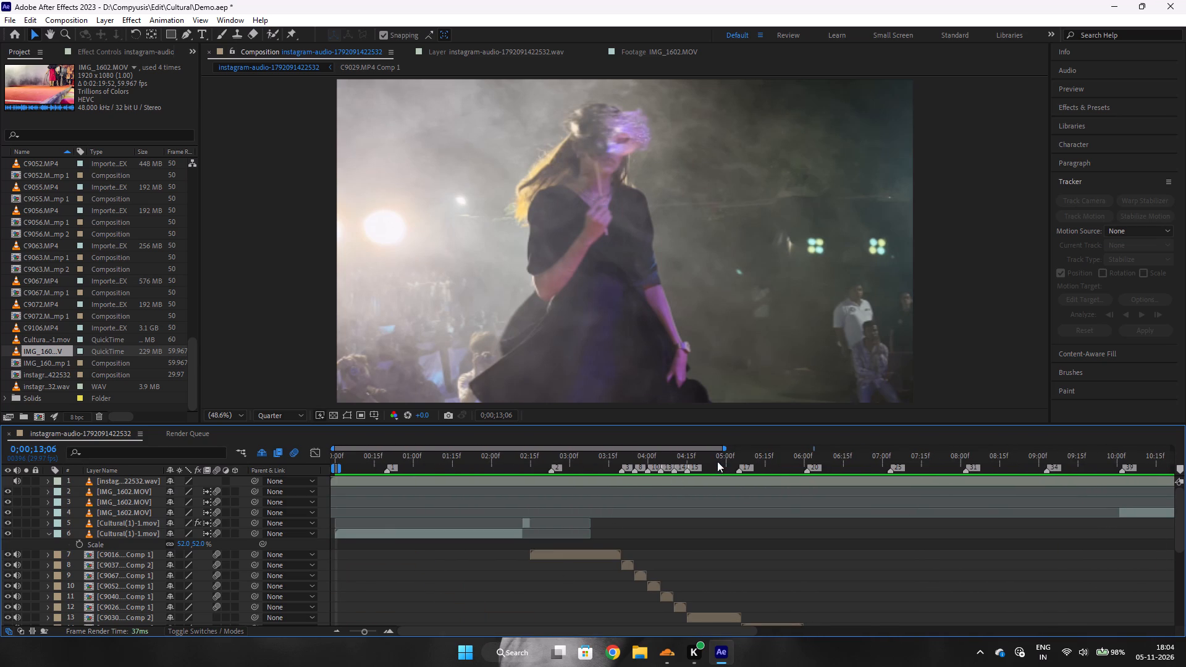
pyautogui.click(718, 465)
pyautogui.press('space')
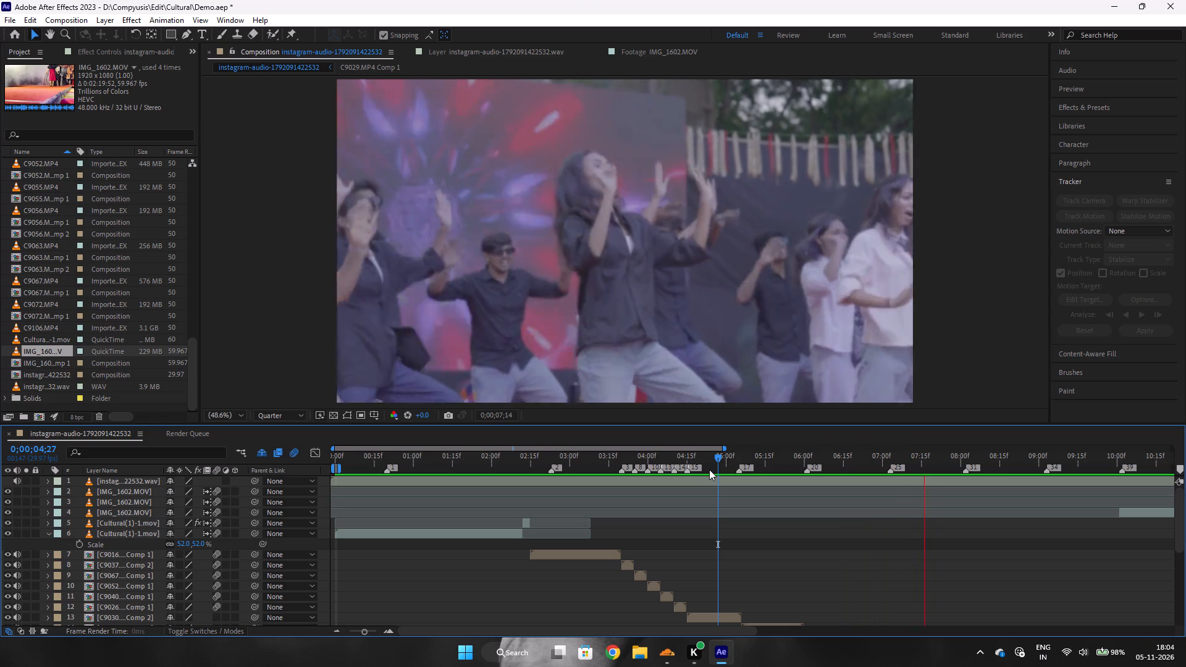
pyautogui.press('space')
pyautogui.press('space')
pyautogui.press('space')
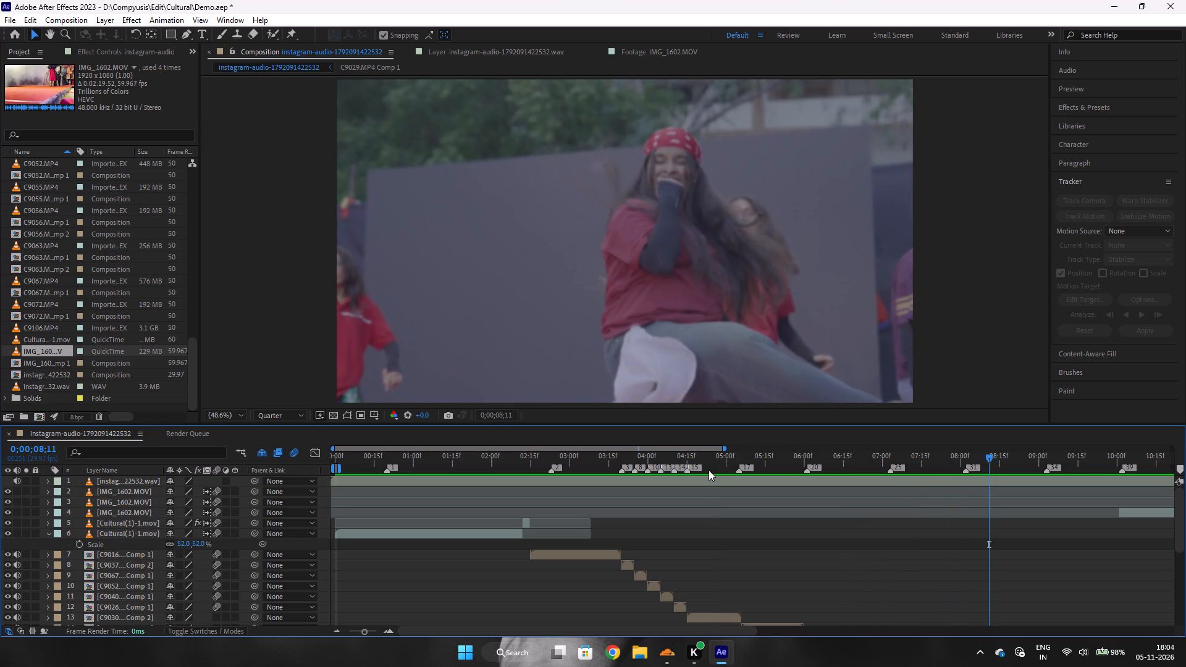
pyautogui.press('space')
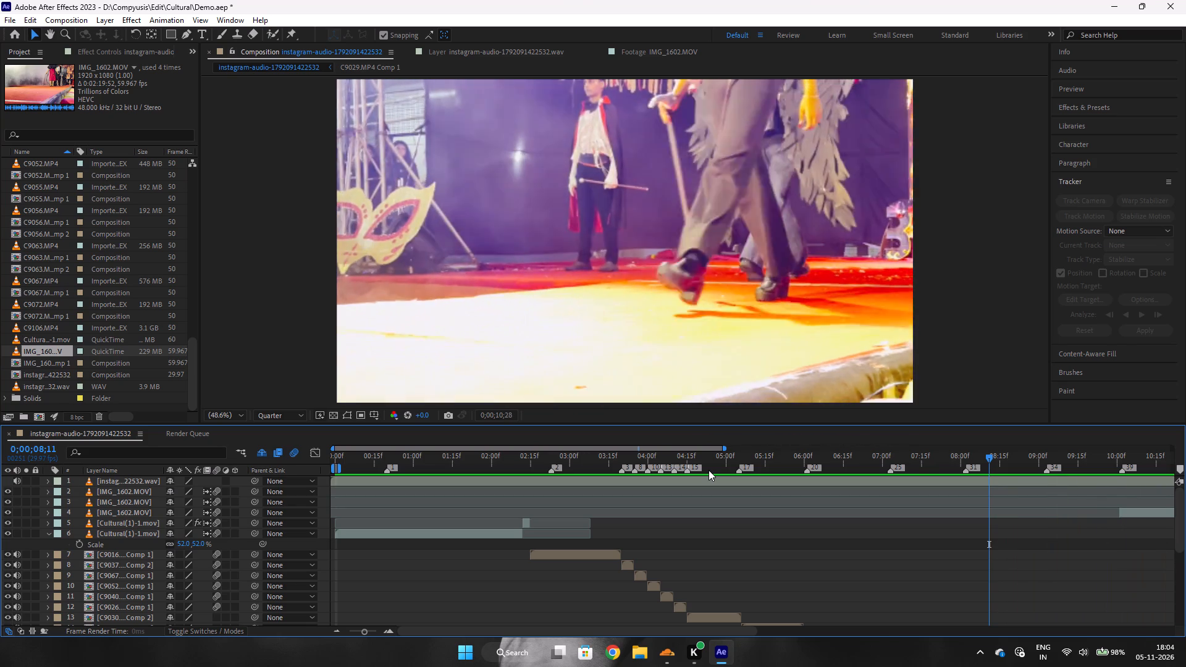
pyautogui.press('space')
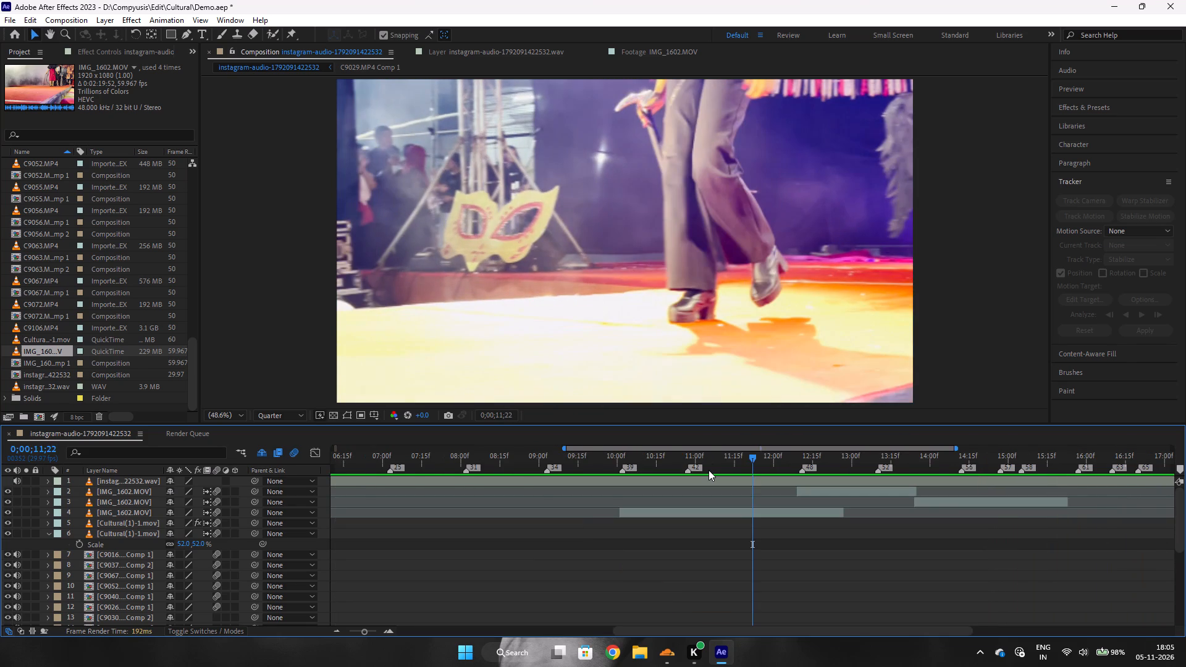
# Slide the IMG_1602.MOV shot on layer 4 earlier to start at about 0;00;07;01.
pyautogui.scroll(1, 709, 470)
pyautogui.scroll(-3, 723, 510)
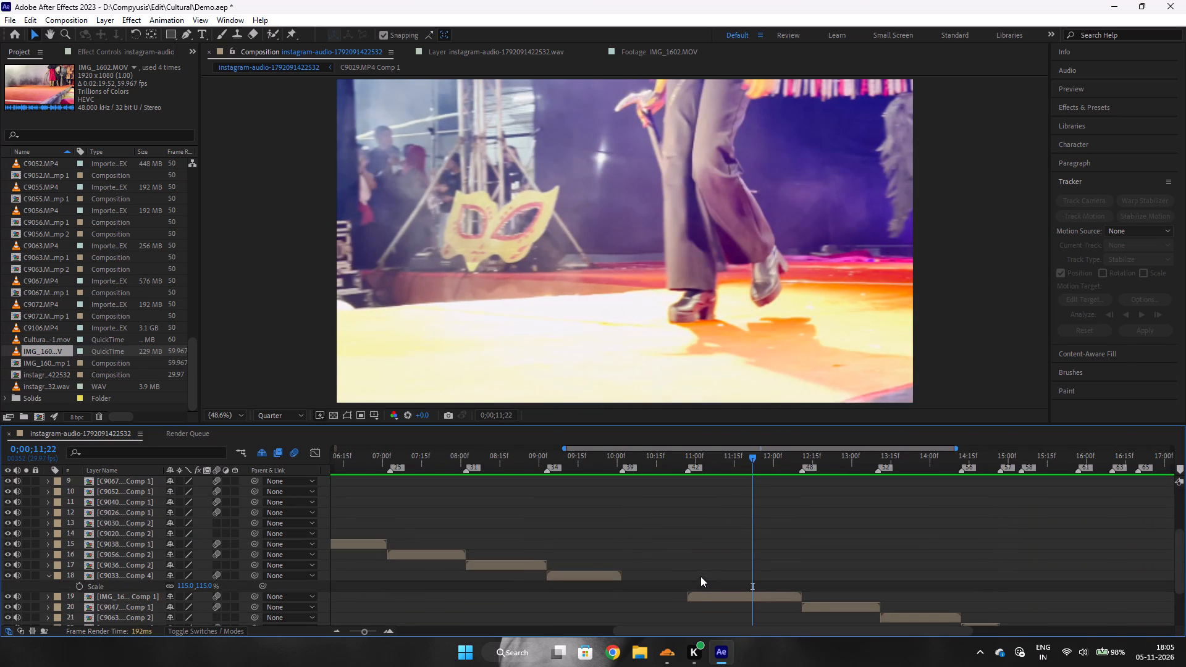
pyautogui.scroll(4, 700, 585)
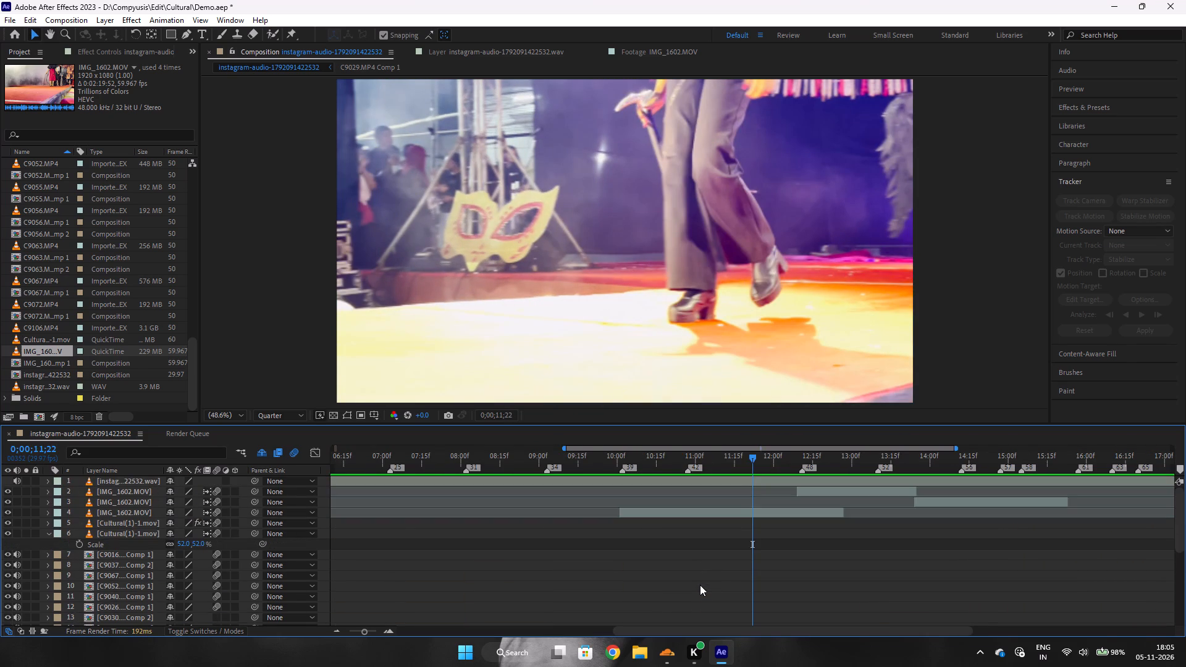
pyautogui.moveTo(720, 513); pyautogui.dragTo(595, 535)
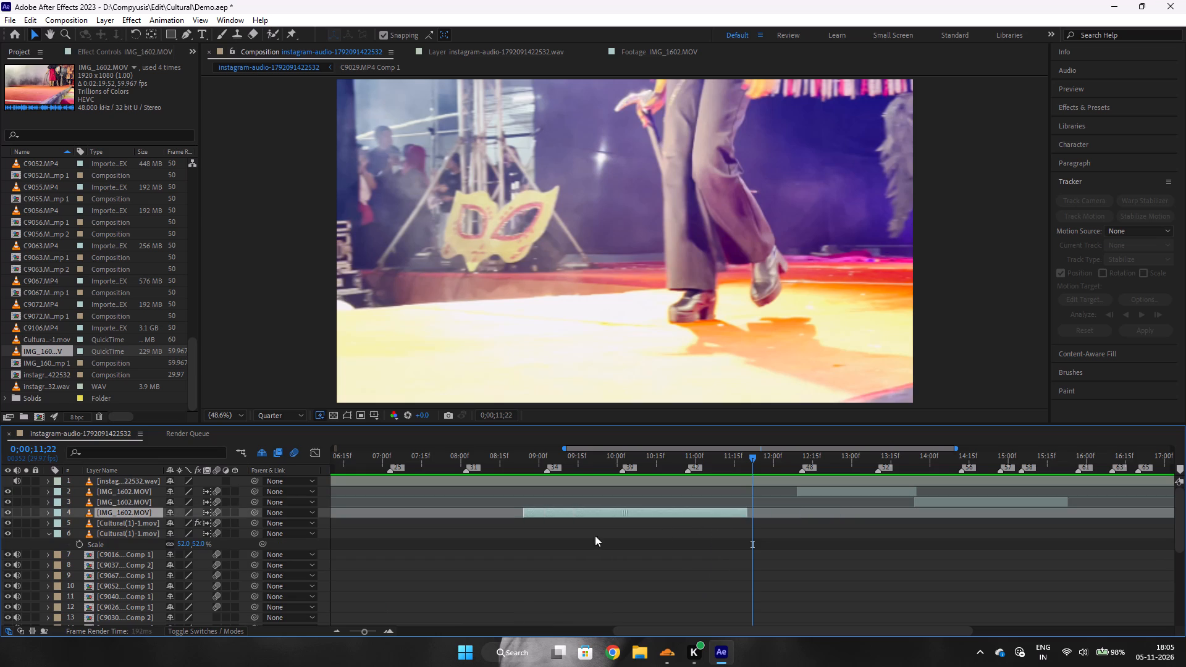
pyautogui.moveTo(595, 535); pyautogui.dragTo(486, 531)
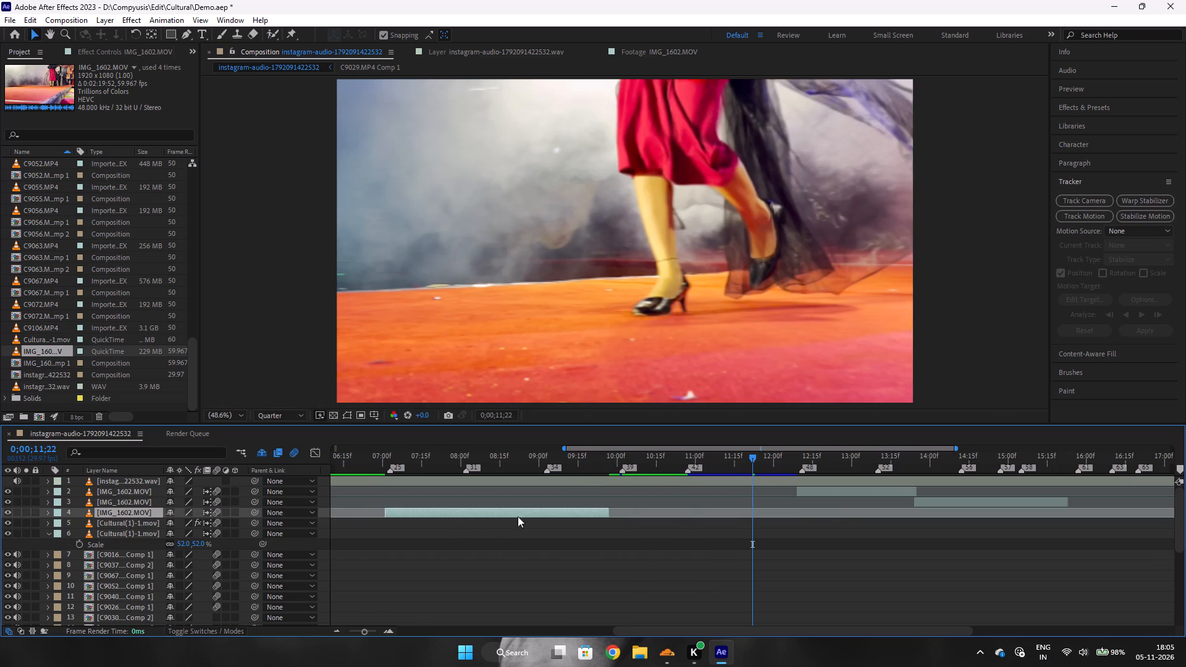
# Play the montage from 0;00;09;25 to about 0;00;14;24, setting the work area start at 0;00;12;18.
pyautogui.click(604, 462)
pyautogui.press('space')
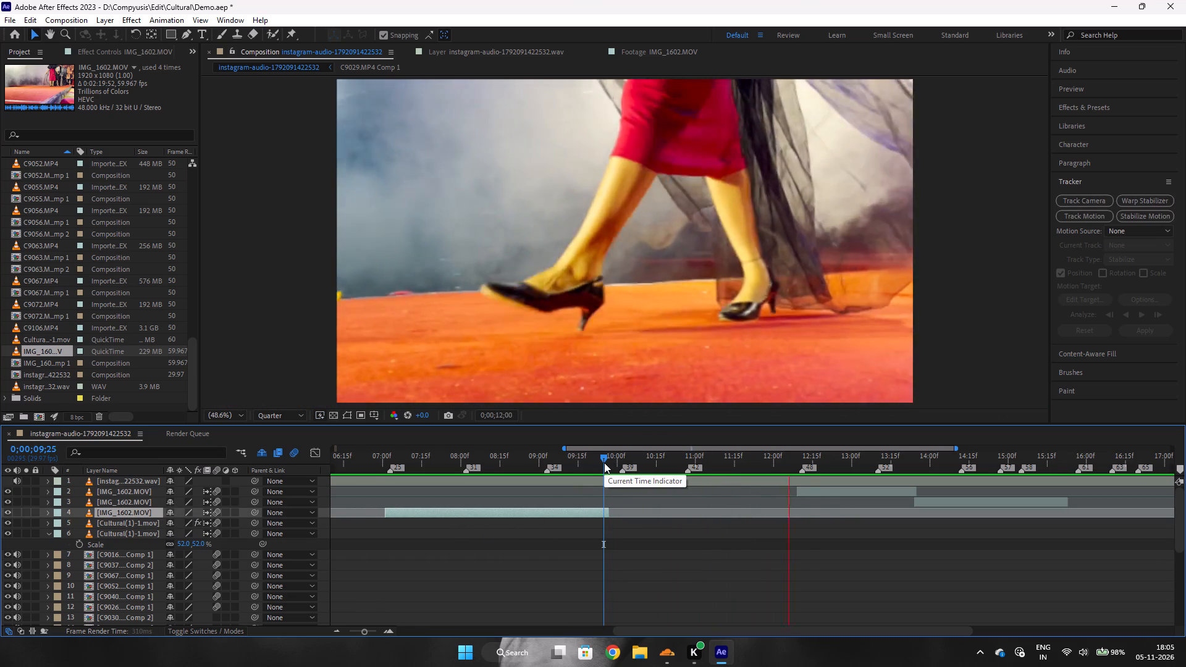
pyautogui.press('space')
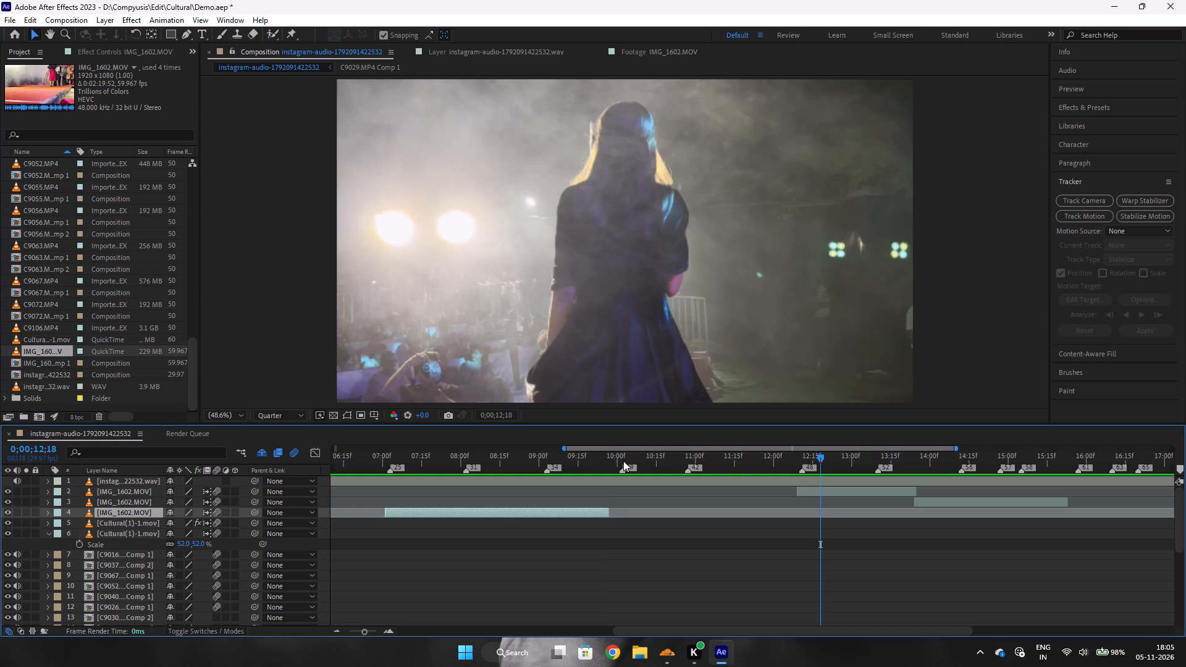
pyautogui.press('space')
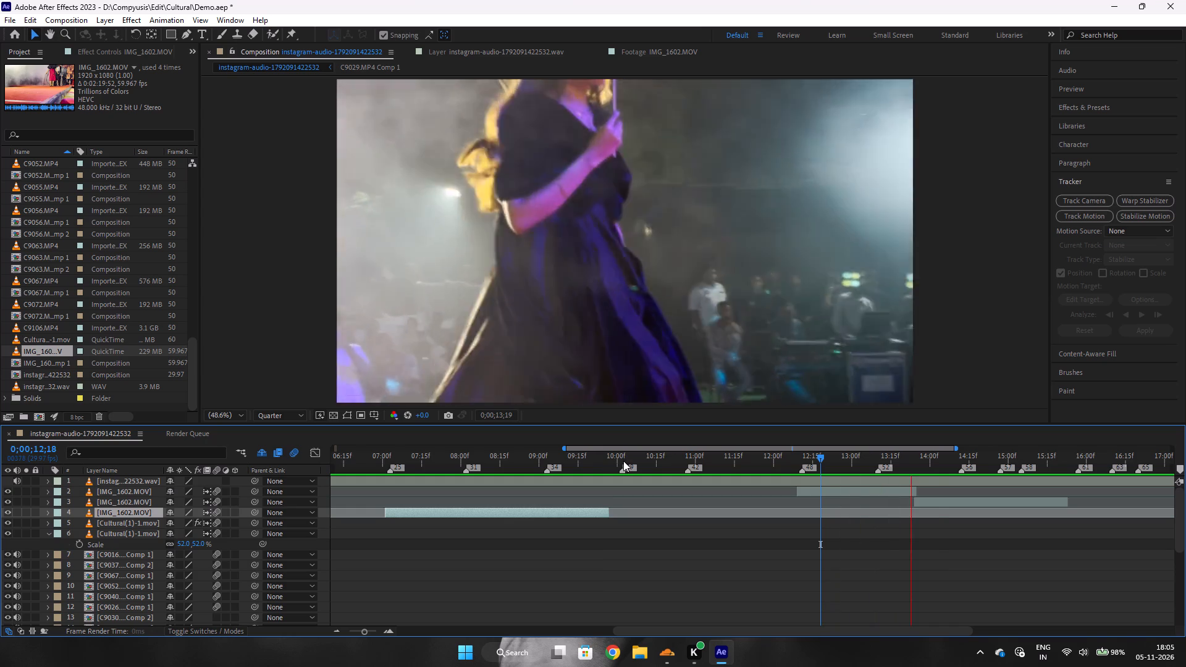
pyautogui.write('b')
pyautogui.press('space')
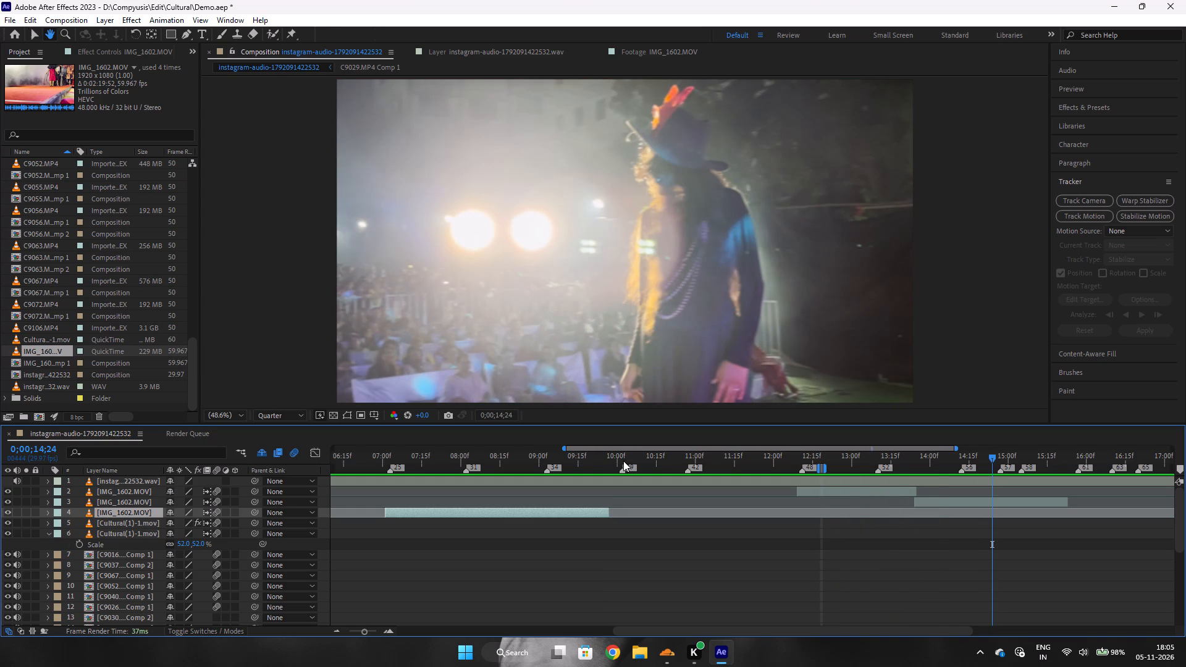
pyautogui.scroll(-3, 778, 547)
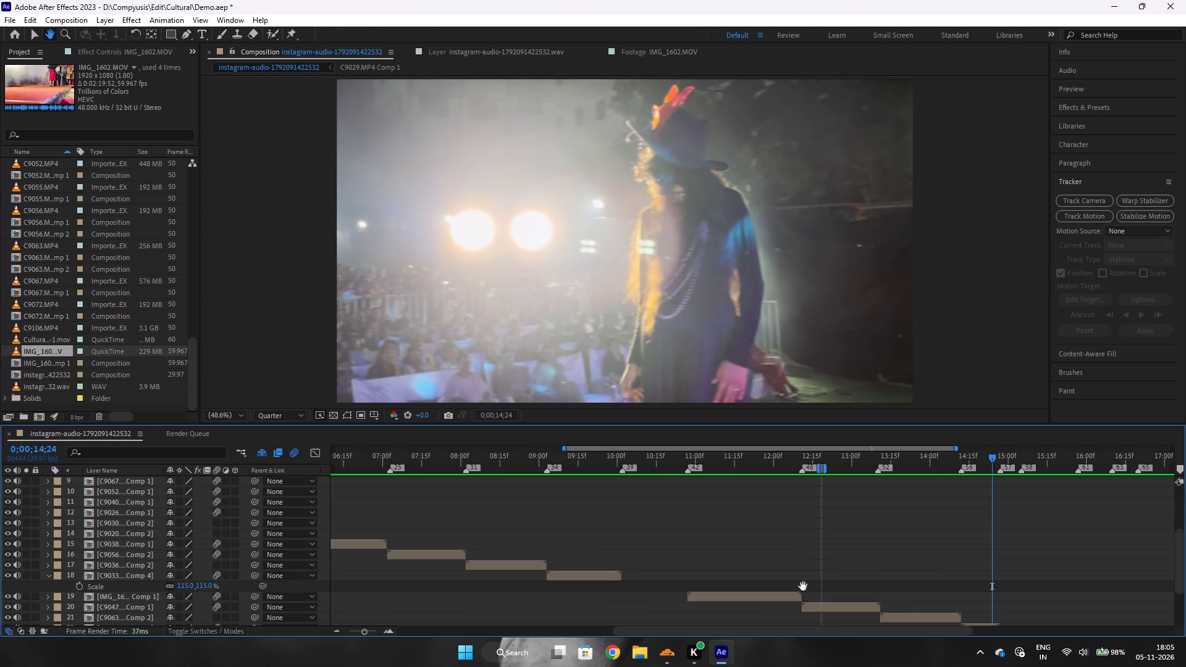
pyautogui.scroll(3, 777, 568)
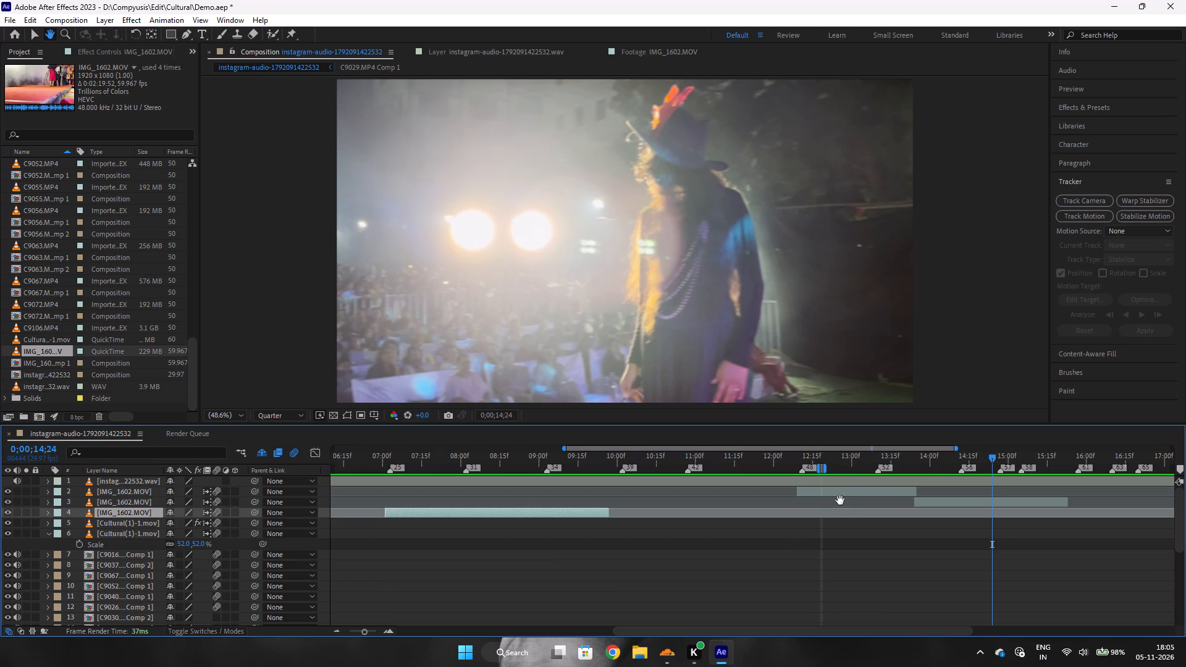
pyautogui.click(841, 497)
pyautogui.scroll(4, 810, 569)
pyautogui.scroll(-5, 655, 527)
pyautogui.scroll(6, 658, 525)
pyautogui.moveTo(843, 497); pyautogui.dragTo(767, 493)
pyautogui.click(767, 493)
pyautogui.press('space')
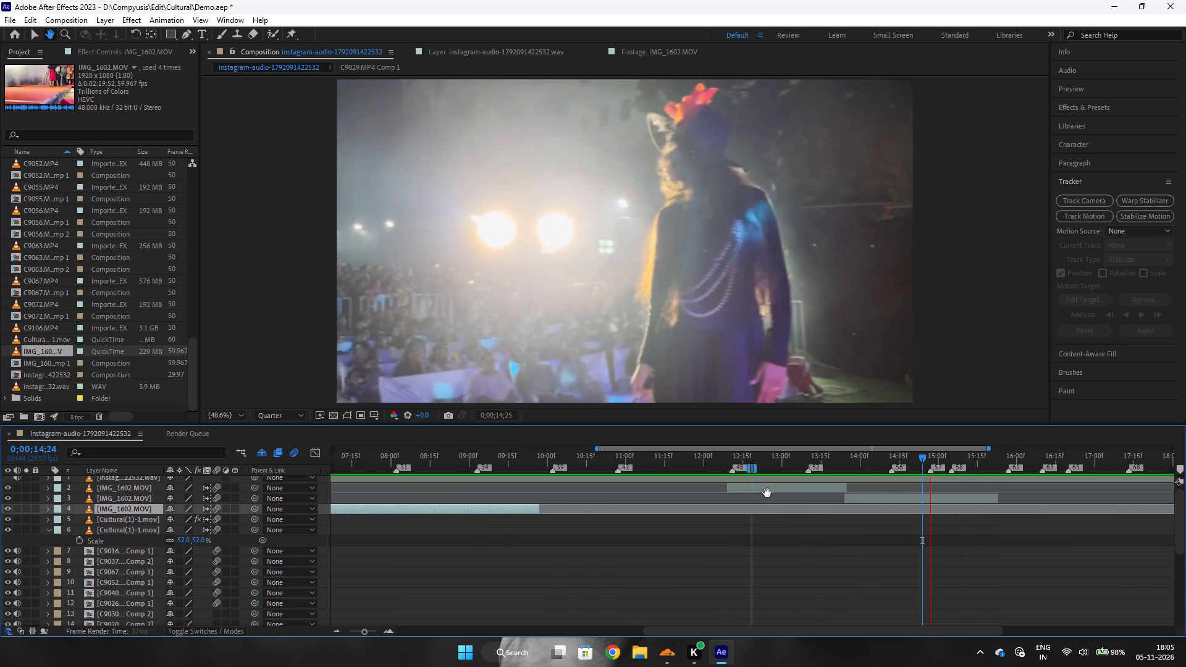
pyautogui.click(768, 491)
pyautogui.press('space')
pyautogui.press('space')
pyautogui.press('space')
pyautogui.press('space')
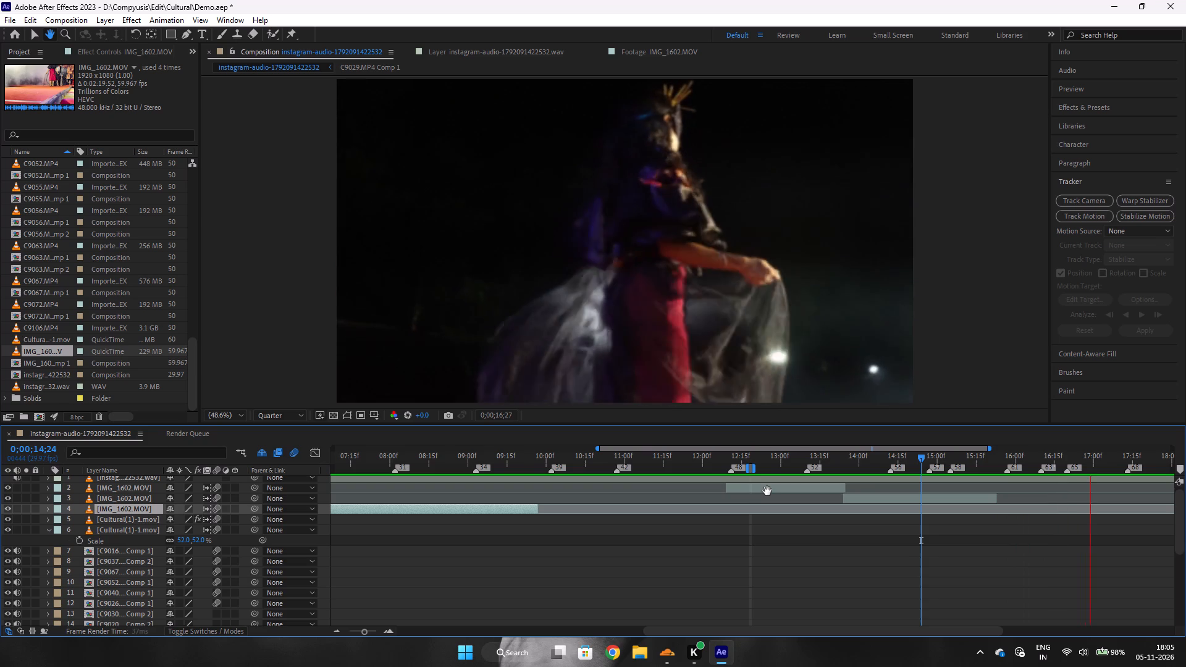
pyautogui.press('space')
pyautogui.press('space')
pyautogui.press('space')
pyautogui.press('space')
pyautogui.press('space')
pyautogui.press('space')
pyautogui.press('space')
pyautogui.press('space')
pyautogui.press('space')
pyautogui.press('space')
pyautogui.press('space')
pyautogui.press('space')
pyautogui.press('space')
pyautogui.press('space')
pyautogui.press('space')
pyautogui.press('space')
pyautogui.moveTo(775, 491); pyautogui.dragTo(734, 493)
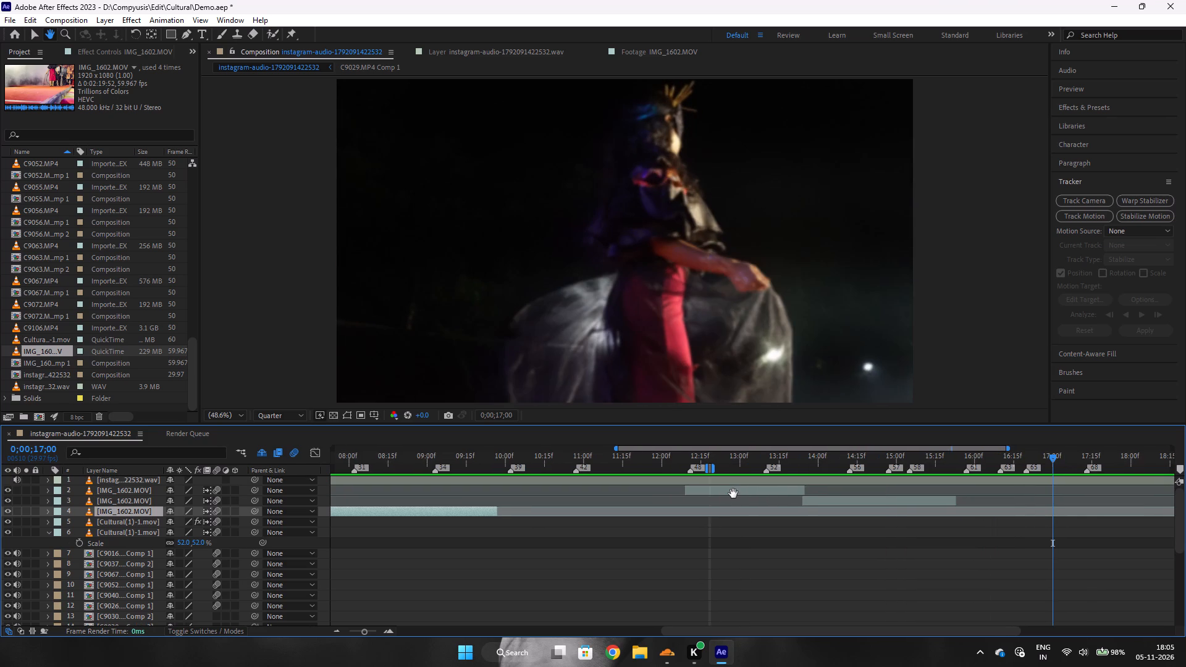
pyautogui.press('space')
# Switch back to the Selection tool and slide the IMG_1602.MOV shot on layer 2 earlier to start at about 0;00;08;08.
pyautogui.click(43, 37)
pyautogui.click(32, 33)
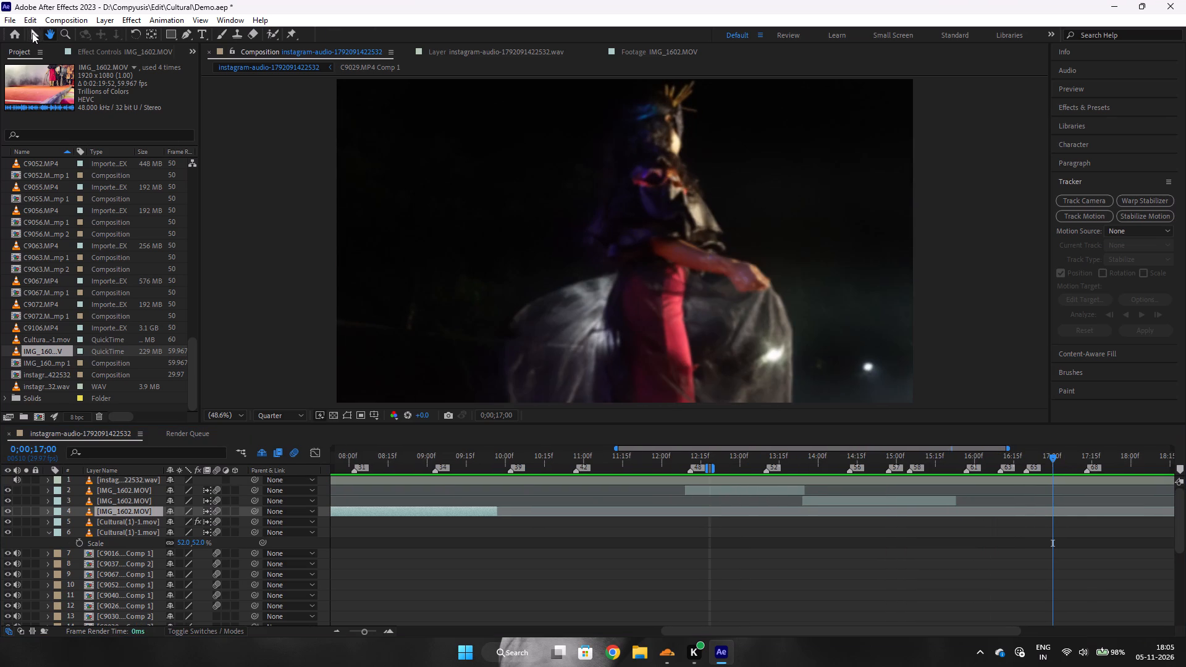
pyautogui.scroll(5, 651, 529)
pyautogui.click(735, 486)
pyautogui.click(735, 491)
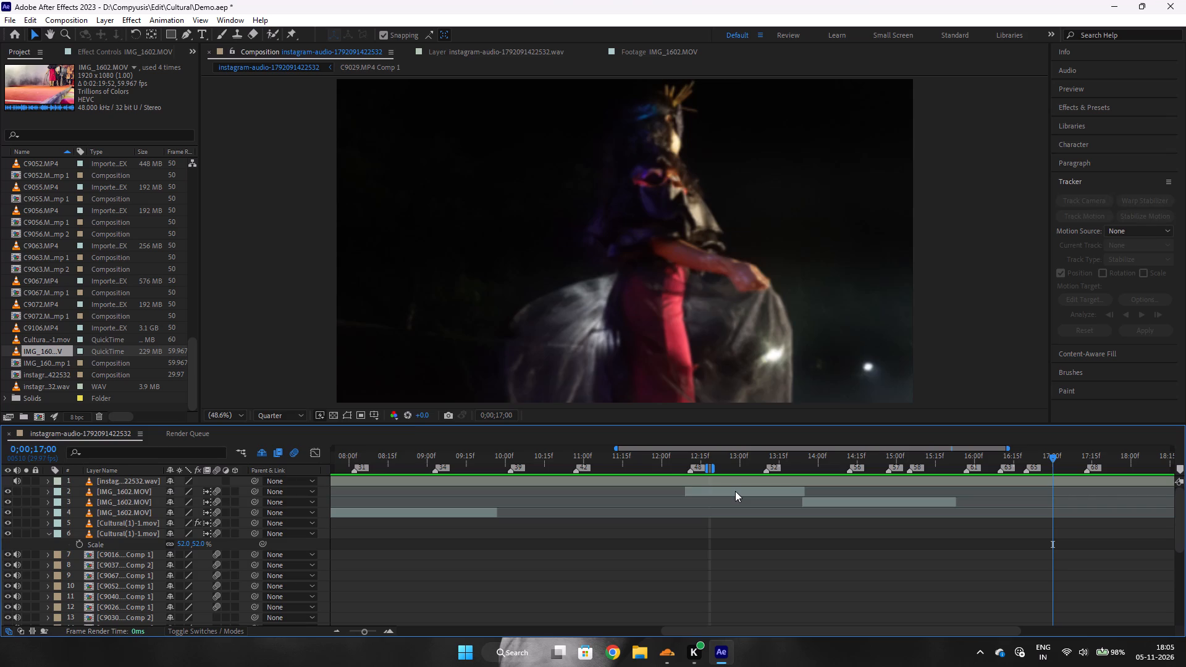
pyautogui.moveTo(735, 491); pyautogui.dragTo(494, 485)
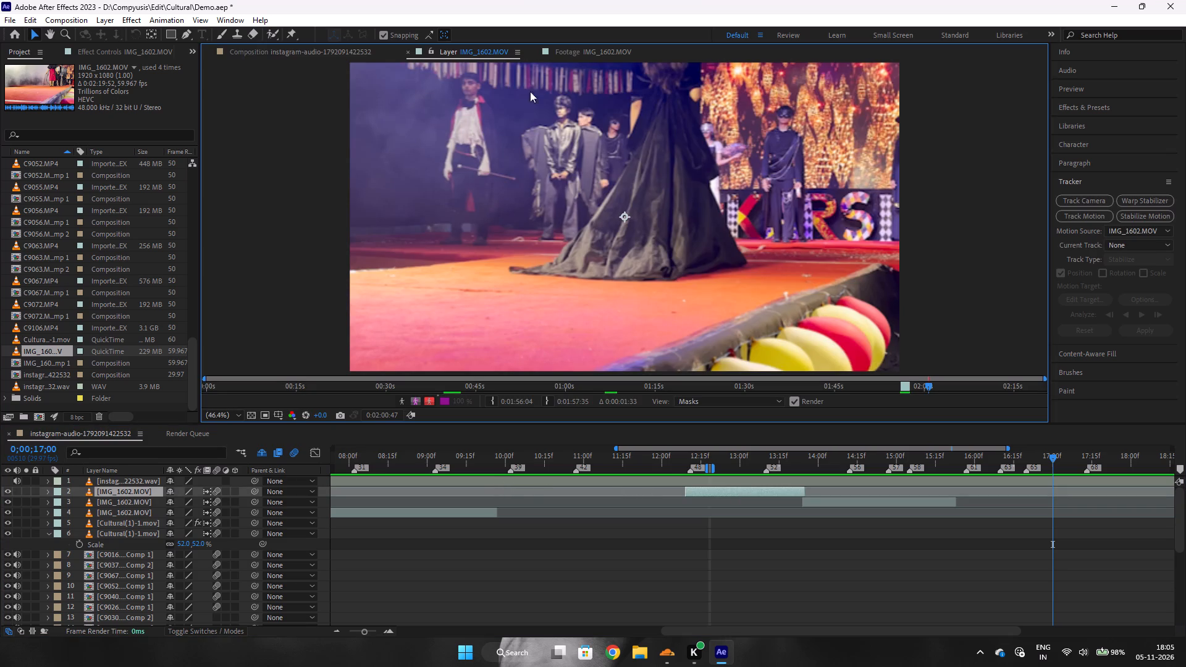
pyautogui.click(410, 51)
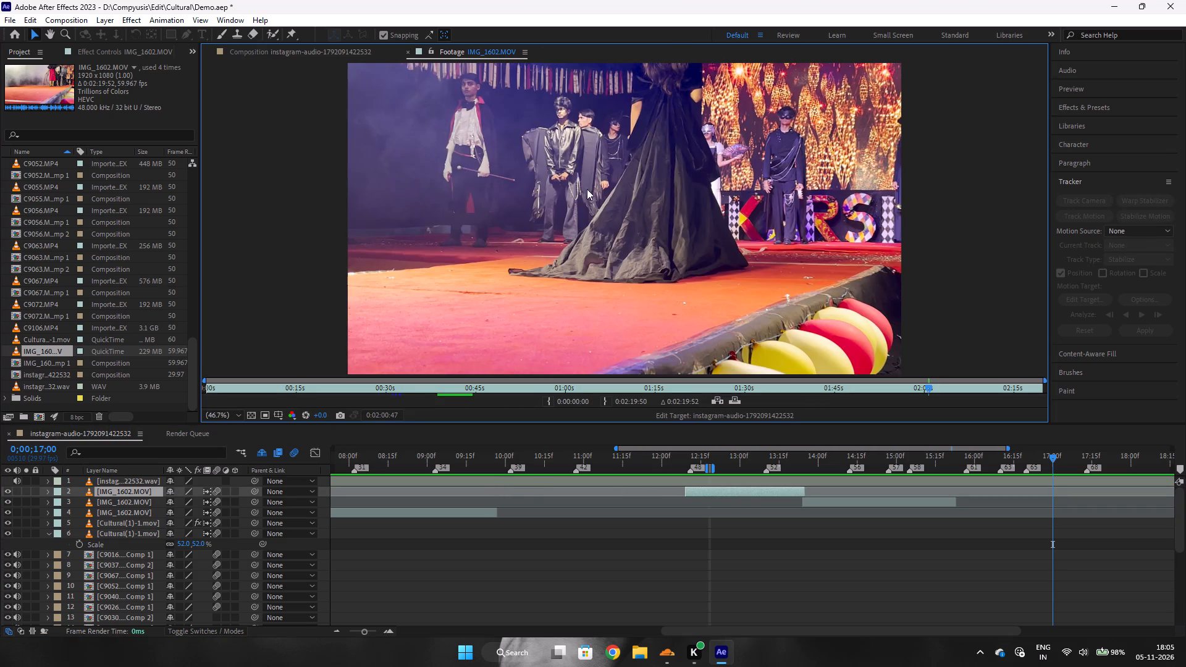
pyautogui.click(410, 53)
pyautogui.moveTo(715, 496); pyautogui.dragTo(360, 493)
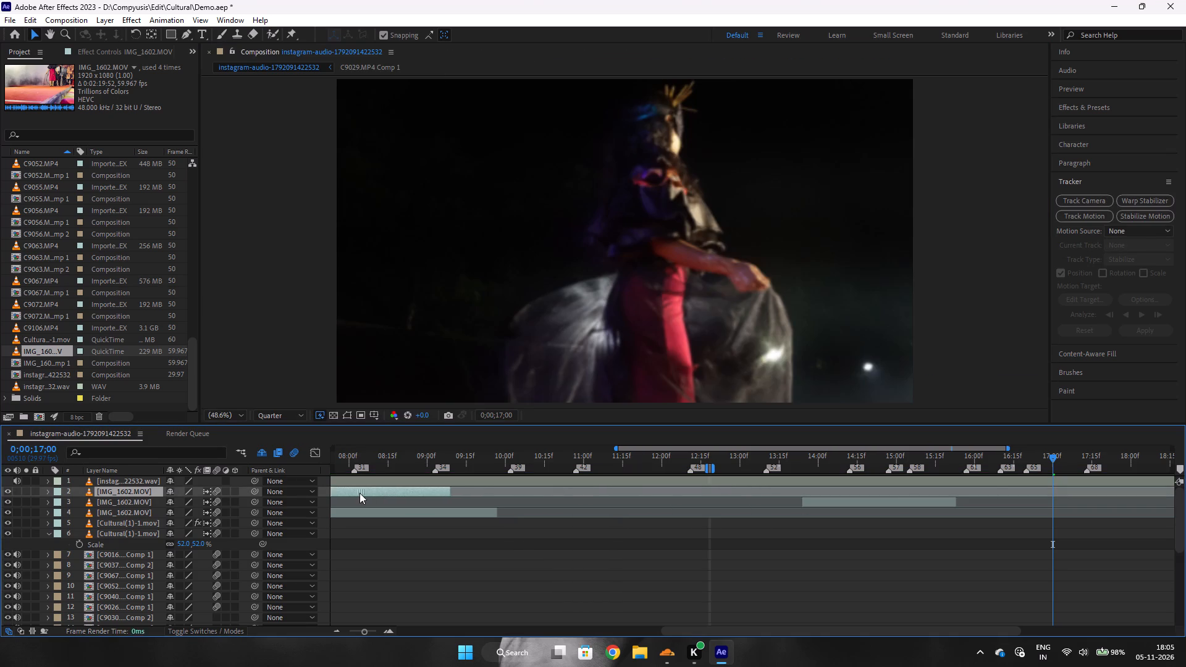
pyautogui.moveTo(360, 493); pyautogui.dragTo(399, 493)
# Slide the IMG_1602.MOV shot on layer 3 earlier to start at about 0;00;07;27.
pyautogui.click(831, 507)
pyautogui.click(832, 500)
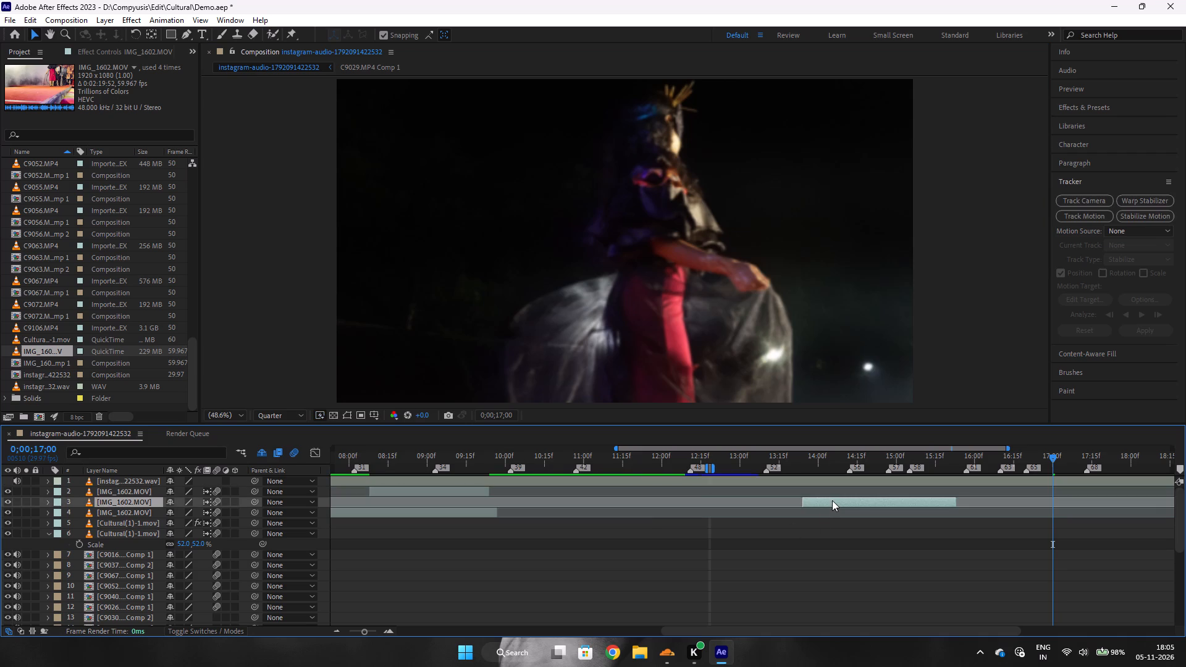
pyautogui.moveTo(832, 500); pyautogui.dragTo(492, 492)
pyautogui.moveTo(831, 501); pyautogui.dragTo(619, 501)
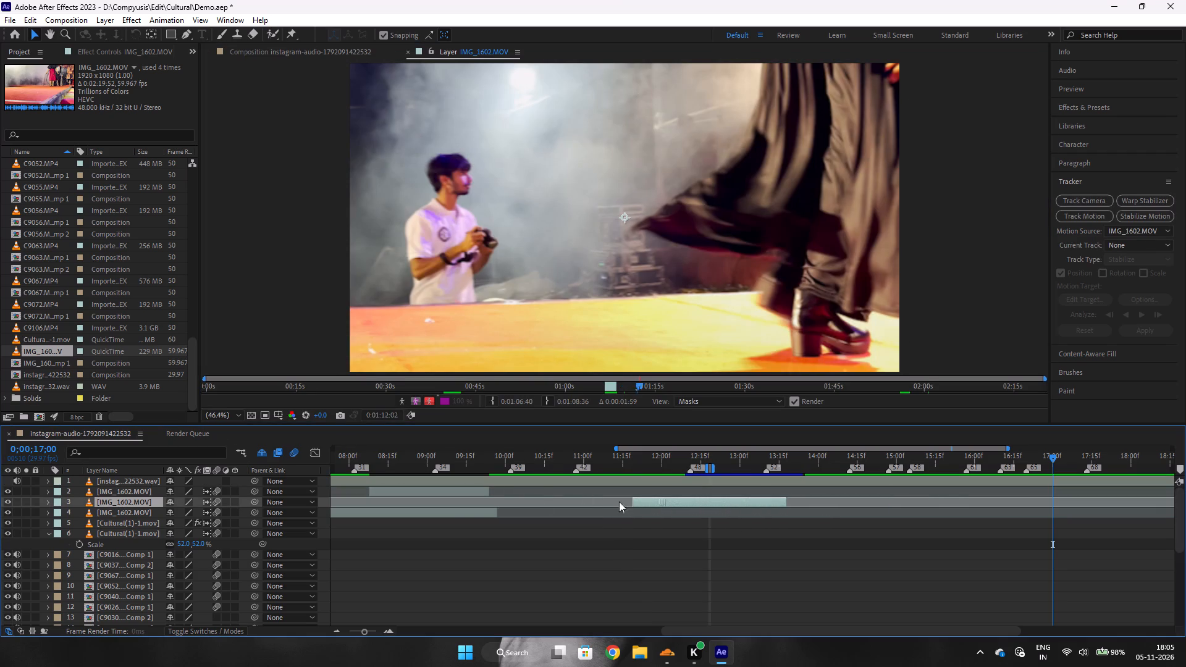
pyautogui.moveTo(619, 501); pyautogui.dragTo(371, 503)
# Play the section from 0;00;10;09 to about 0;00;11;02 and return to the main composition view.
pyautogui.click(619, 453)
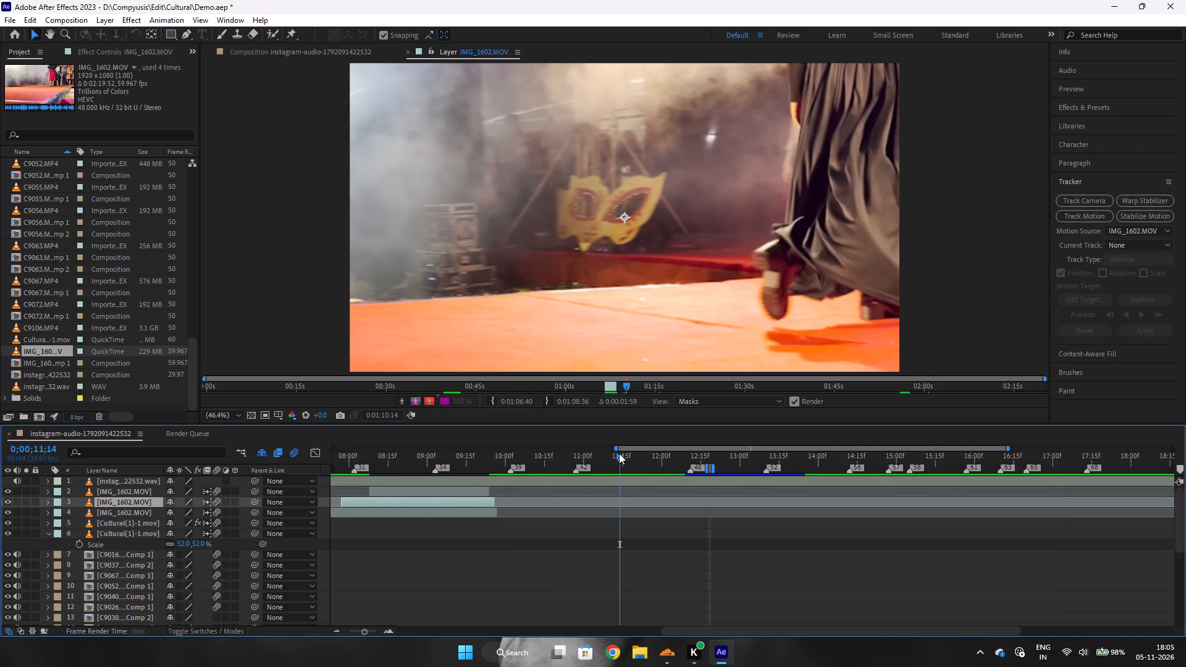
pyautogui.press('space')
pyautogui.moveTo(618, 456); pyautogui.dragTo(527, 464)
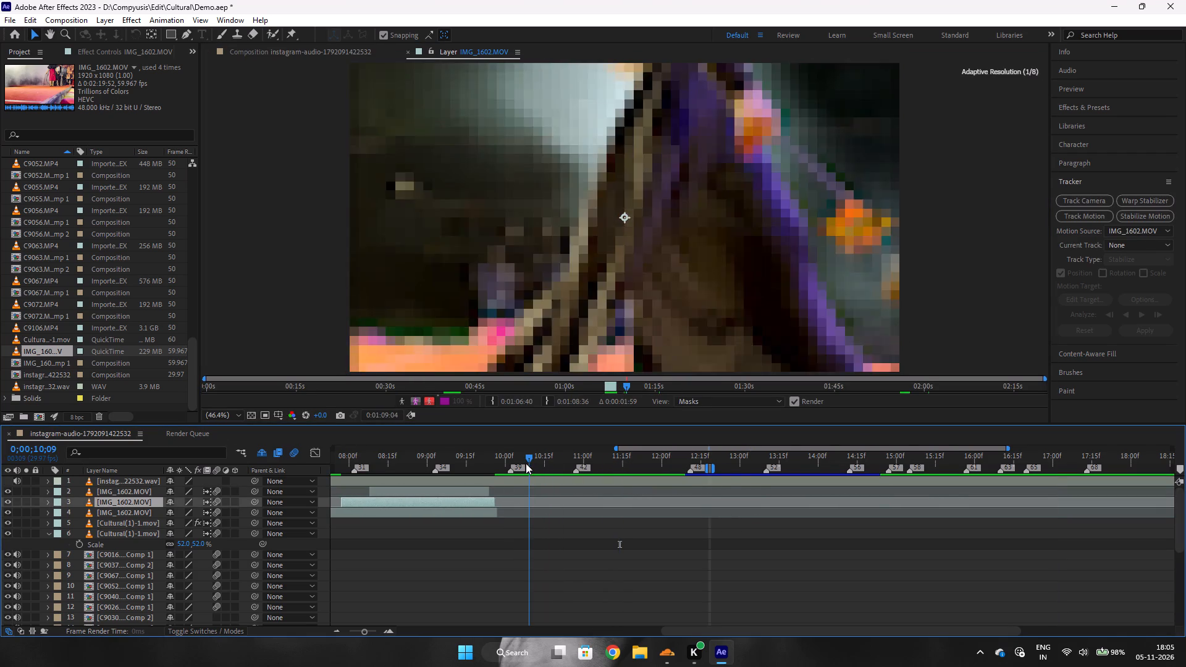
pyautogui.scroll(-4, 525, 463)
pyautogui.scroll(5, 547, 498)
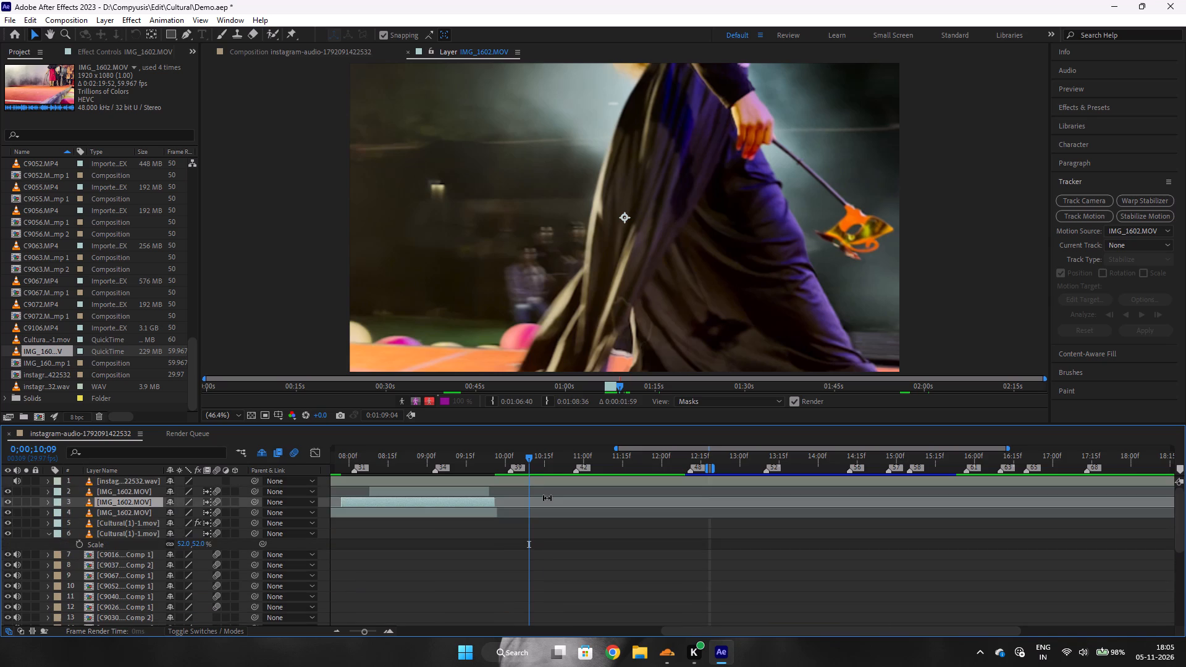
pyautogui.press('space')
pyautogui.press('space')
pyautogui.click(267, 52)
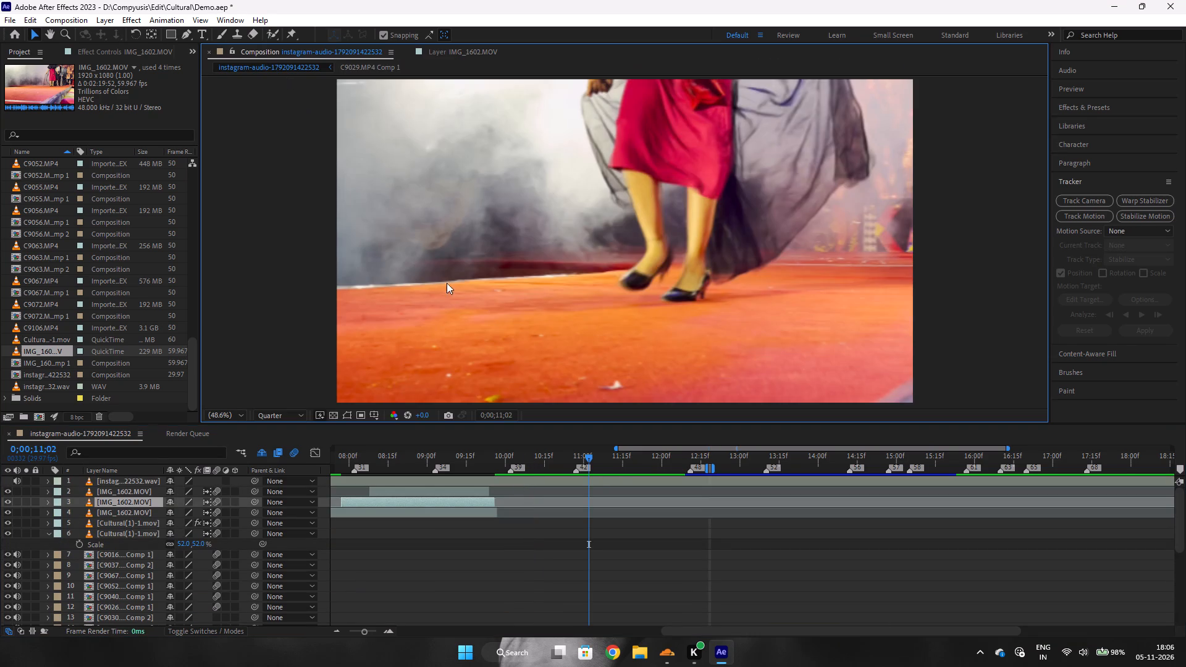
# Play the montage in passes from 0;00;11;02 to about 0;00;14;22 to judge the clips against the audio.
pyautogui.press('space')
pyautogui.press('space')
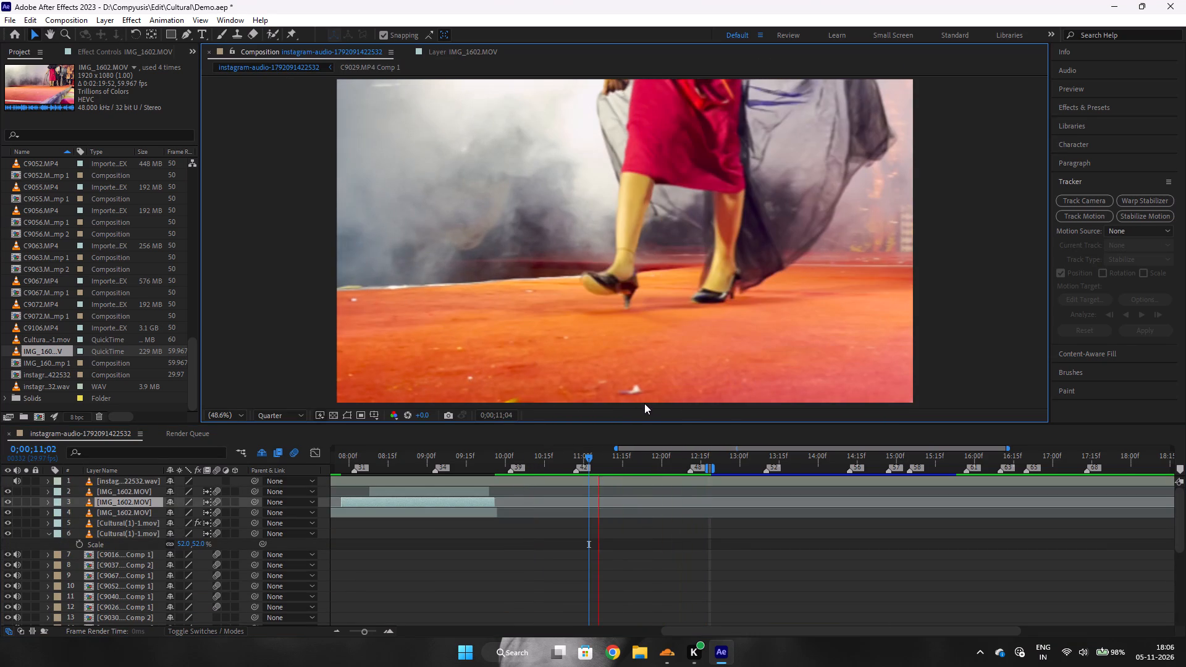
pyautogui.press('space')
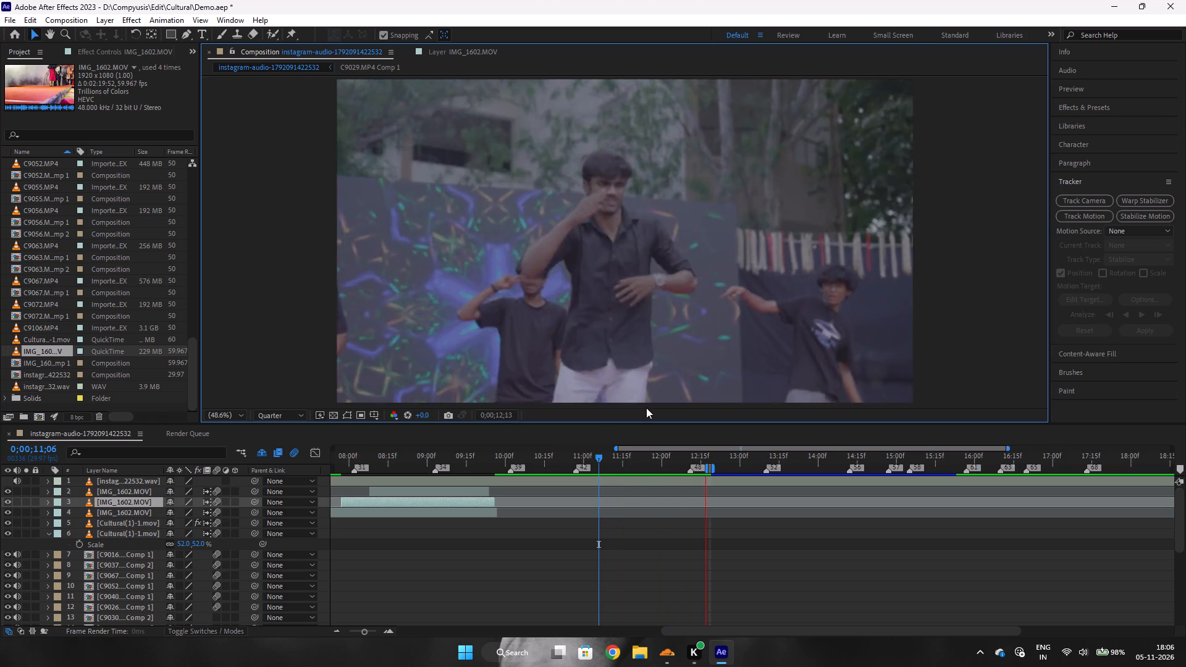
pyautogui.press('space')
pyautogui.scroll(-4, 681, 463)
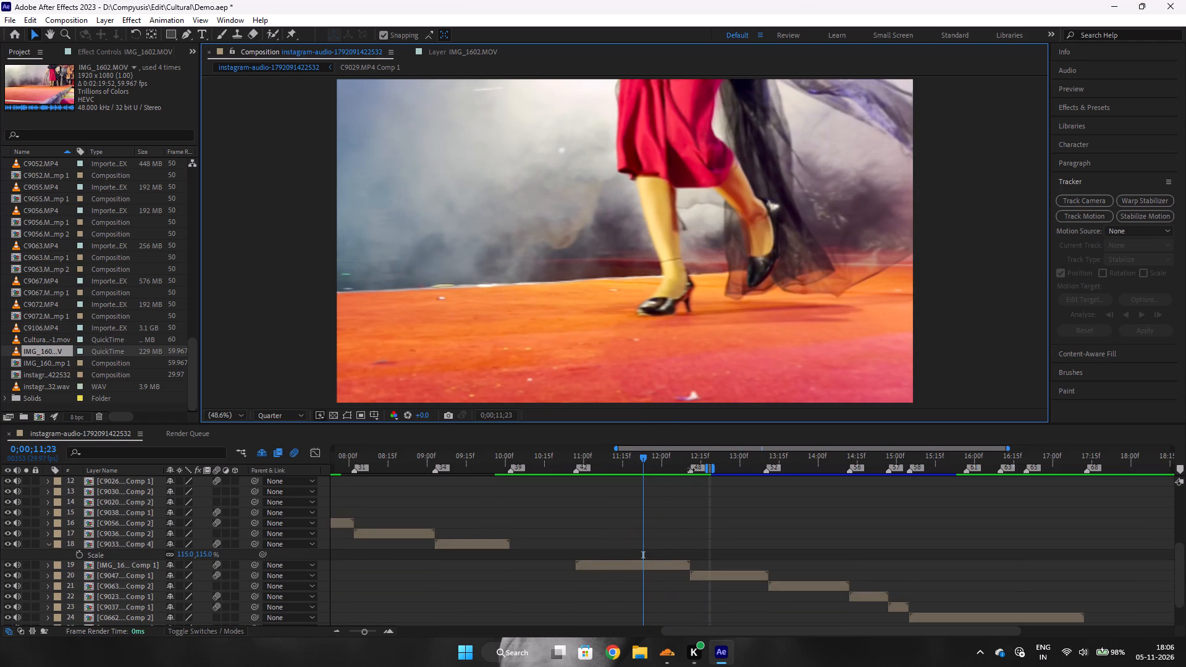
pyautogui.click(684, 463)
pyautogui.press('space')
pyautogui.press('space')
pyautogui.click(715, 468)
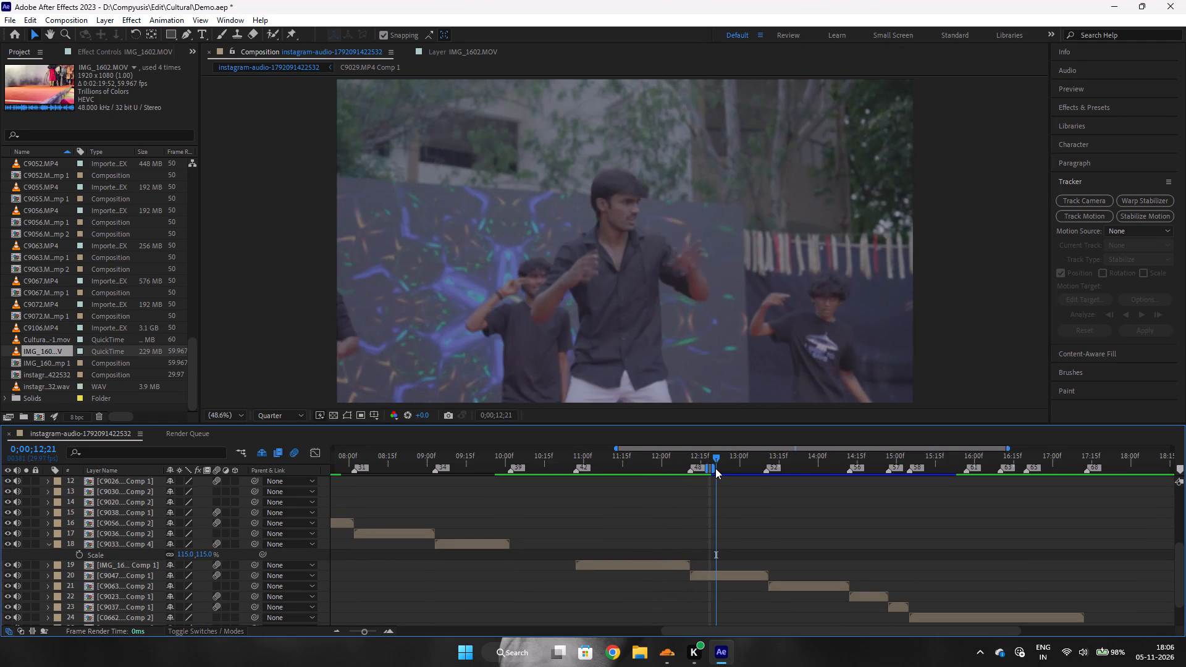
pyautogui.press('space')
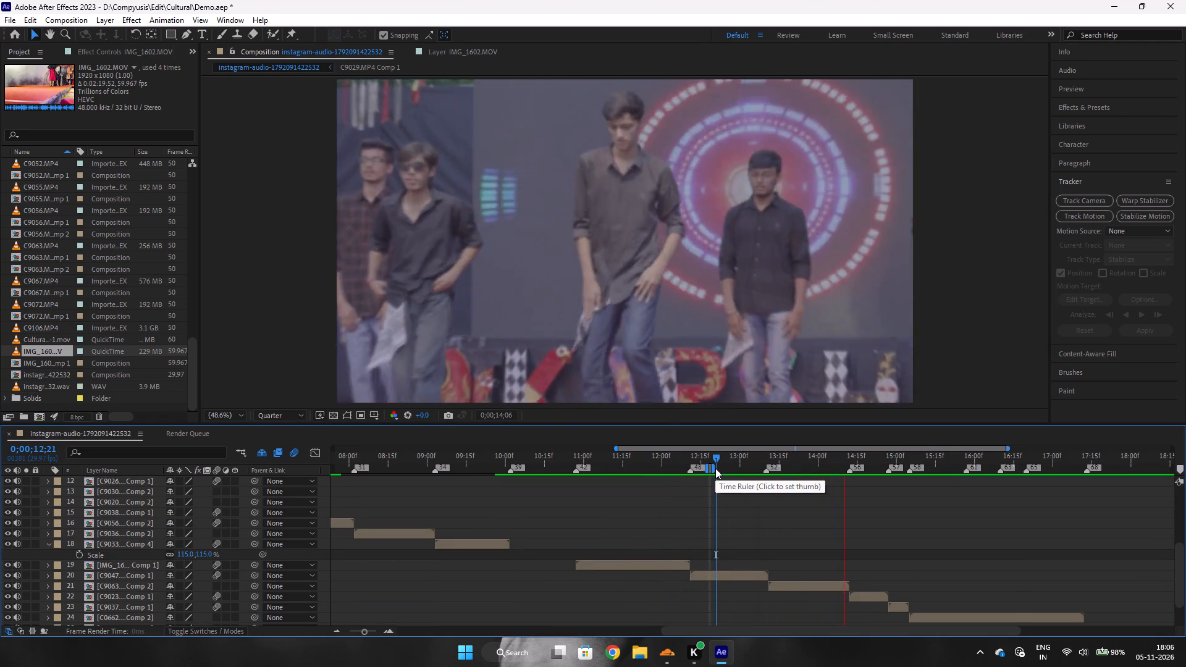
pyautogui.press('space')
pyautogui.click(801, 587)
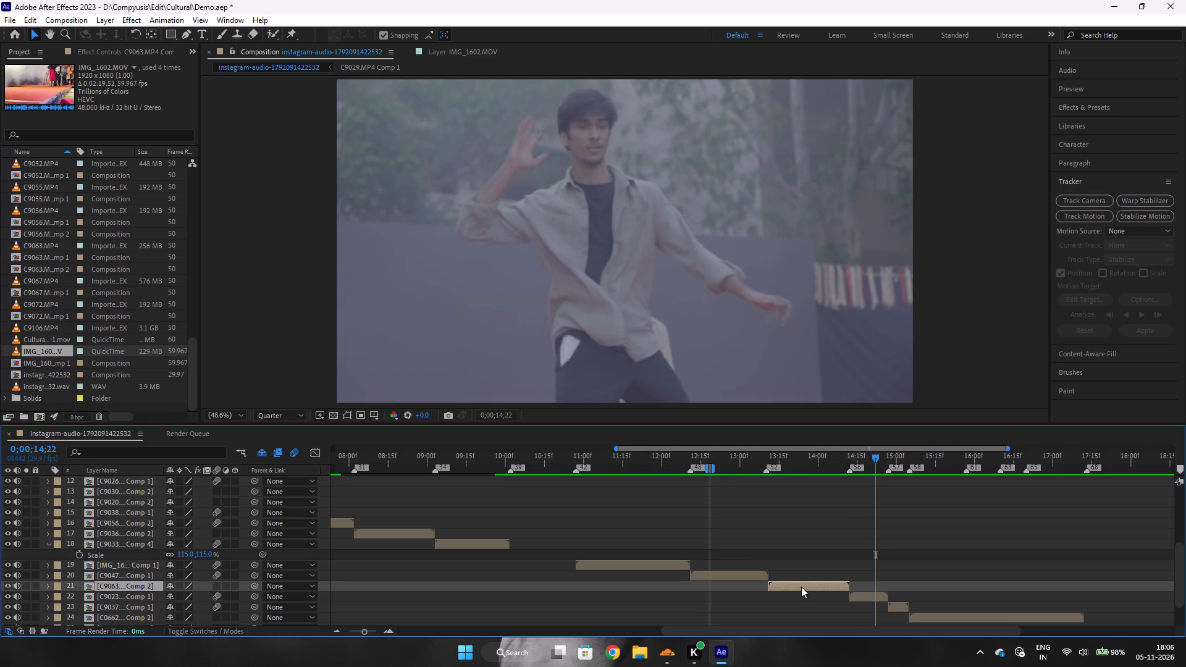
# Slide the IMG_1602.MOV shot on layer 2 later to start at about 0;00;13;00.
pyautogui.scroll(4, 631, 589)
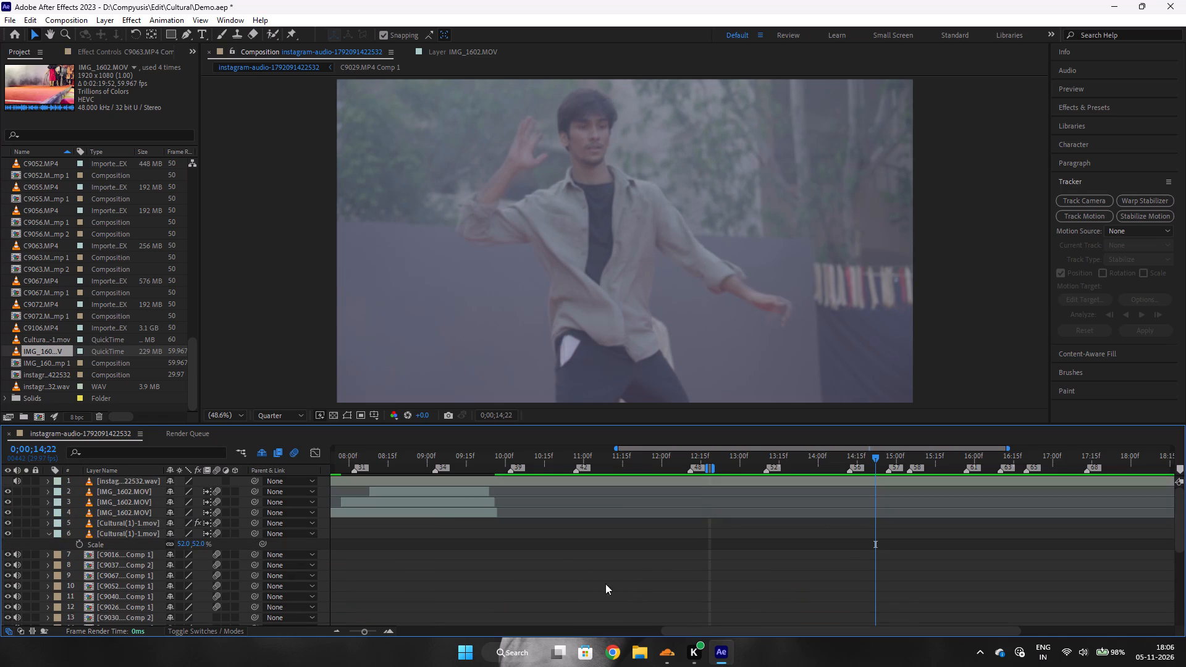
pyautogui.click(429, 490)
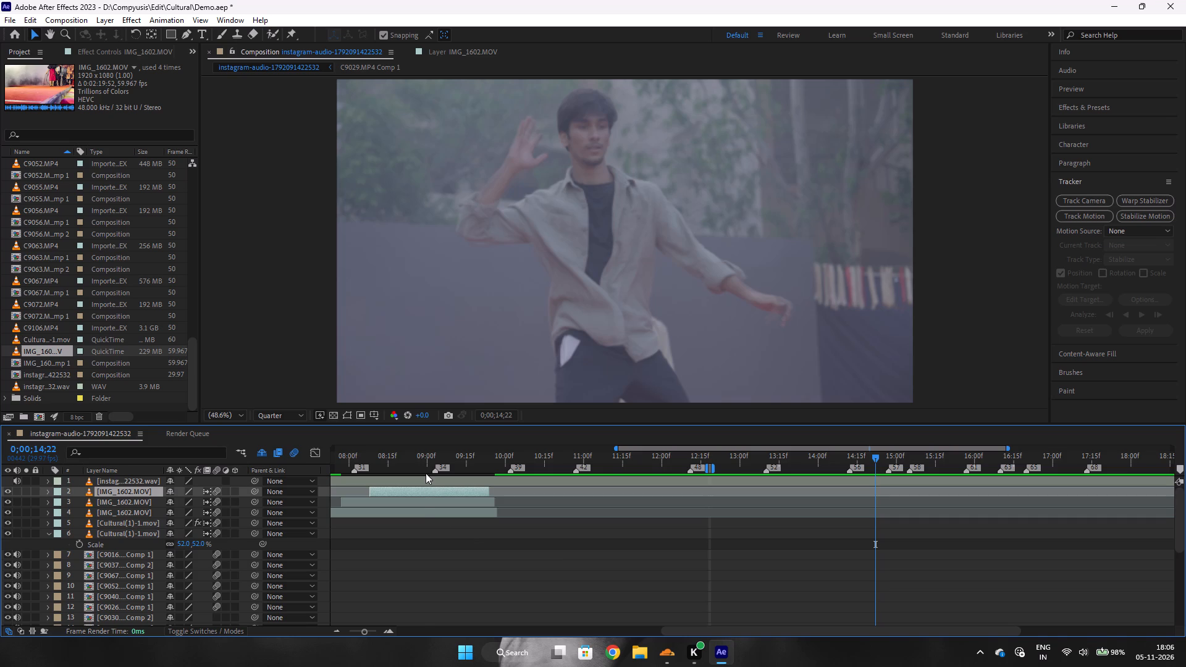
pyautogui.click(424, 464)
pyautogui.moveTo(421, 489); pyautogui.dragTo(592, 518)
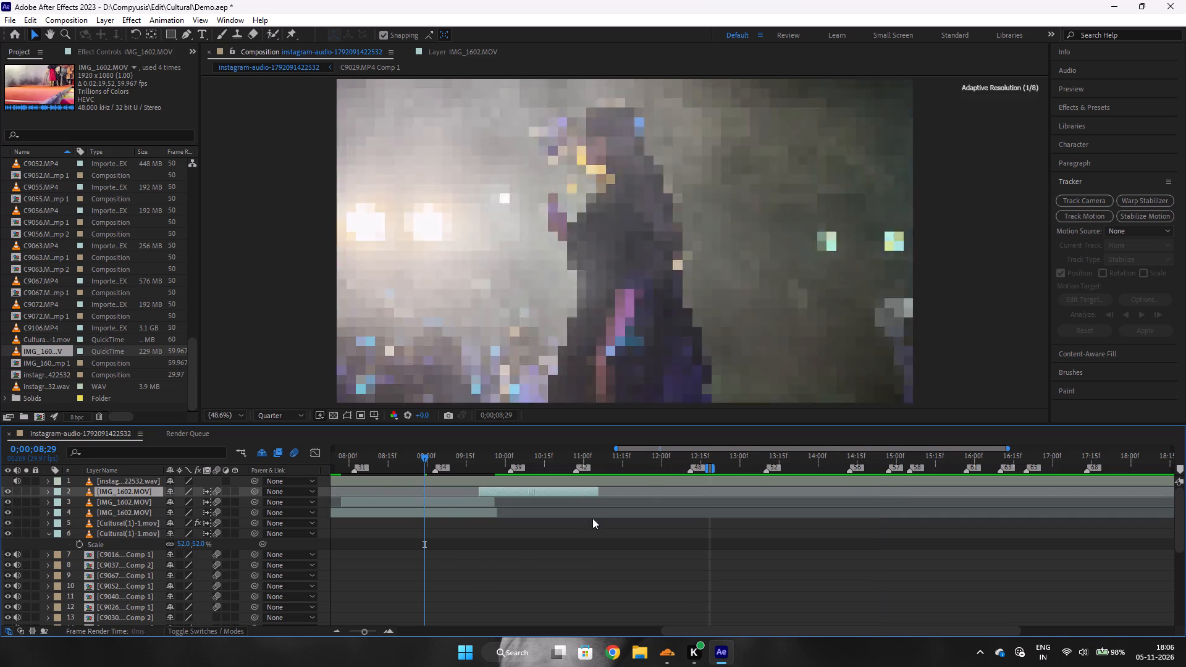
pyautogui.moveTo(592, 518); pyautogui.dragTo(792, 660)
# Play the IMG_1602.MOV Comp 1 clip briefly from 0;00;11;22.
pyautogui.scroll(-4, 805, 600)
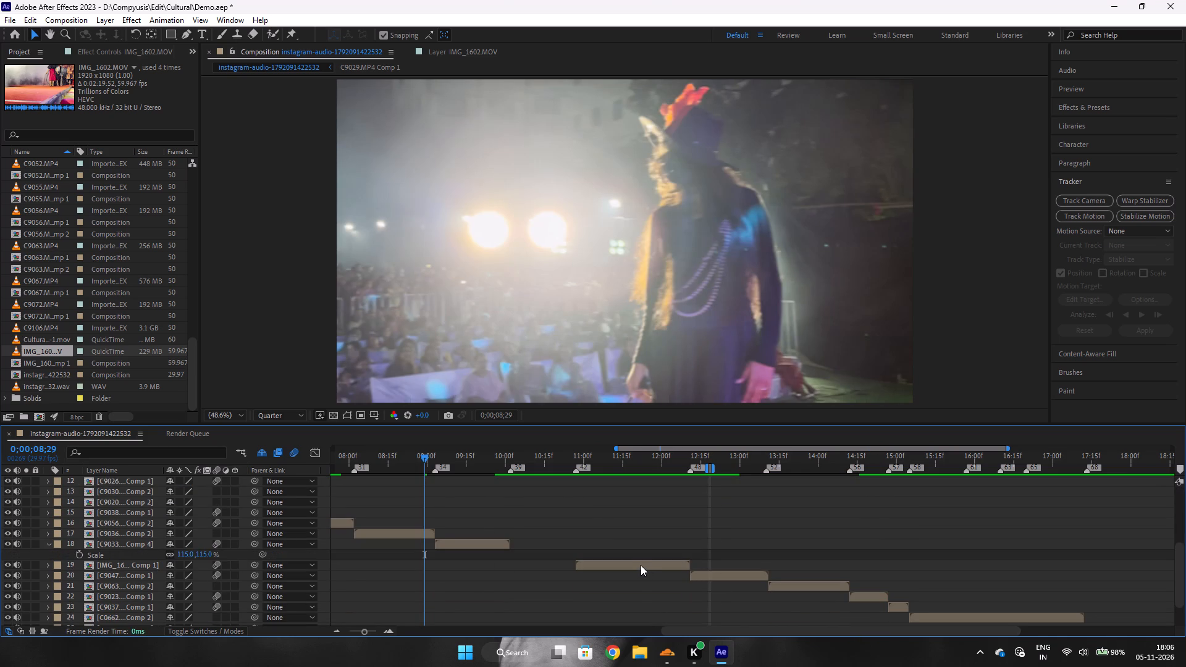
pyautogui.click(637, 566)
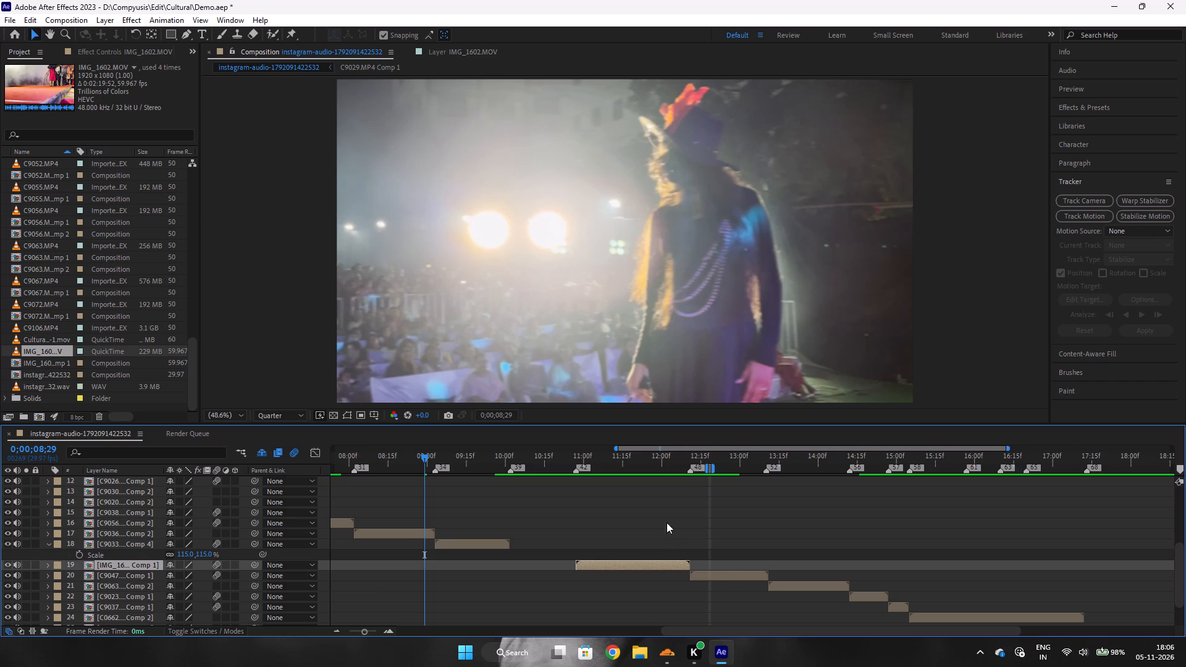
pyautogui.click(640, 465)
pyautogui.press('space')
pyautogui.press('space')
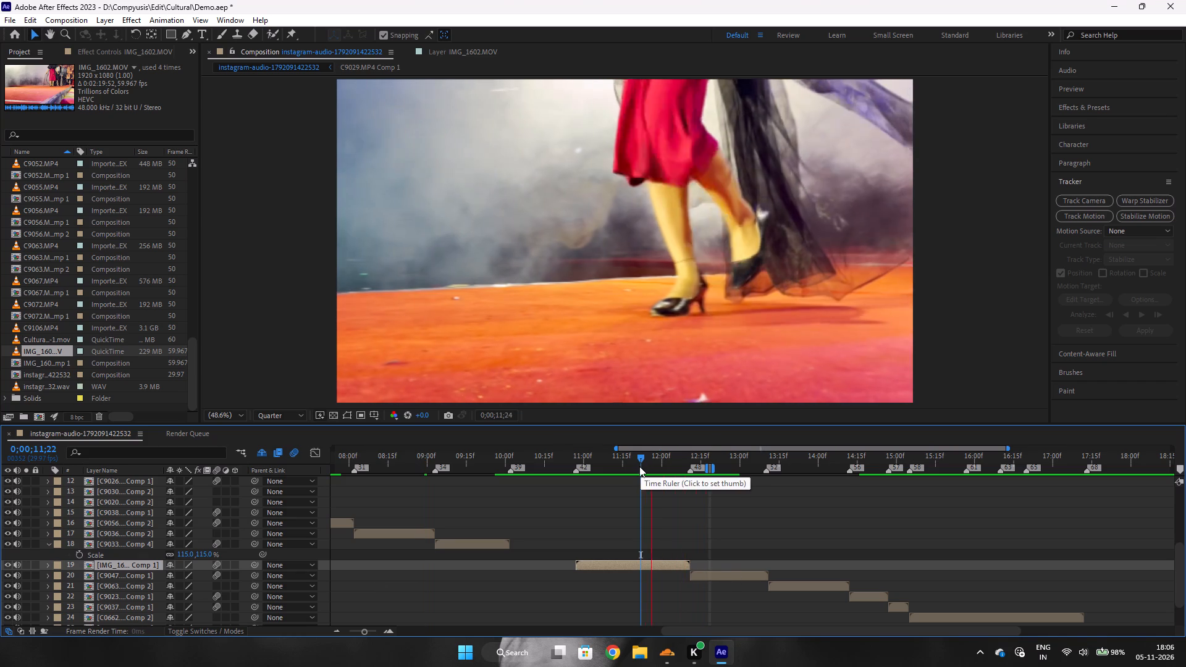
# Move the IMG_1602.MOV shot from layer 2 down the layer stack to directly below C9063.MP4 Comp 2.
pyautogui.scroll(5, 722, 571)
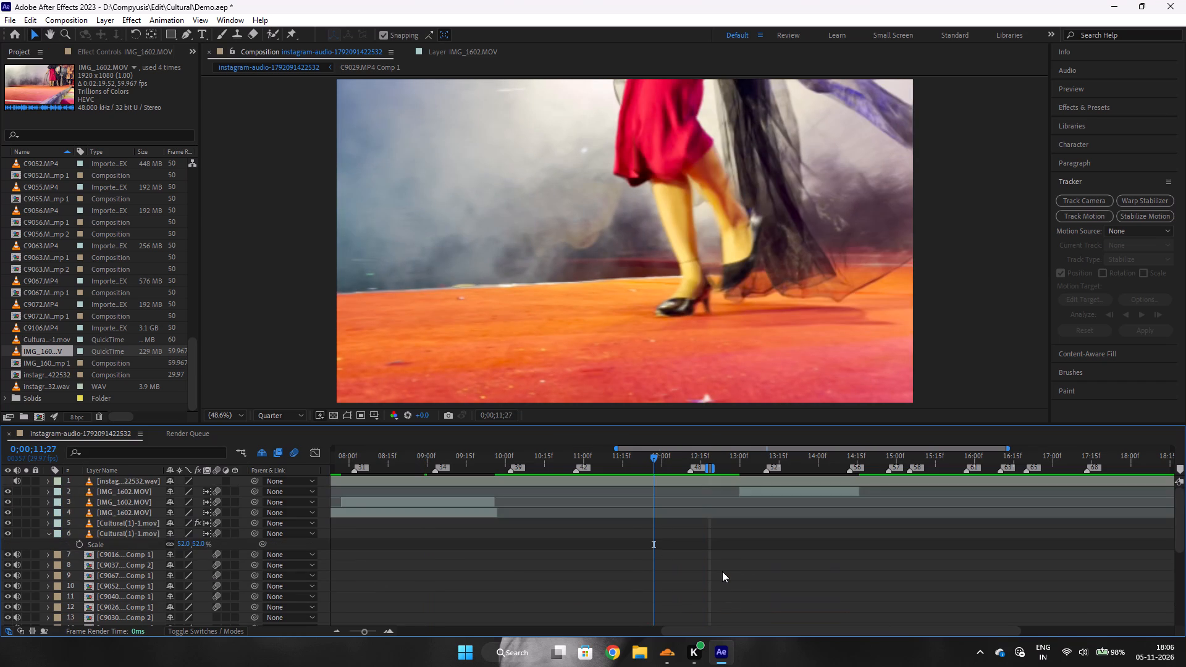
pyautogui.scroll(3, 722, 571)
pyautogui.scroll(-2, 670, 529)
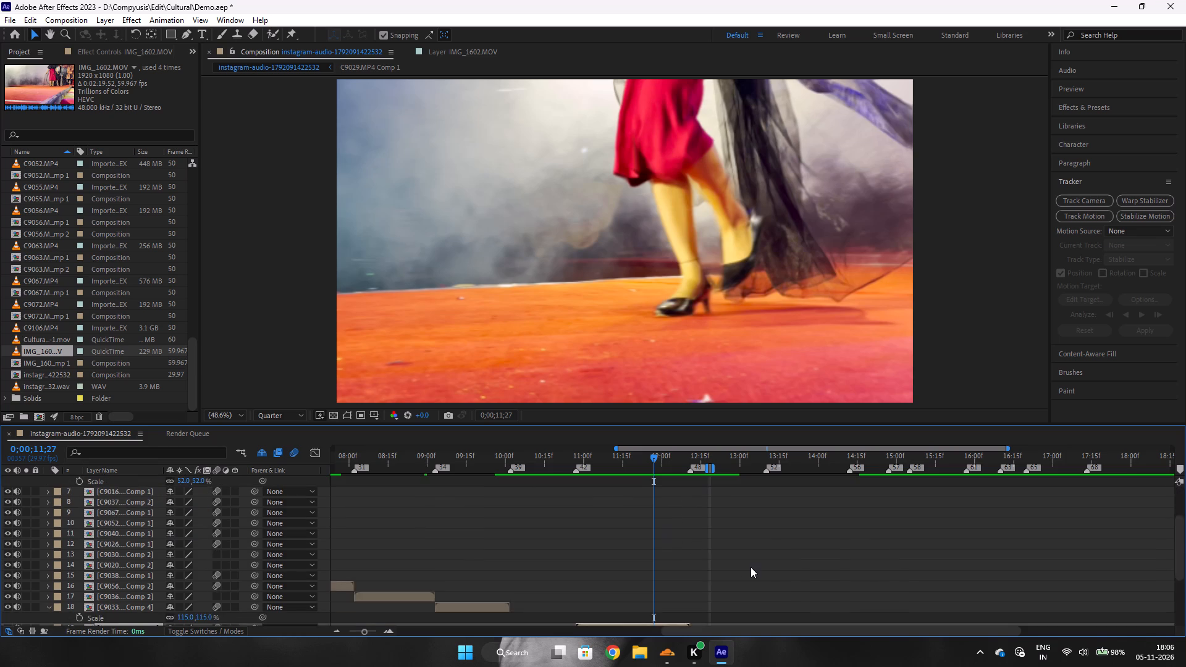
pyautogui.scroll(-2, 751, 567)
pyautogui.click(809, 587)
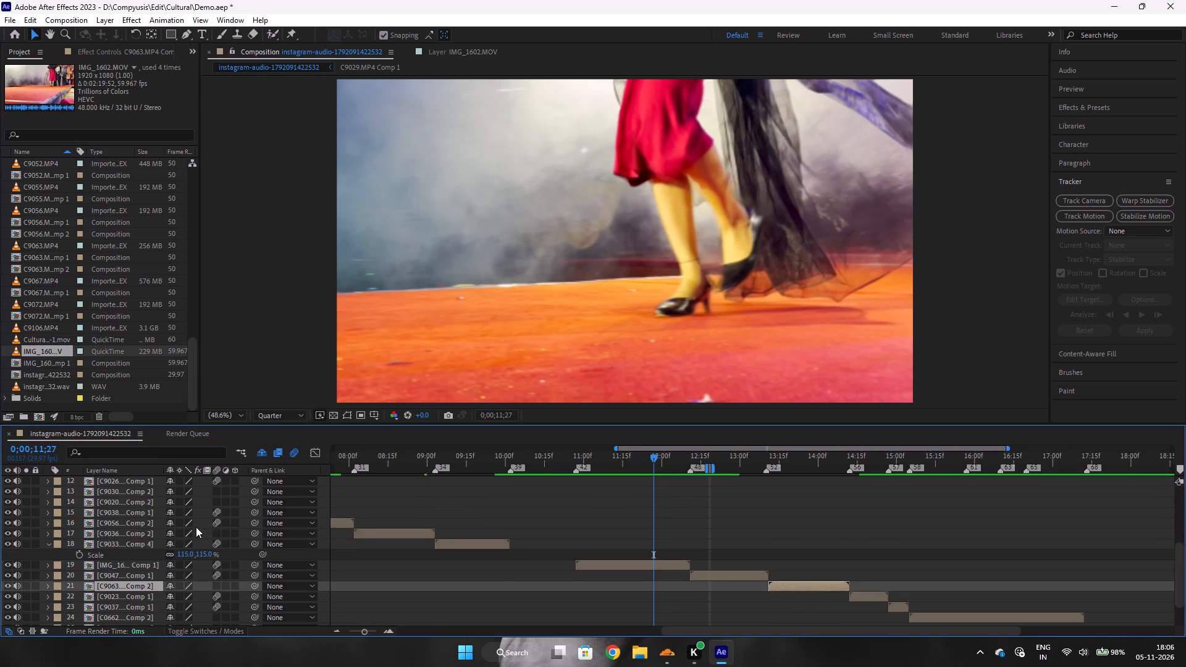
pyautogui.scroll(5, 181, 540)
pyautogui.click(773, 496)
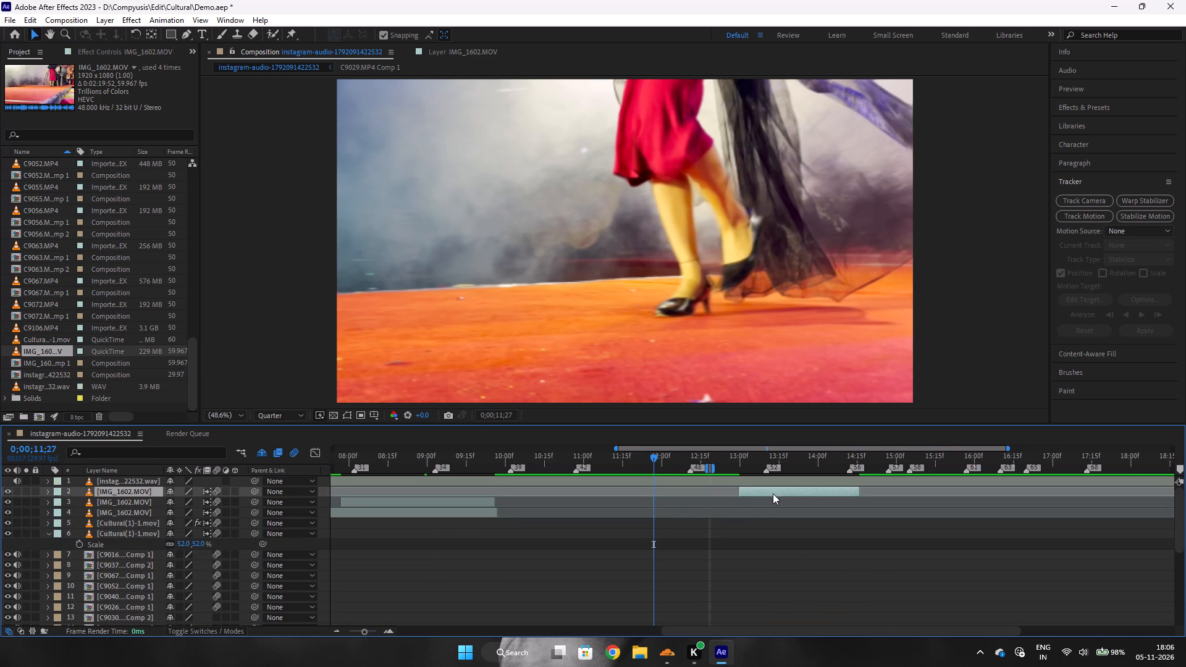
pyautogui.moveTo(111, 489); pyautogui.dragTo(120, 535)
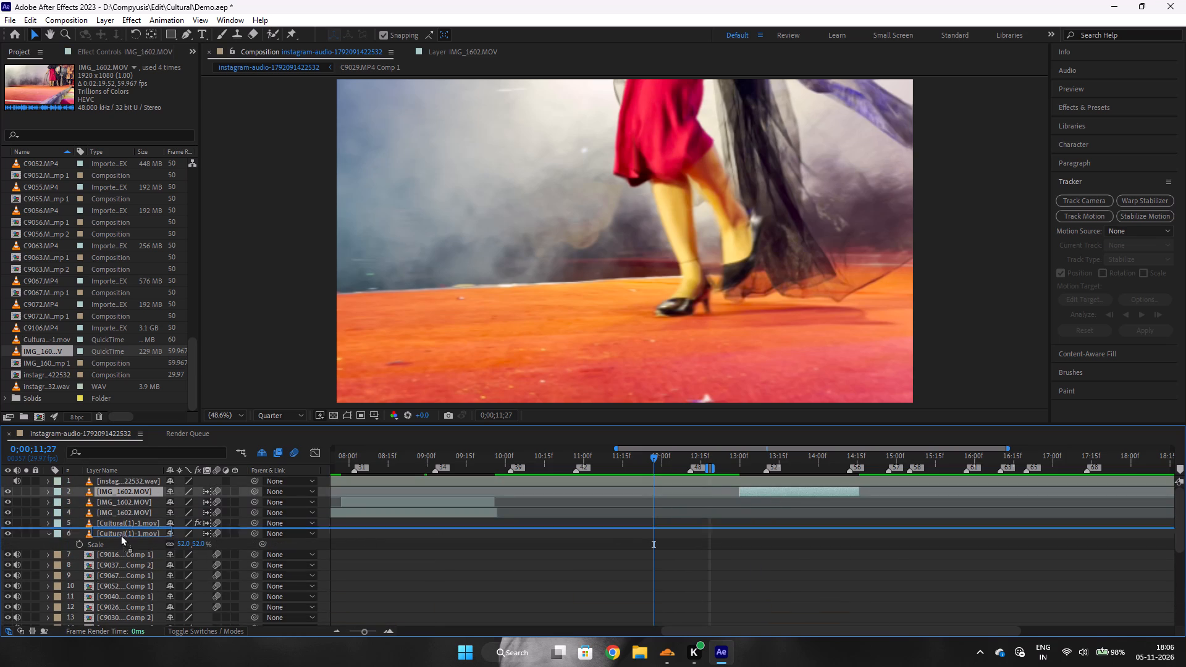
pyautogui.moveTo(120, 535); pyautogui.dragTo(112, 623)
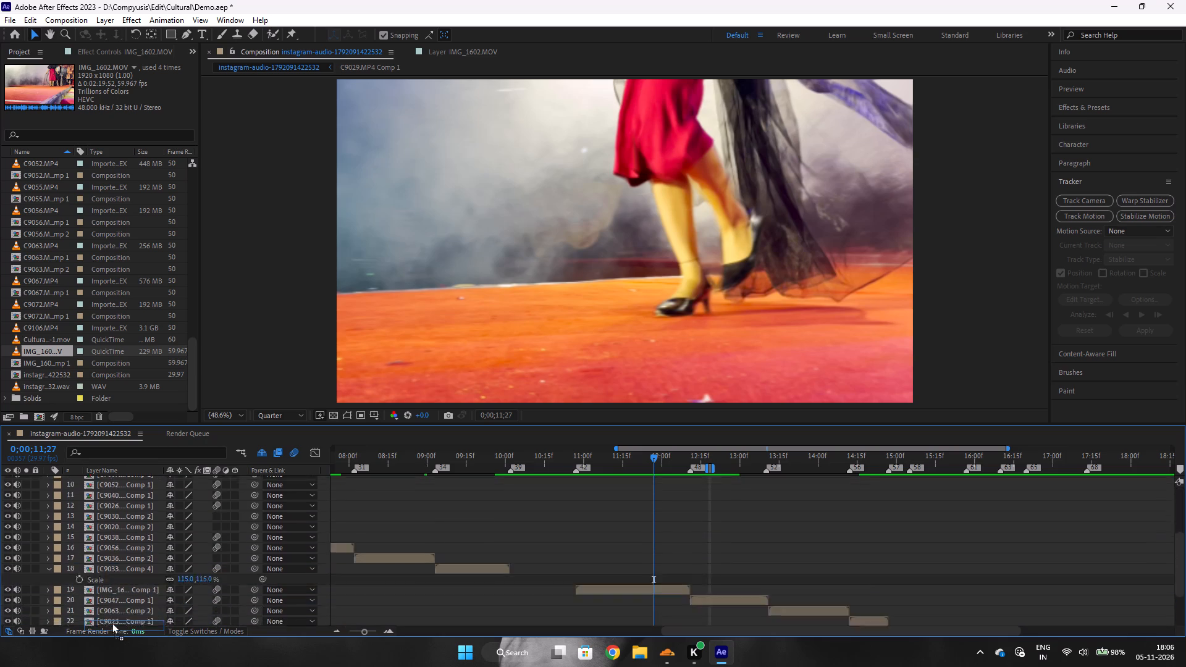
pyautogui.moveTo(112, 623); pyautogui.dragTo(127, 553)
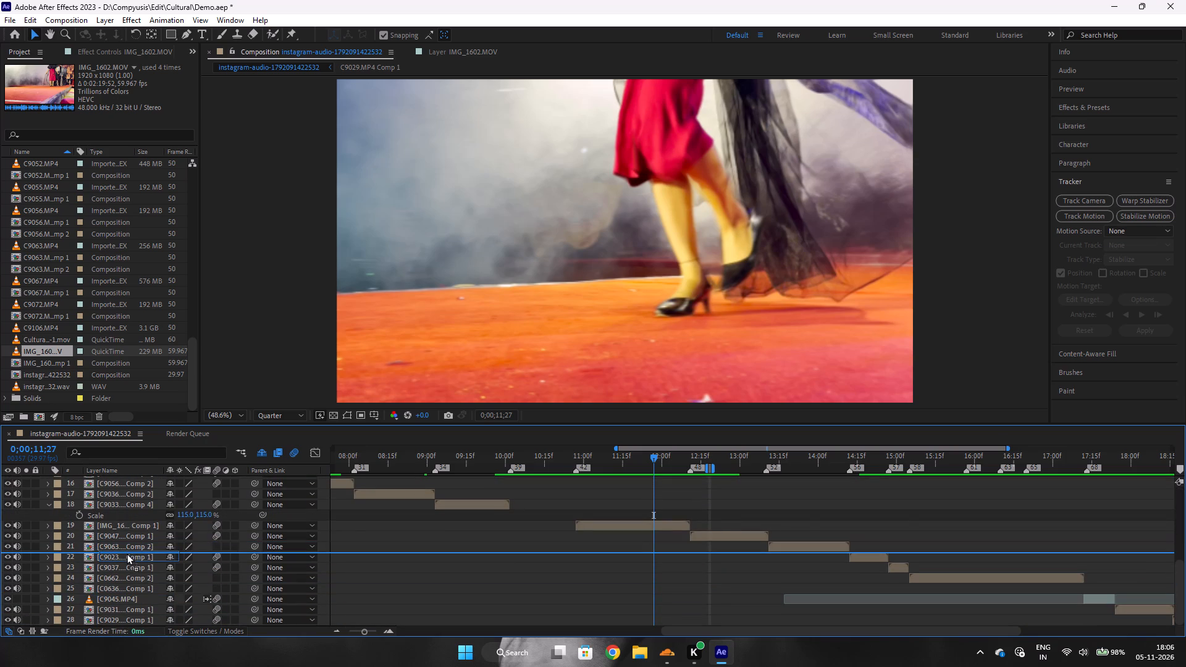
pyautogui.moveTo(127, 553); pyautogui.dragTo(128, 552)
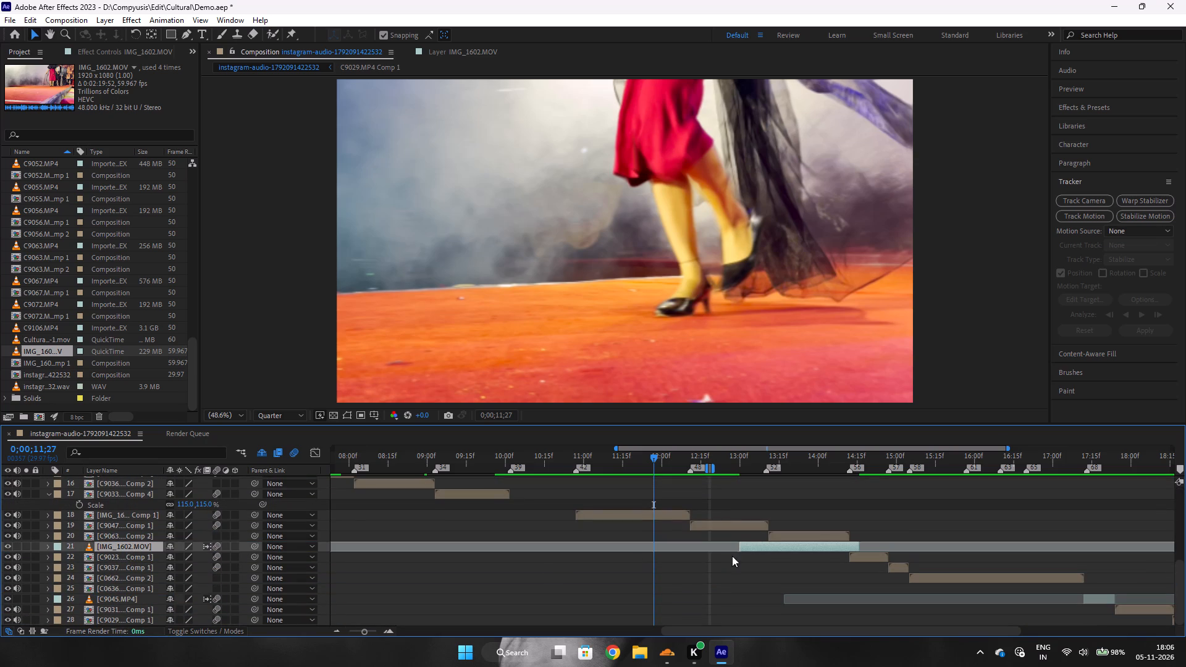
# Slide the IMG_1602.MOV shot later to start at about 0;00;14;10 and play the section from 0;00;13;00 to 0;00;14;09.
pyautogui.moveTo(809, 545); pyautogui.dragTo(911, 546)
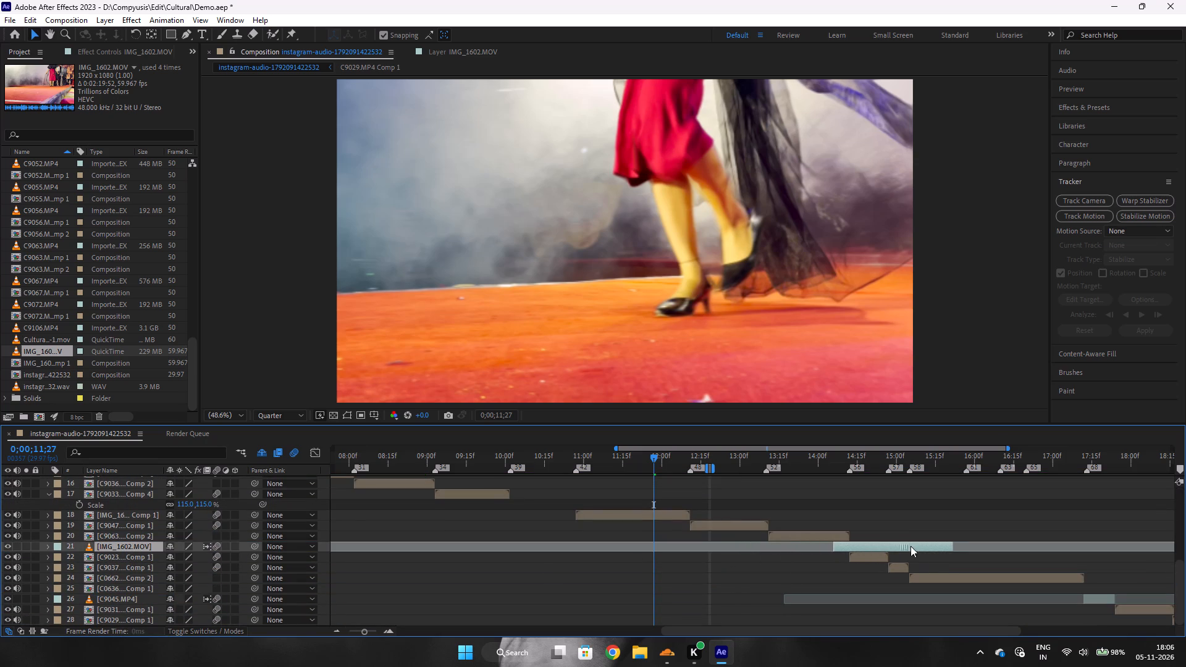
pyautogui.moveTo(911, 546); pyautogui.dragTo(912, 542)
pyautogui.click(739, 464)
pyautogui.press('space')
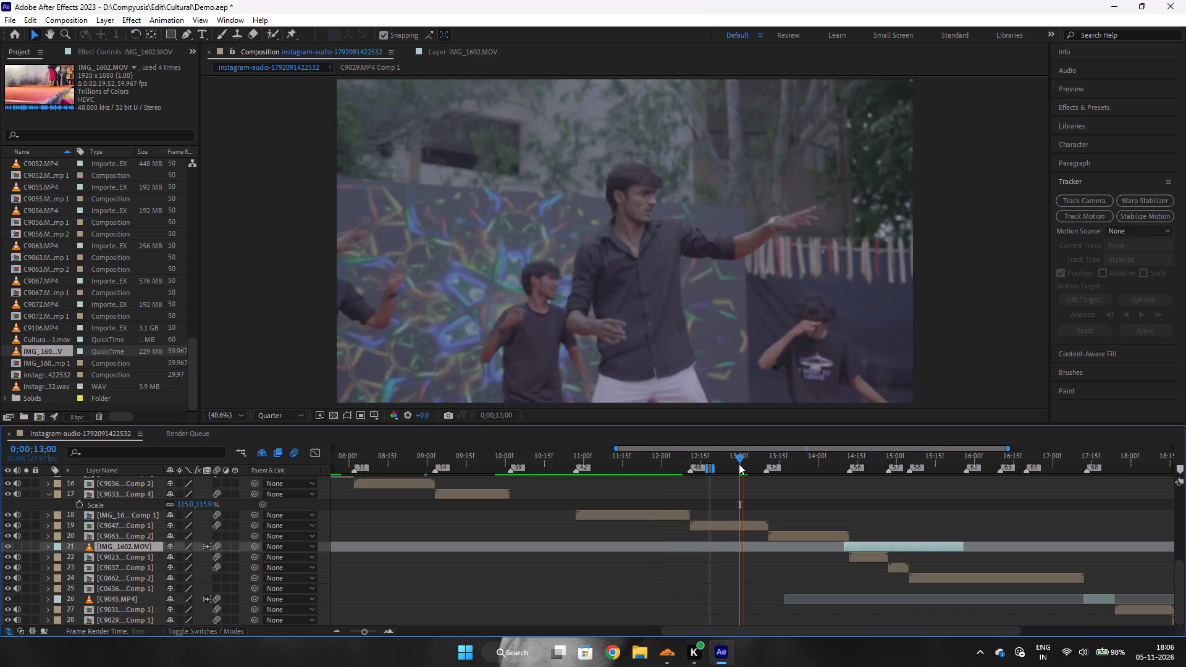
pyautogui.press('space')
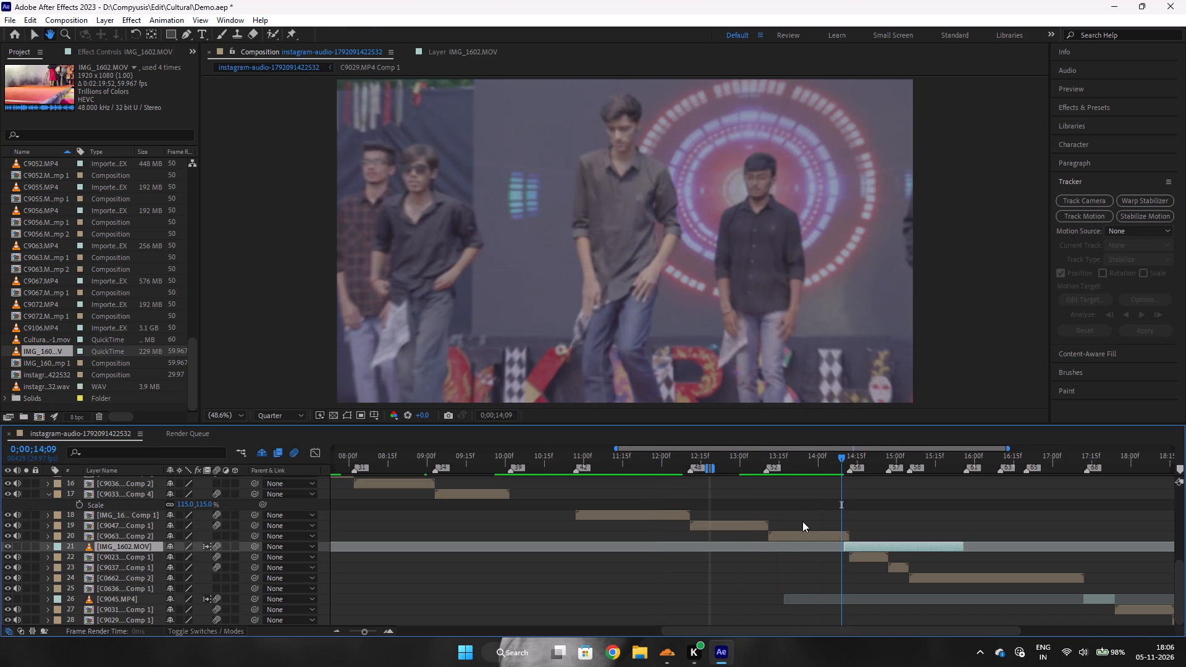
# Delete the C9063.MP4 Comp 2 clip and slide the IMG_1602.MOV shot into its place, starting at about 0;00;13;12.
pyautogui.click(786, 541)
pyautogui.click(785, 543)
pyautogui.click(791, 536)
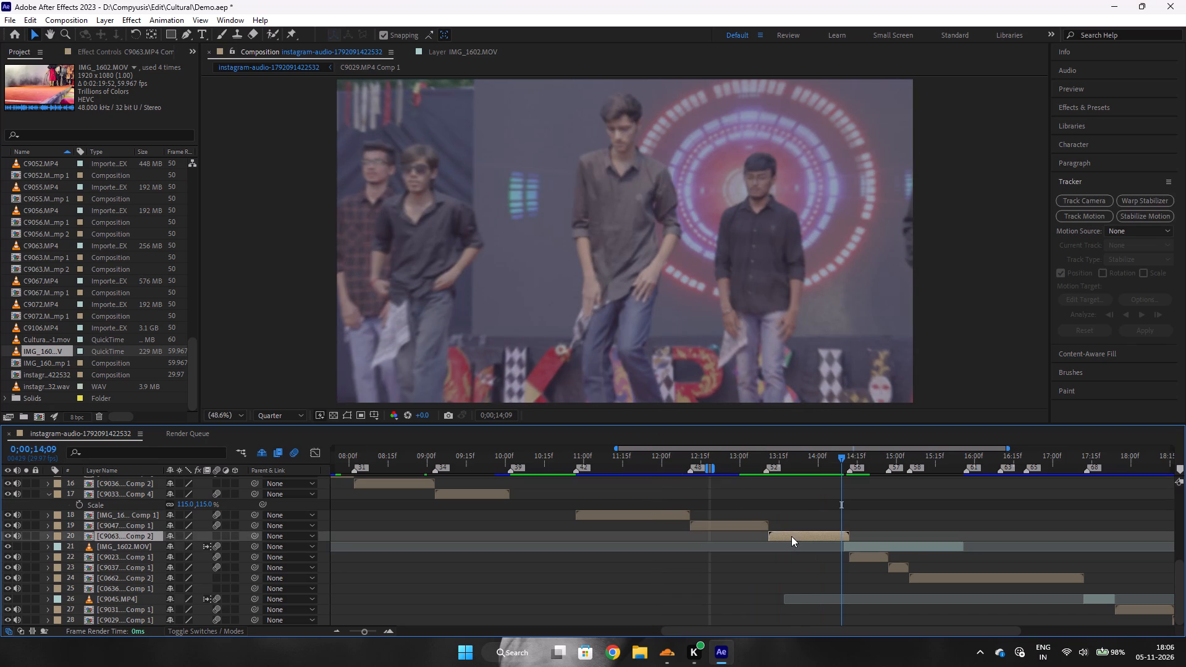
pyautogui.press('BackSpace')
pyautogui.moveTo(894, 546); pyautogui.dragTo(826, 562)
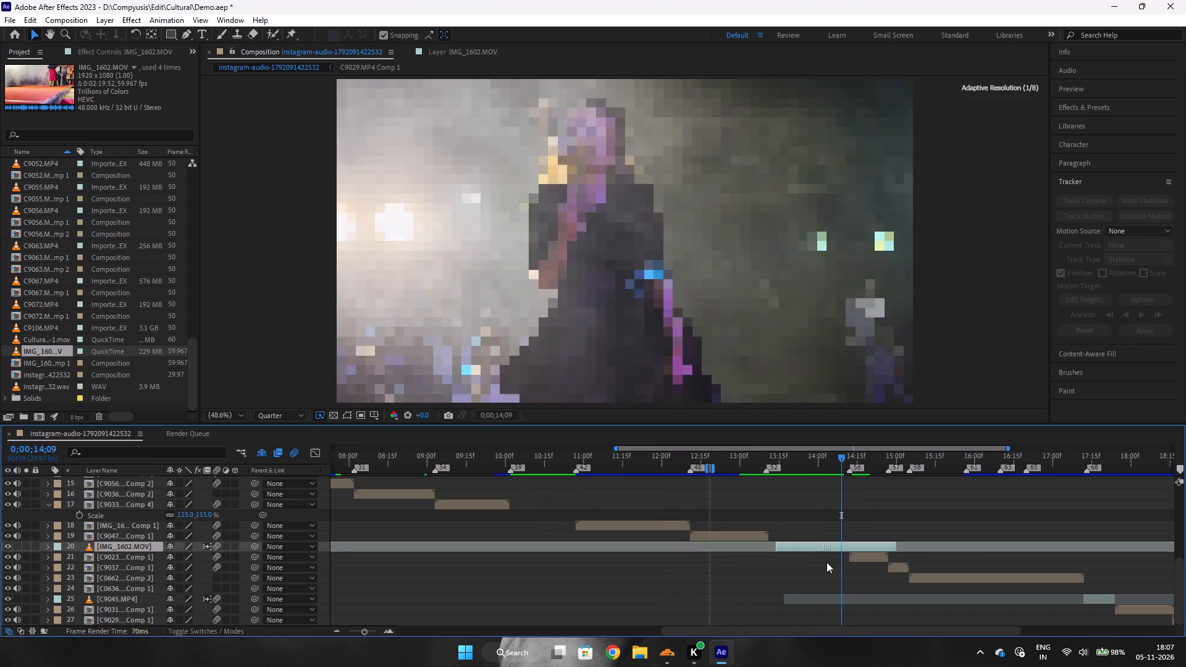
pyautogui.moveTo(826, 562); pyautogui.dragTo(820, 561)
# Play parts of the montage from 0;00;12;01, 0;00;11;10 and 0;00;13;03 on to about 0;00;14;16.
pyautogui.click(665, 468)
pyautogui.press('space')
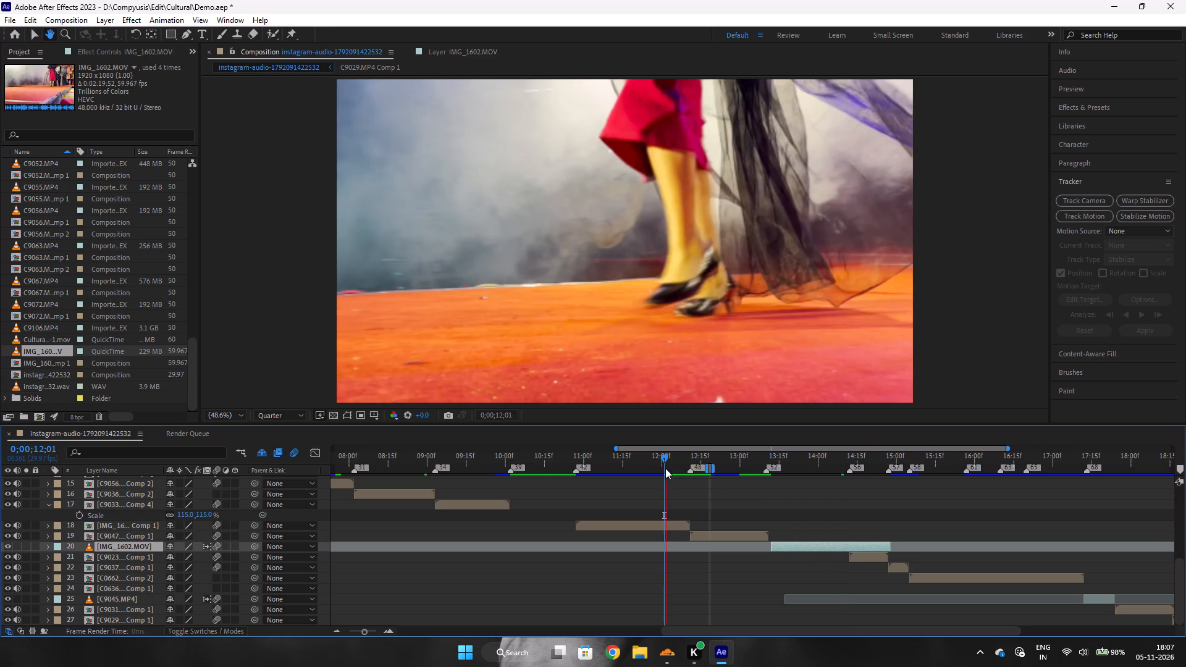
pyautogui.press('space')
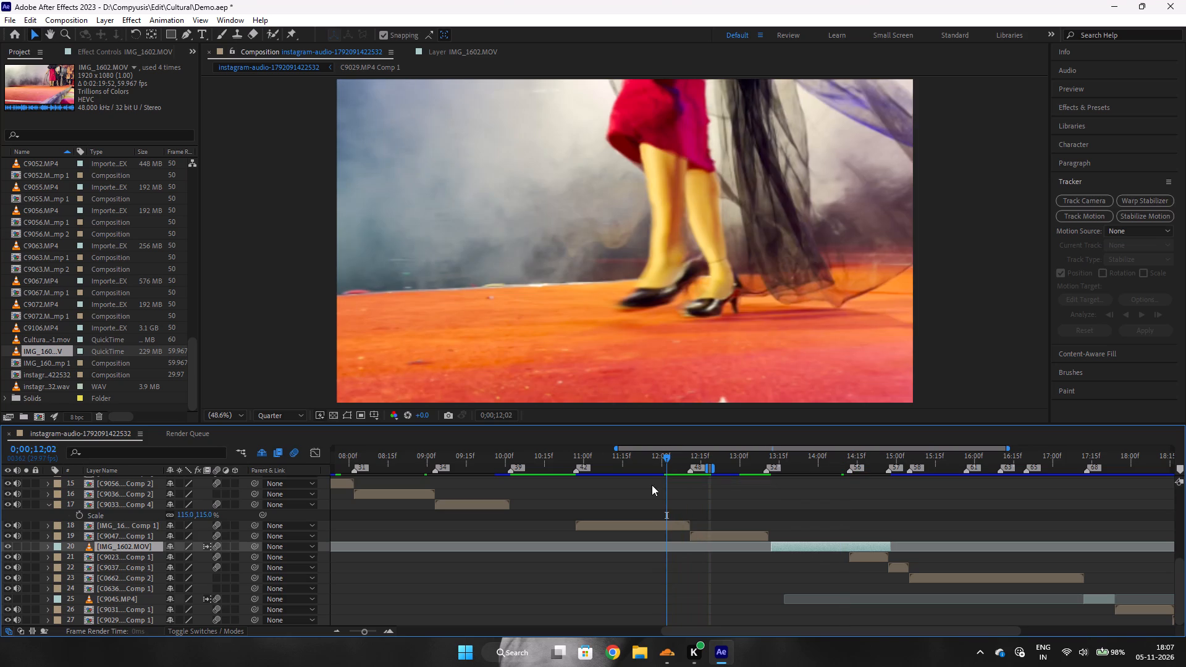
pyautogui.click(610, 458)
pyautogui.press('space')
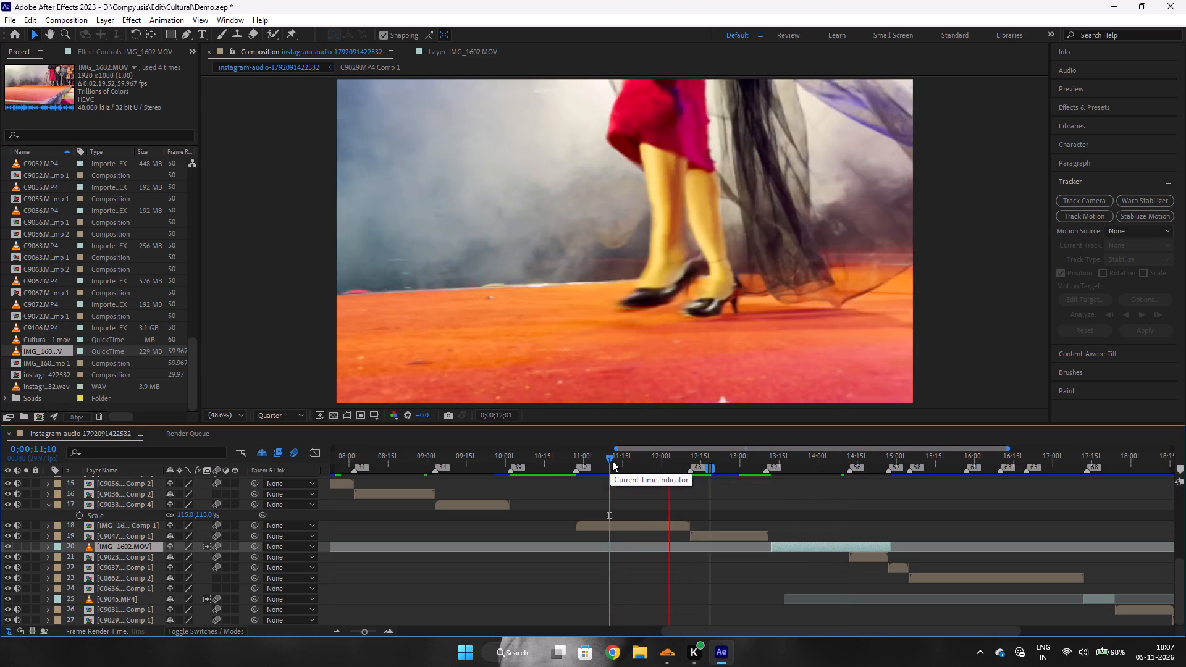
pyautogui.press('space')
pyautogui.click(748, 466)
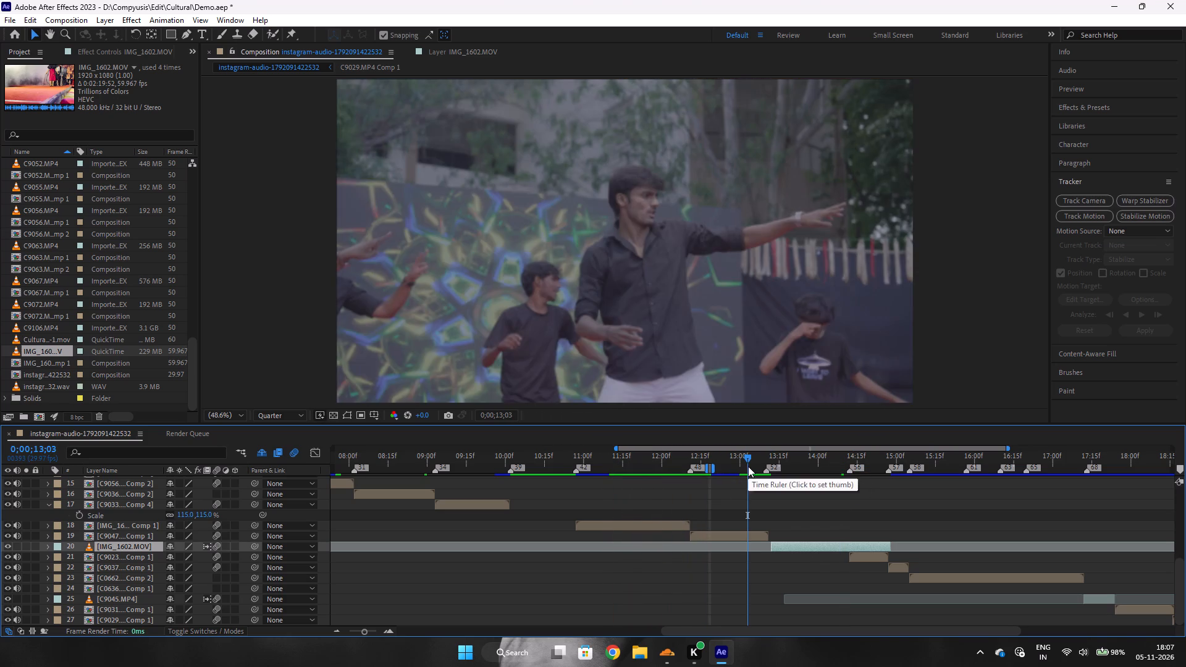
pyautogui.press('space')
pyautogui.press('space')
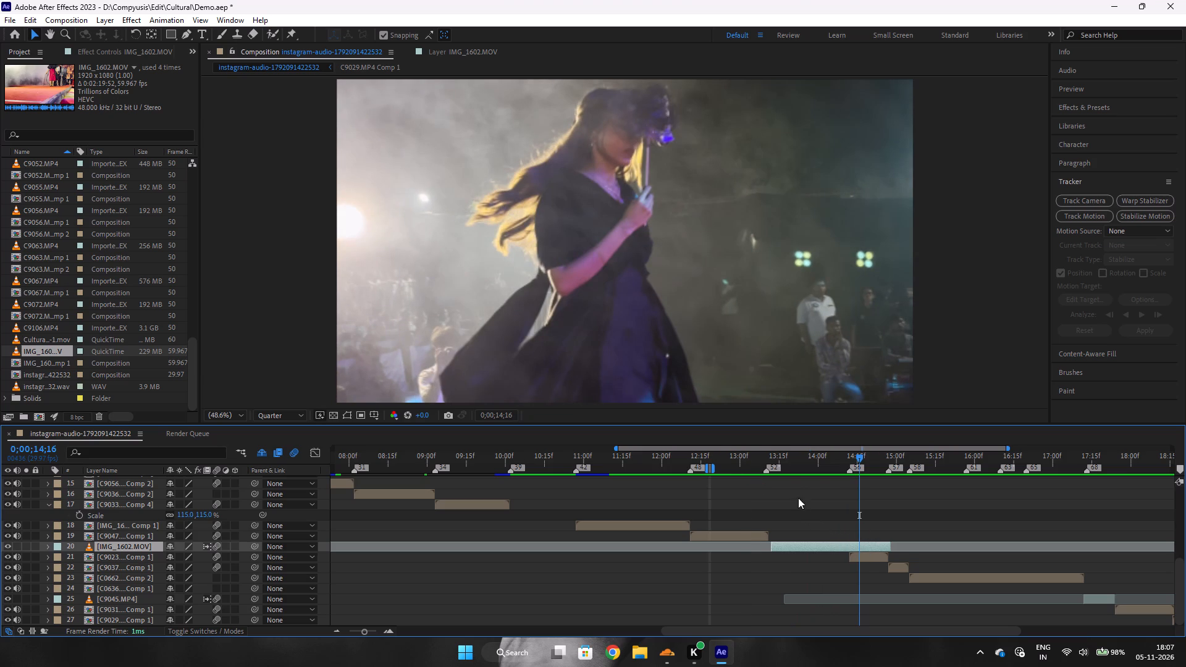
# Split the IMG_1602.MOV shot on layer 20 at 0;00;13;23 and delete its earlier piece.
pyautogui.click(798, 480)
pyautogui.click(799, 467)
pyautogui.click(797, 467)
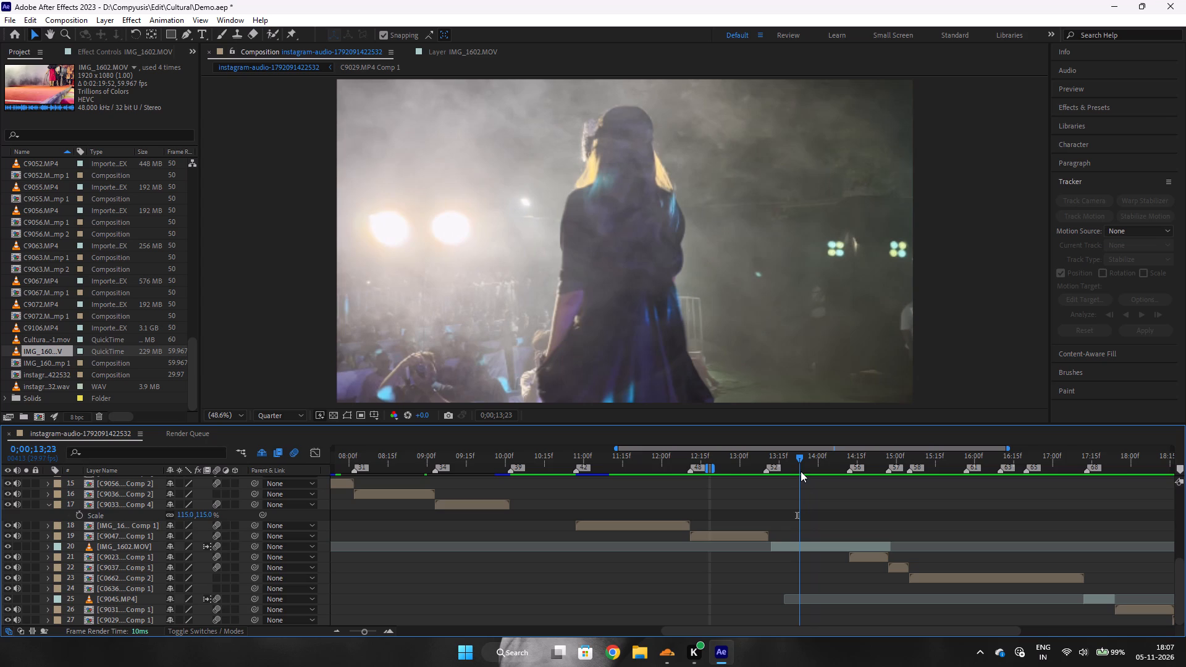
pyautogui.click(794, 543)
pyautogui.hotkey('ctrl', 'shift', 'd')
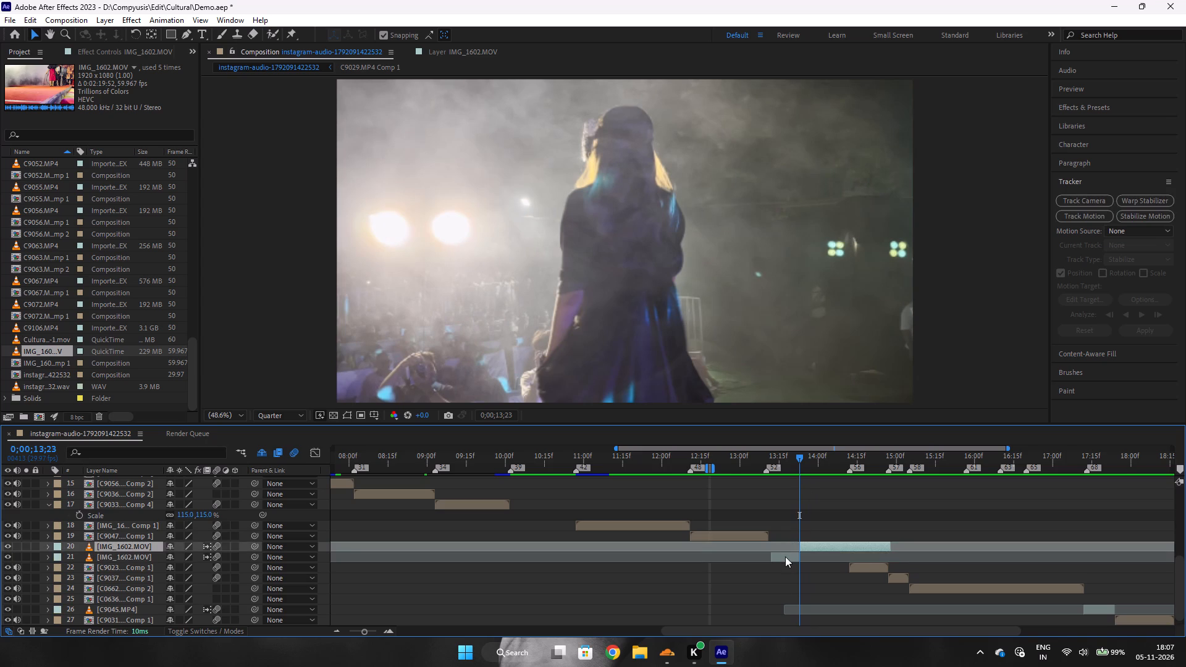
pyautogui.click(787, 558)
pyautogui.press('BackSpace')
# Slide the remaining IMG_1602.MOV piece earlier to start right after C9047.MP4 Comp 1, at about 0;00;13;11.
pyautogui.moveTo(813, 546); pyautogui.dragTo(778, 549)
pyautogui.click(778, 550)
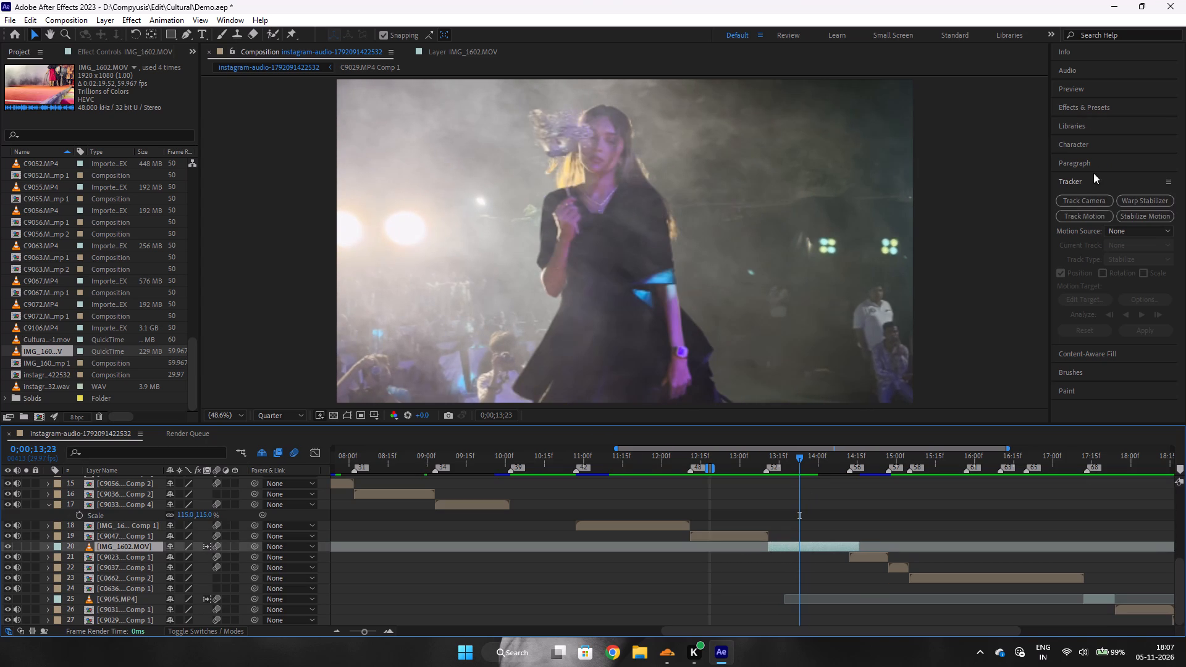
# Search the effects for "twixtor" and apply Twixtor Pro to the IMG_1602.MOV clip on layer 20.
pyautogui.click(1098, 104)
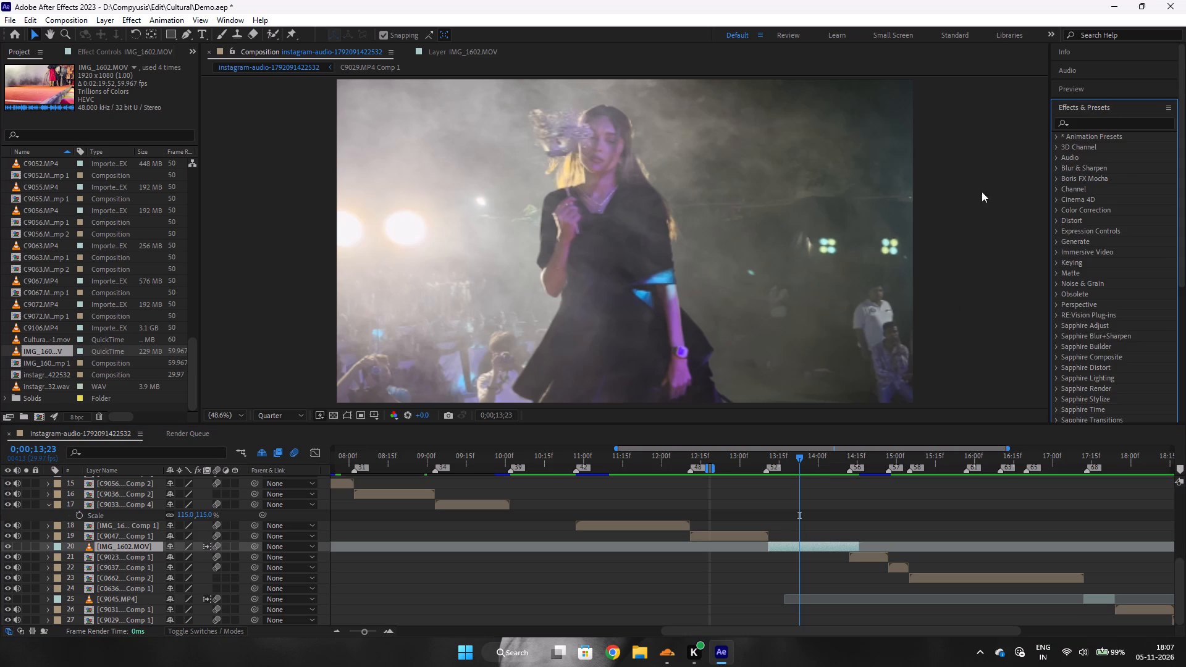
pyautogui.click(1090, 125)
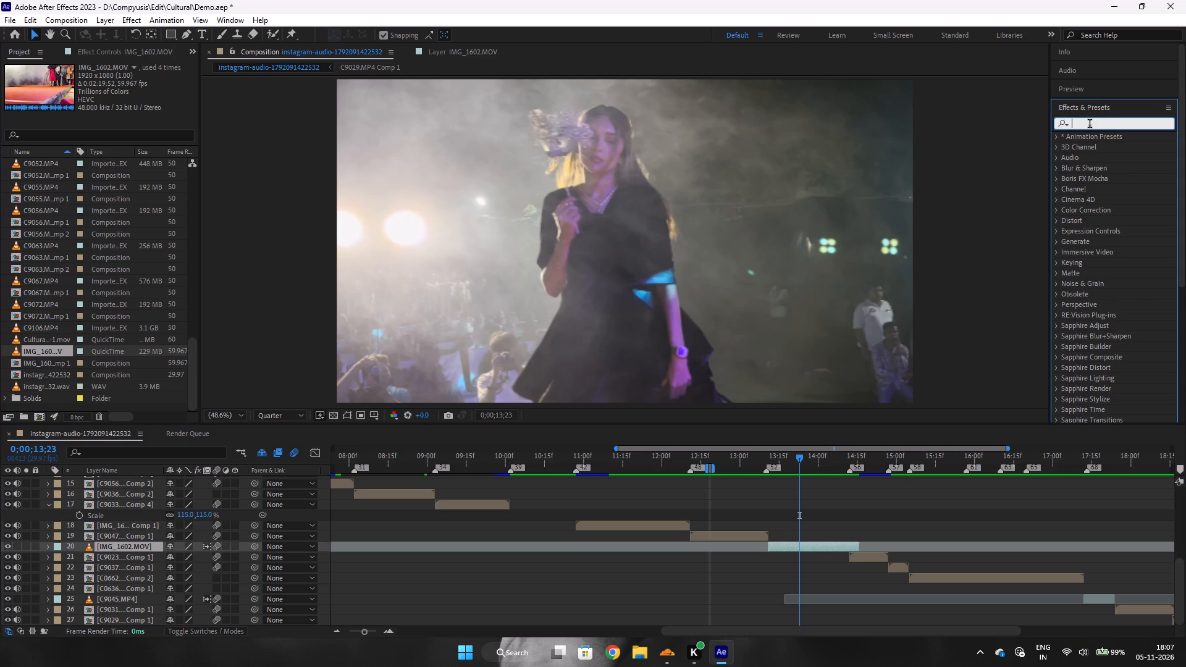
pyautogui.press('t')
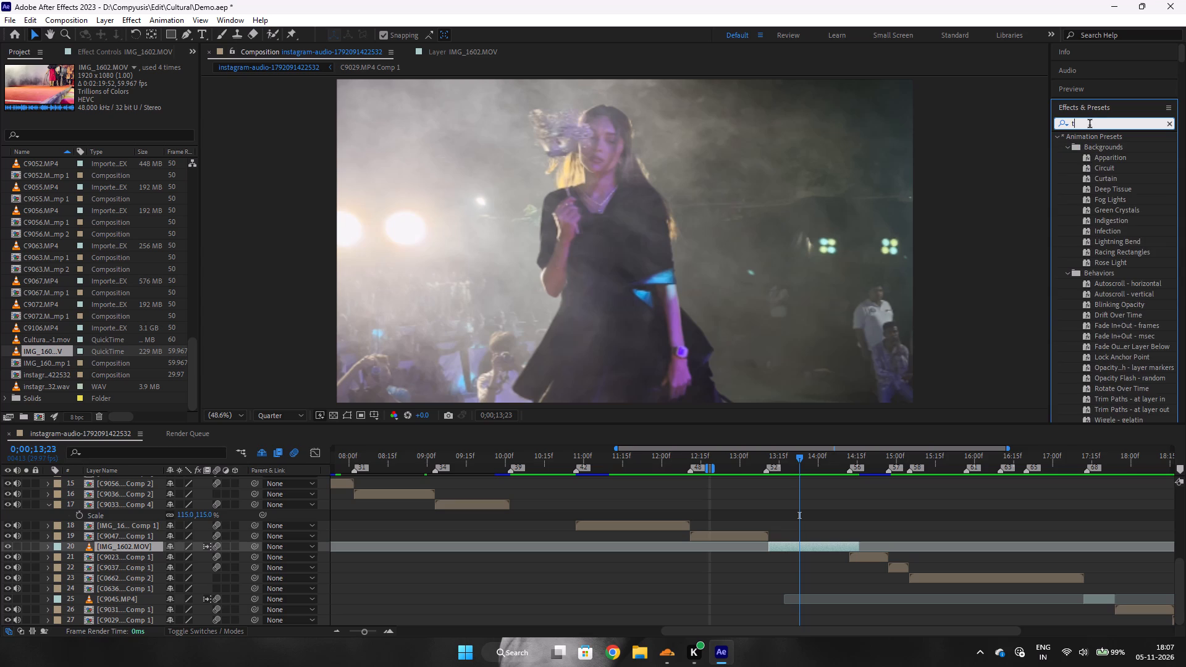
pyautogui.write('wix')
pyautogui.write('tor')
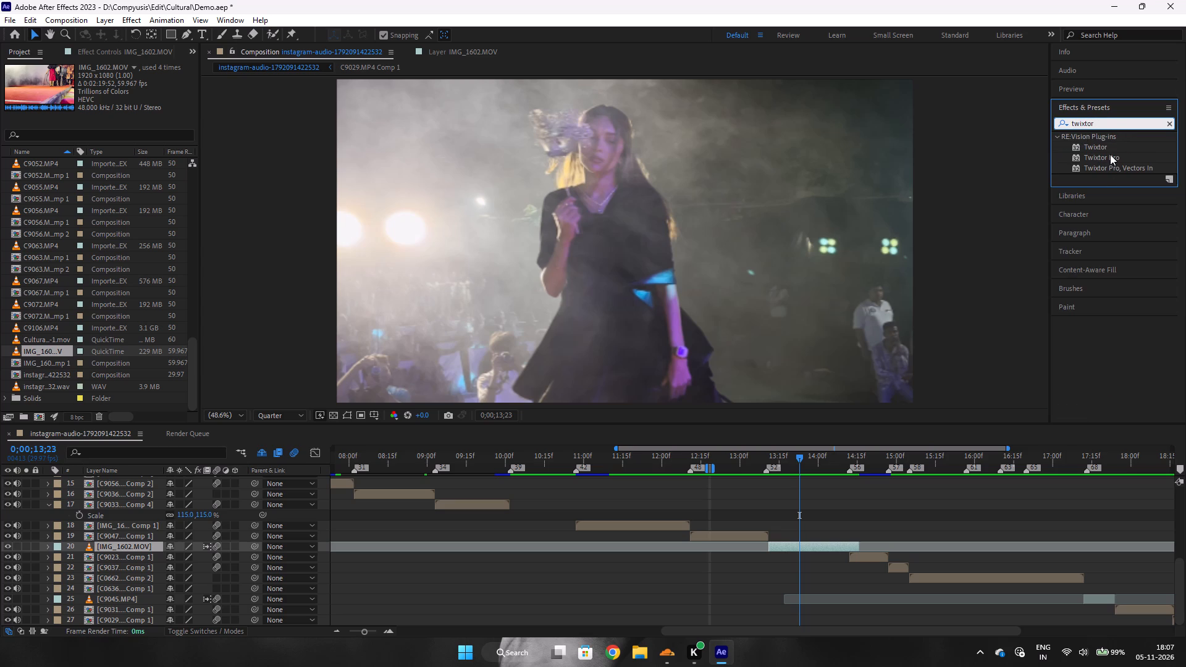
pyautogui.doubleClick(1110, 154)
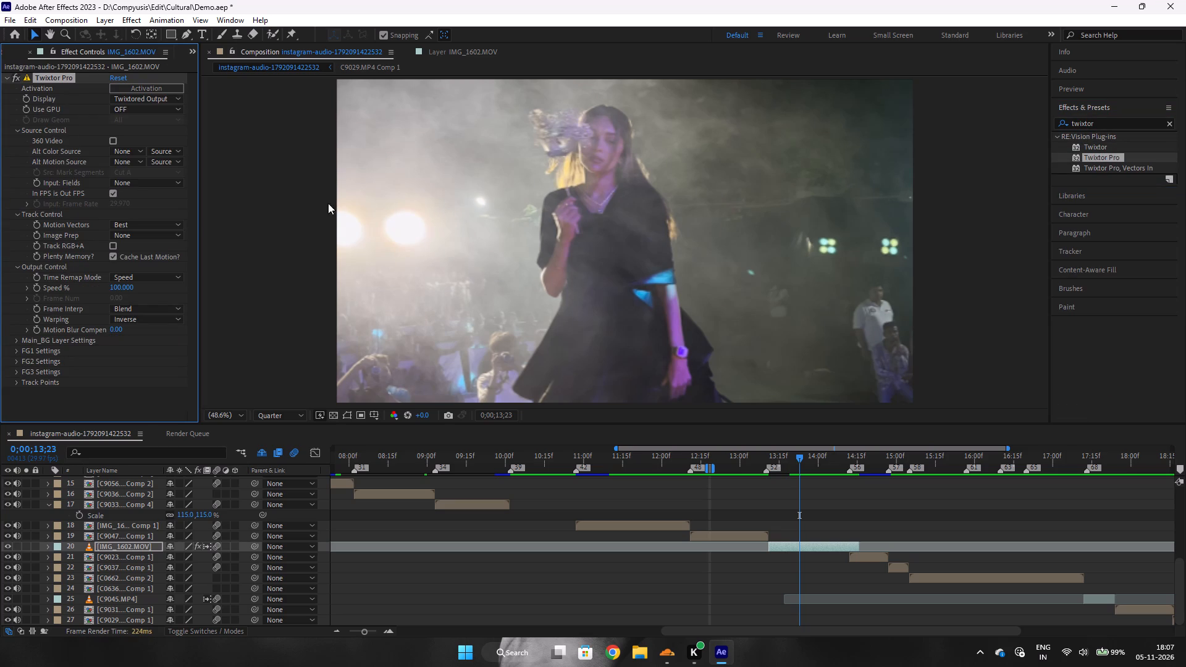
# Configure Twixtor Pro with Image Prep Contrast/Edge Enhance, Frame Interp Motion Weighted Blend and Warping Inverse w/ Smart Blend.
pyautogui.click(146, 234)
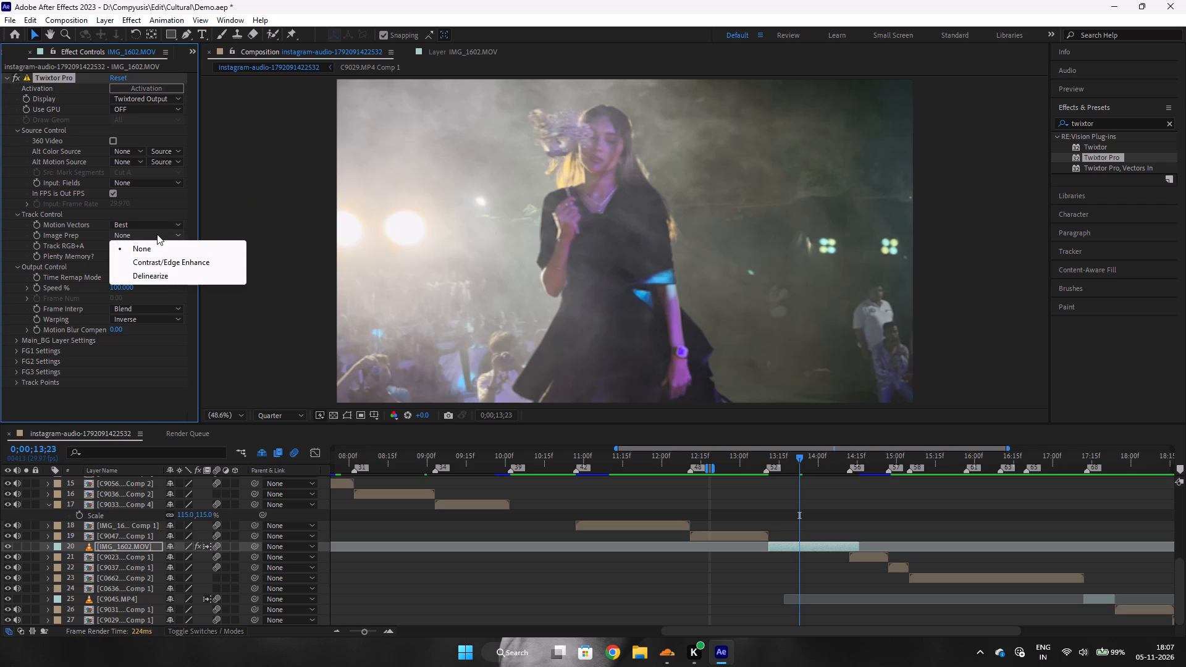
pyautogui.click(157, 234)
pyautogui.click(167, 222)
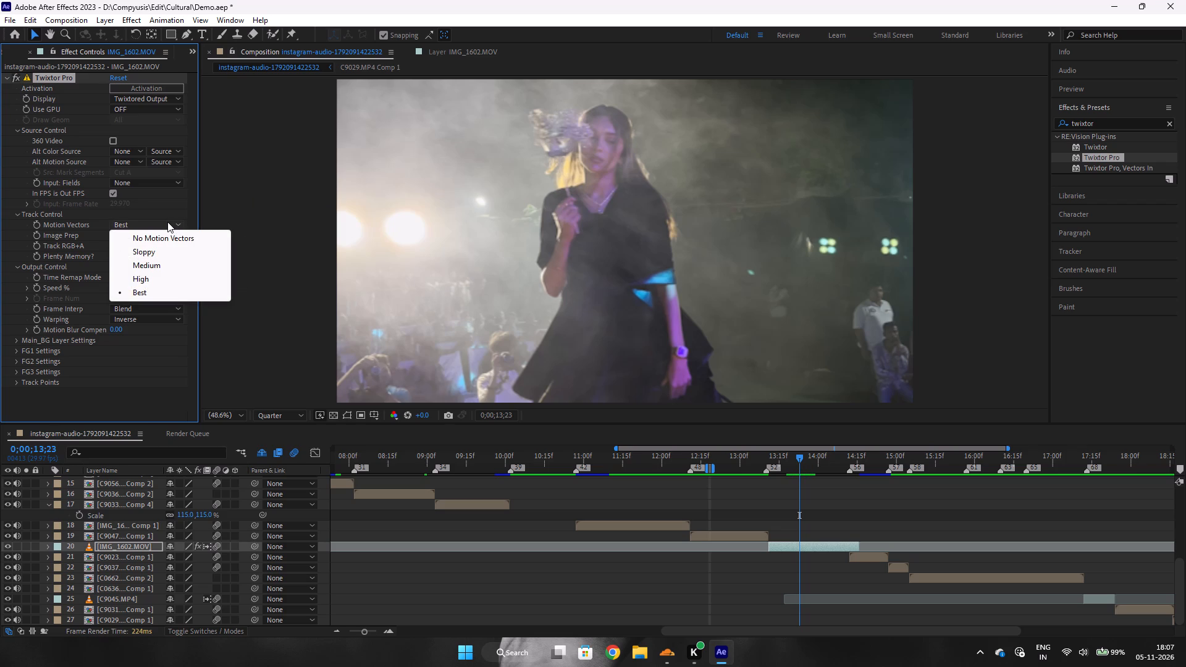
pyautogui.click(174, 209)
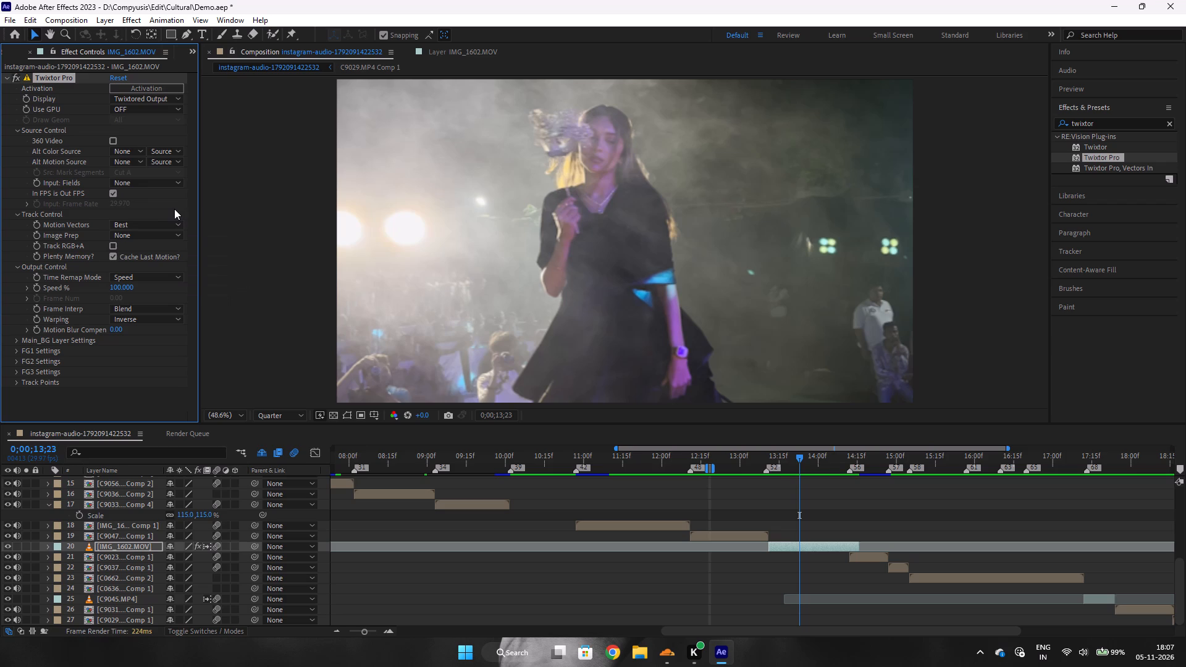
pyautogui.click(149, 180)
pyautogui.click(149, 180)
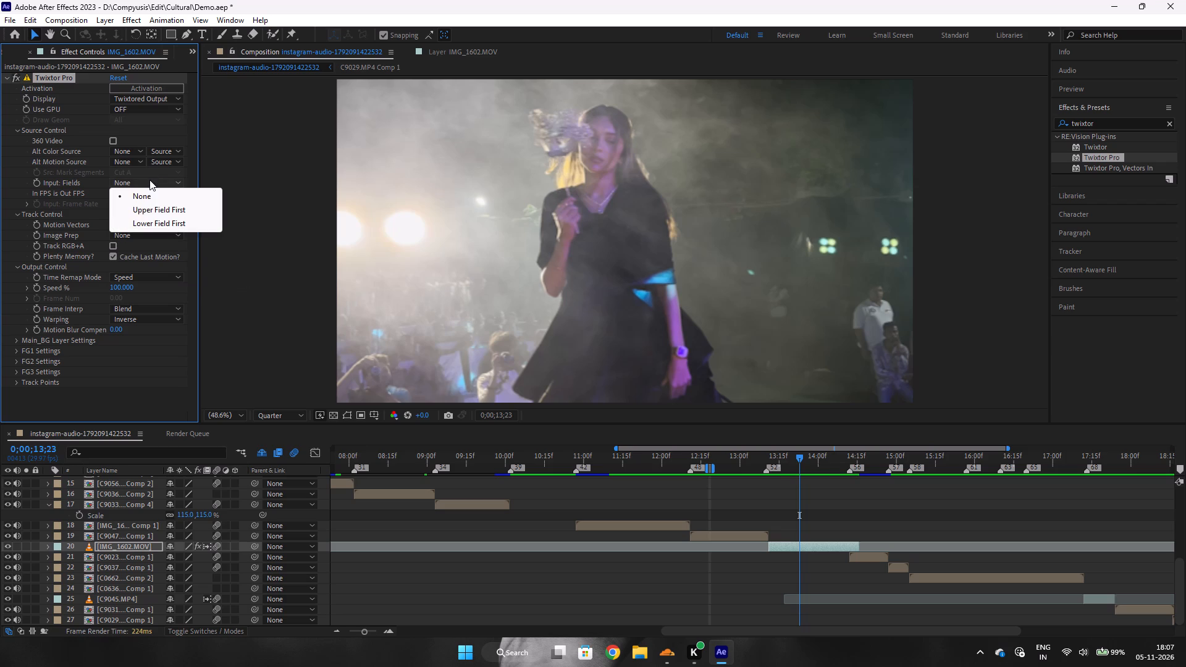
pyautogui.click(150, 239)
pyautogui.click(153, 259)
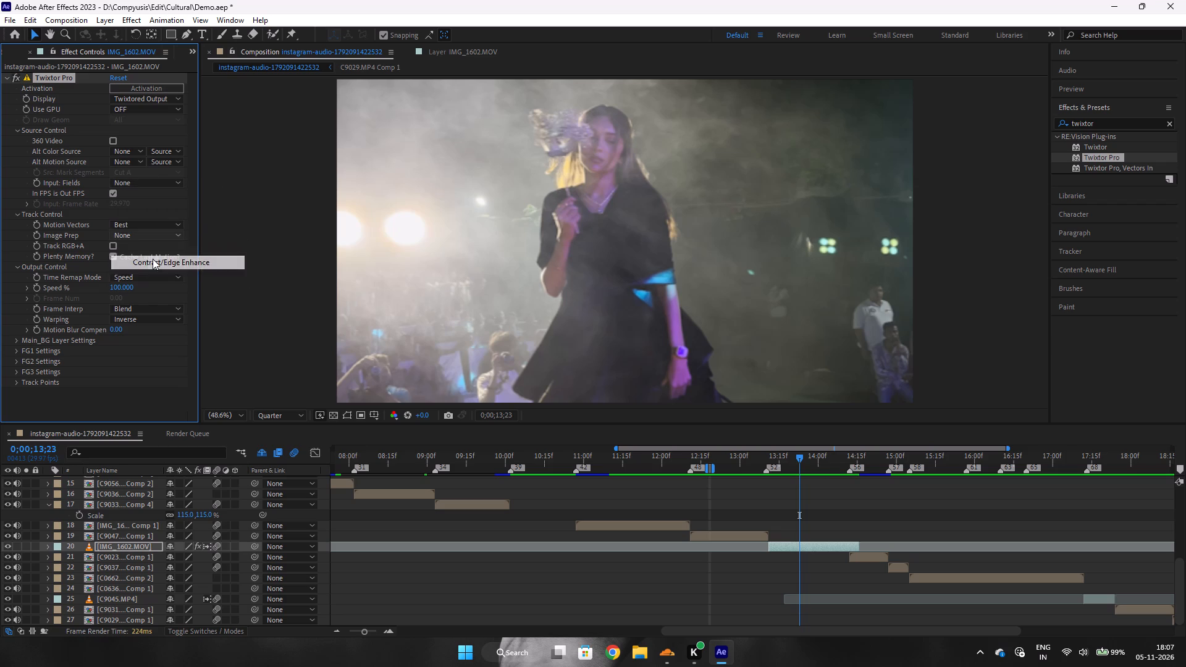
pyautogui.click(151, 310)
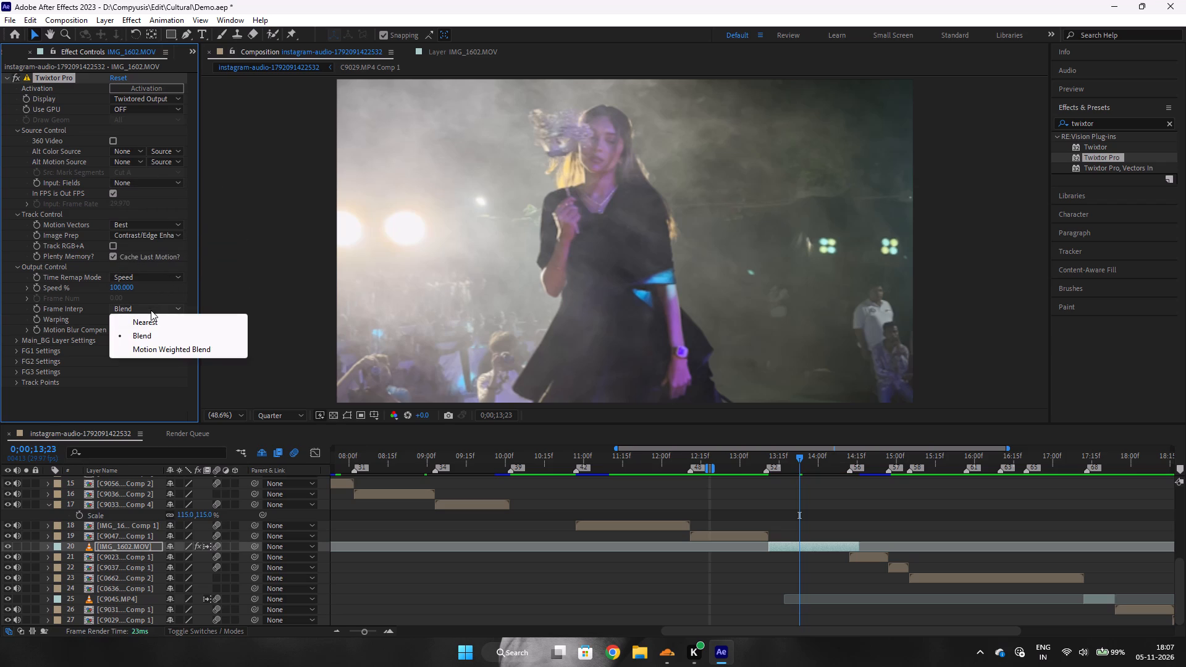
pyautogui.click(147, 348)
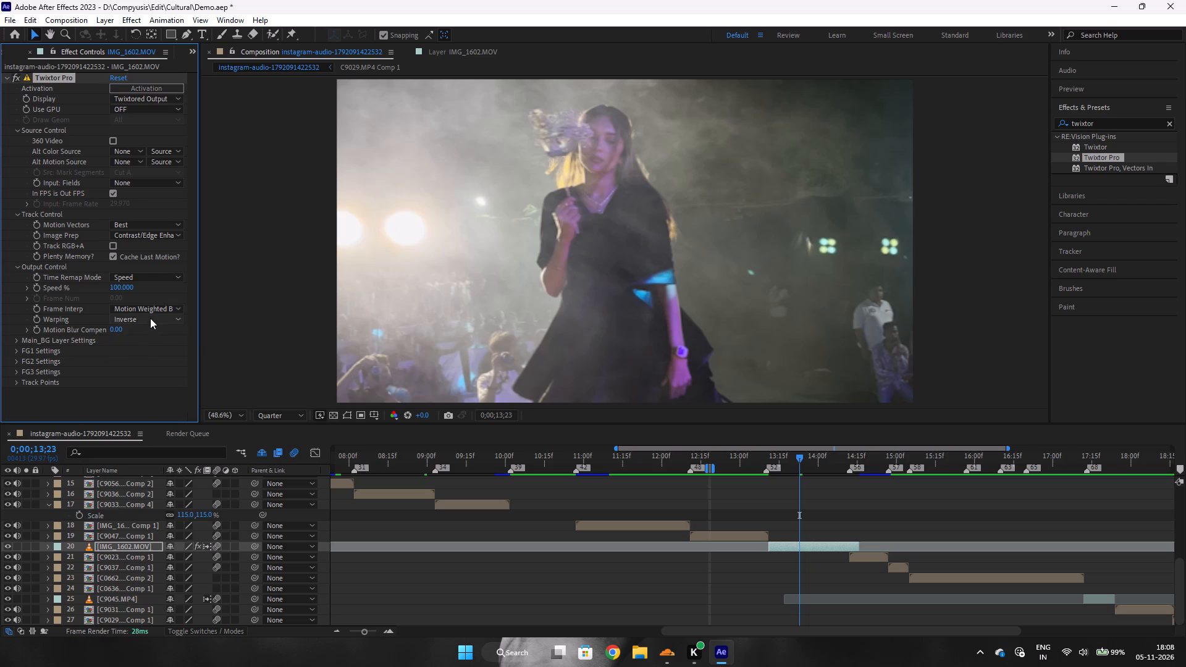
pyautogui.click(150, 318)
pyautogui.click(146, 345)
# Turn off Twixtor Pro's In FPS is Out FPS option and set its input frame rate to 60.
pyautogui.click(111, 191)
pyautogui.click(116, 201)
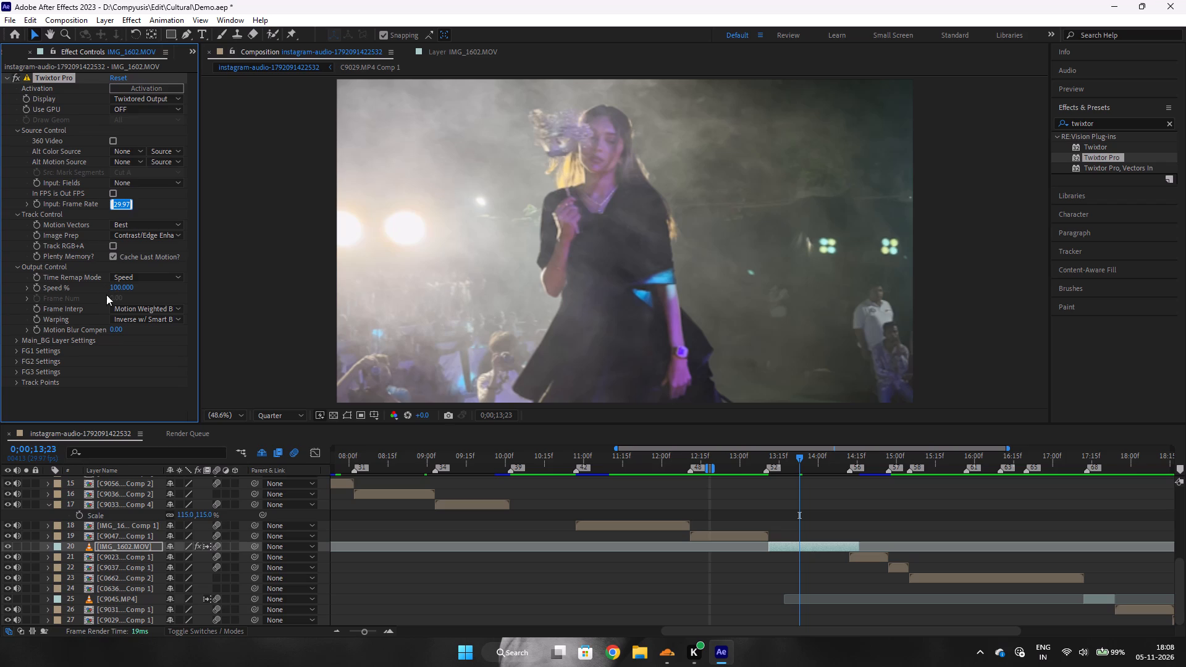
pyautogui.rightClick(103, 547)
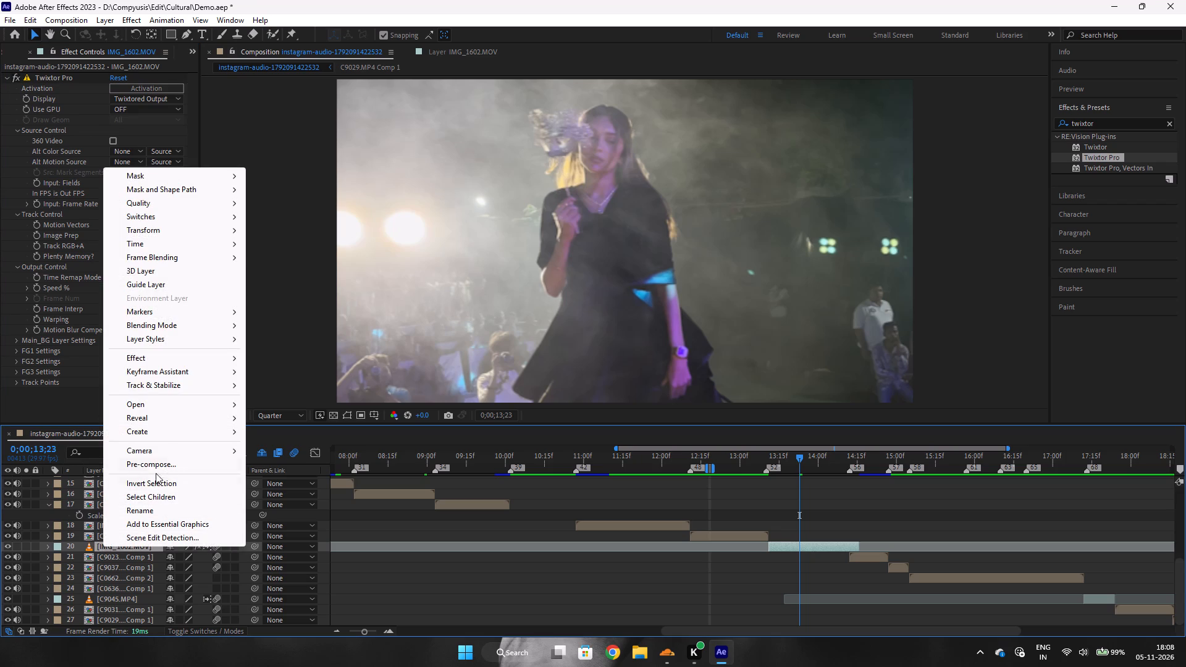
pyautogui.click(202, 146)
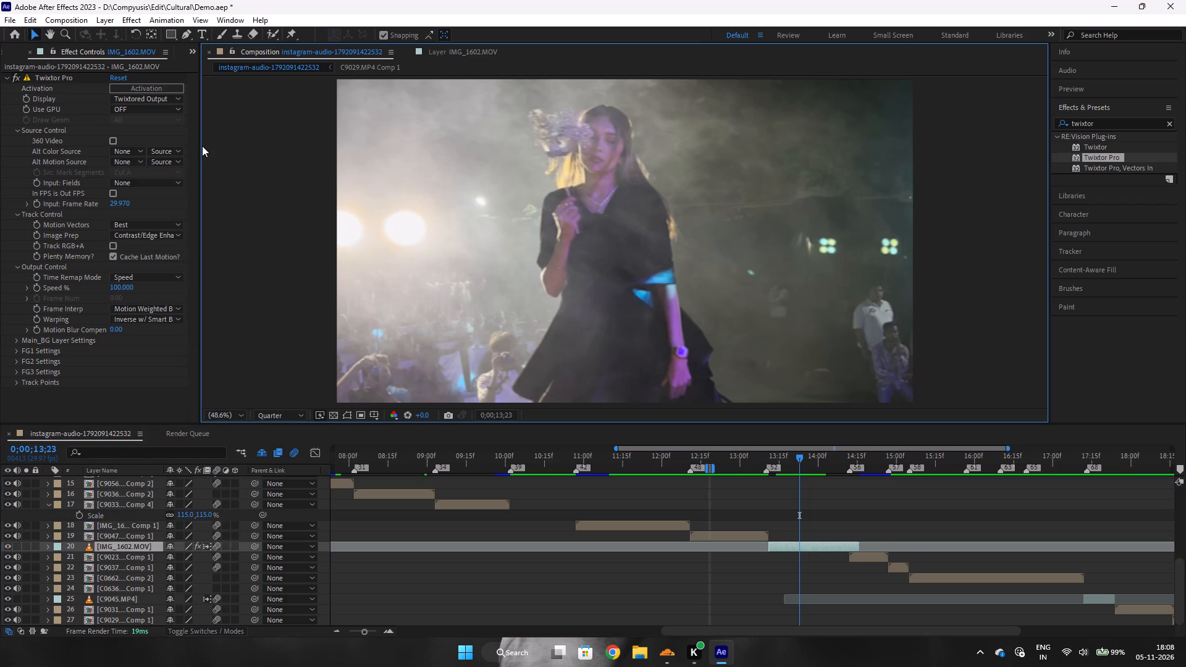
pyautogui.scroll(-1, 11, 50)
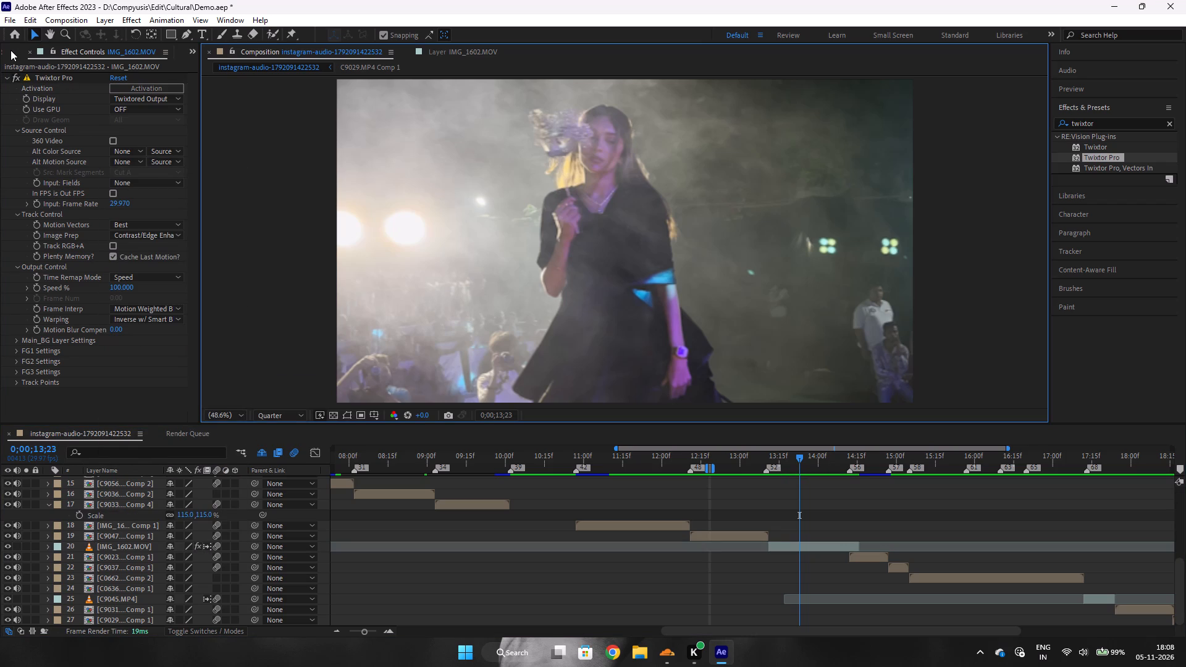
pyautogui.scroll(-2, 11, 50)
pyautogui.scroll(4, 11, 50)
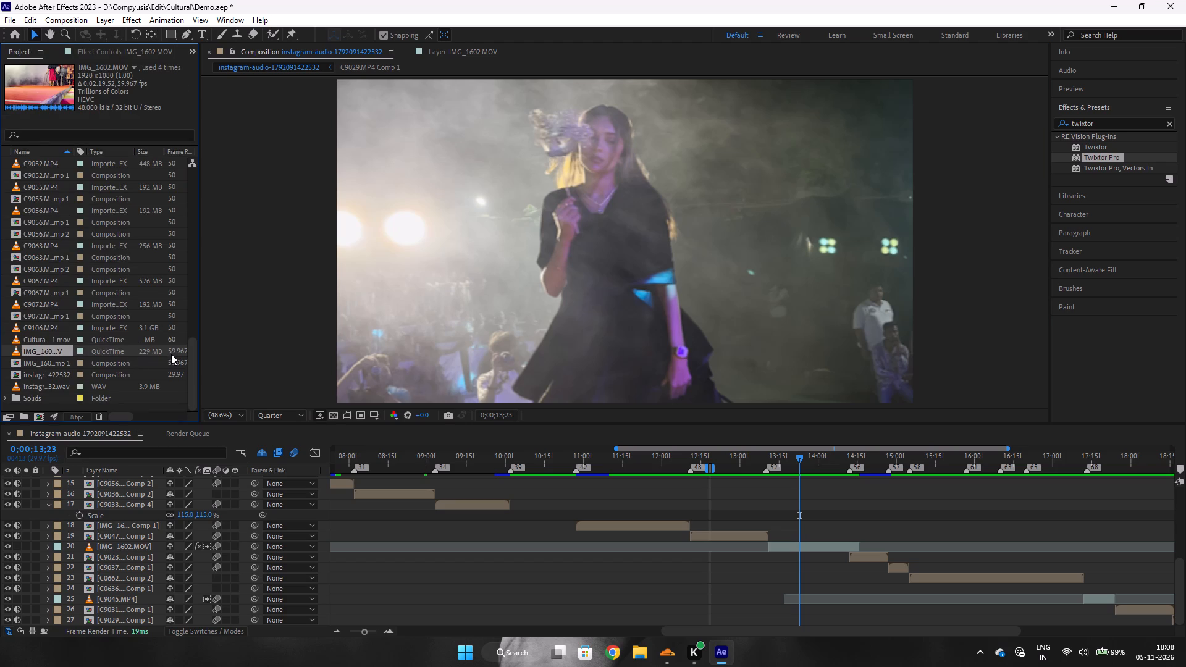
pyautogui.click(100, 51)
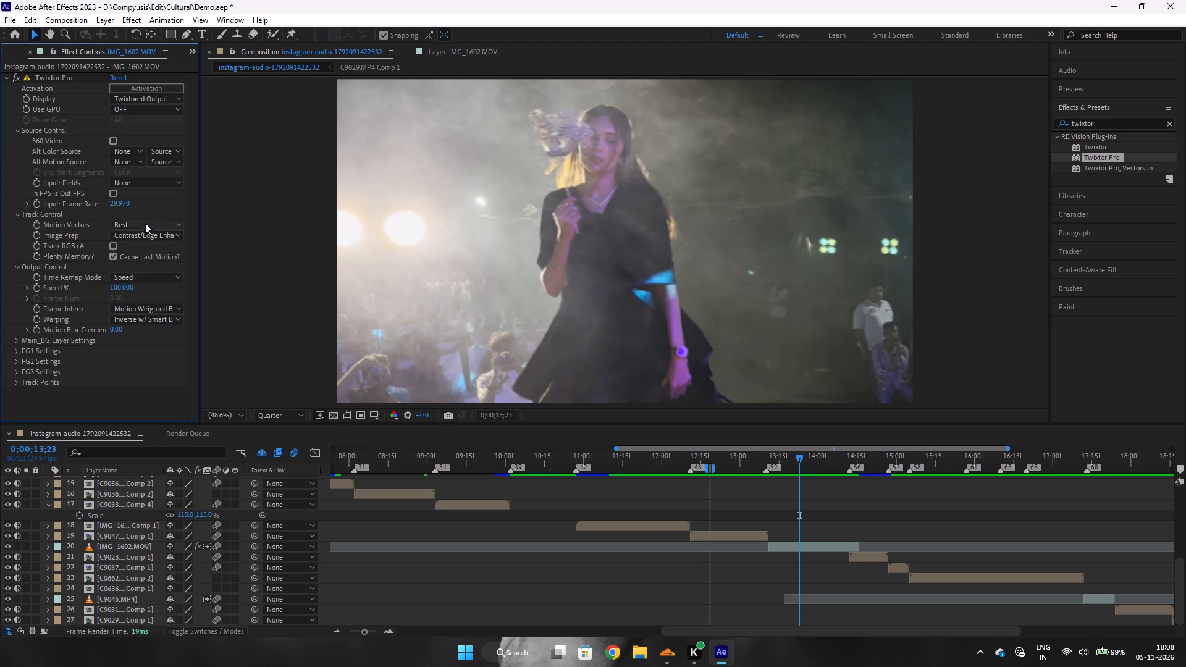
pyautogui.click(116, 209)
pyautogui.click(116, 206)
pyautogui.write('60')
pyautogui.press('Return')
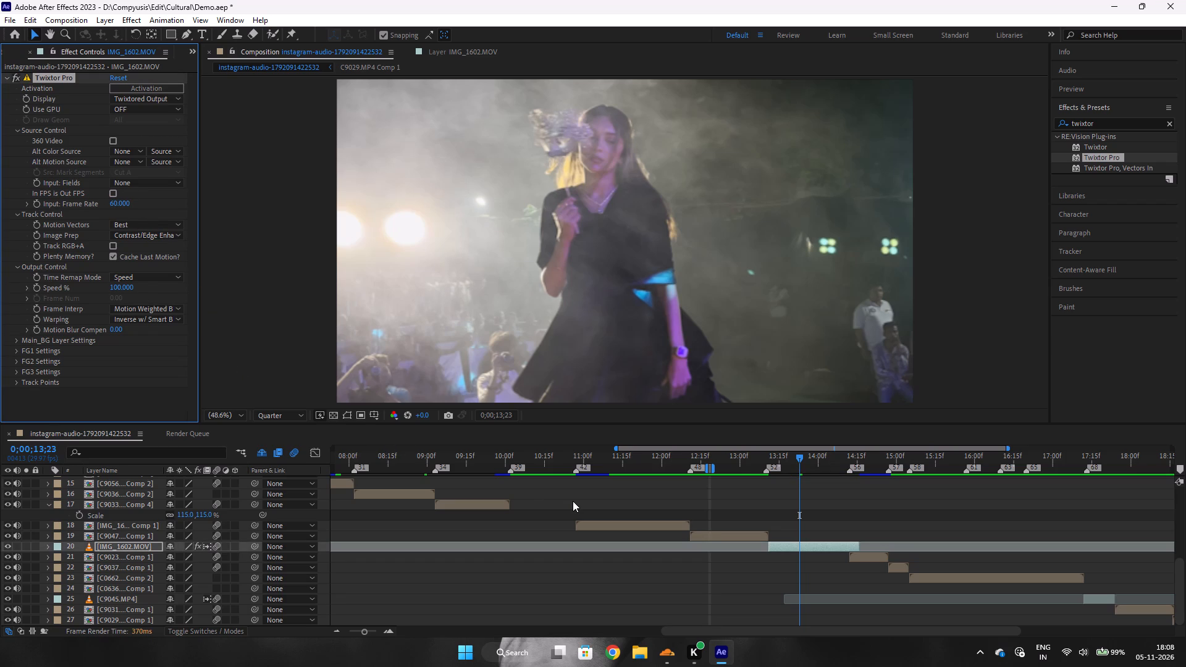
# Start keyframing Twixtor Pro's Speed % at 0;00;13;11, where the layer 20 IMG_1602.MOV clip begins.
pyautogui.press('u')
pyautogui.click(786, 545)
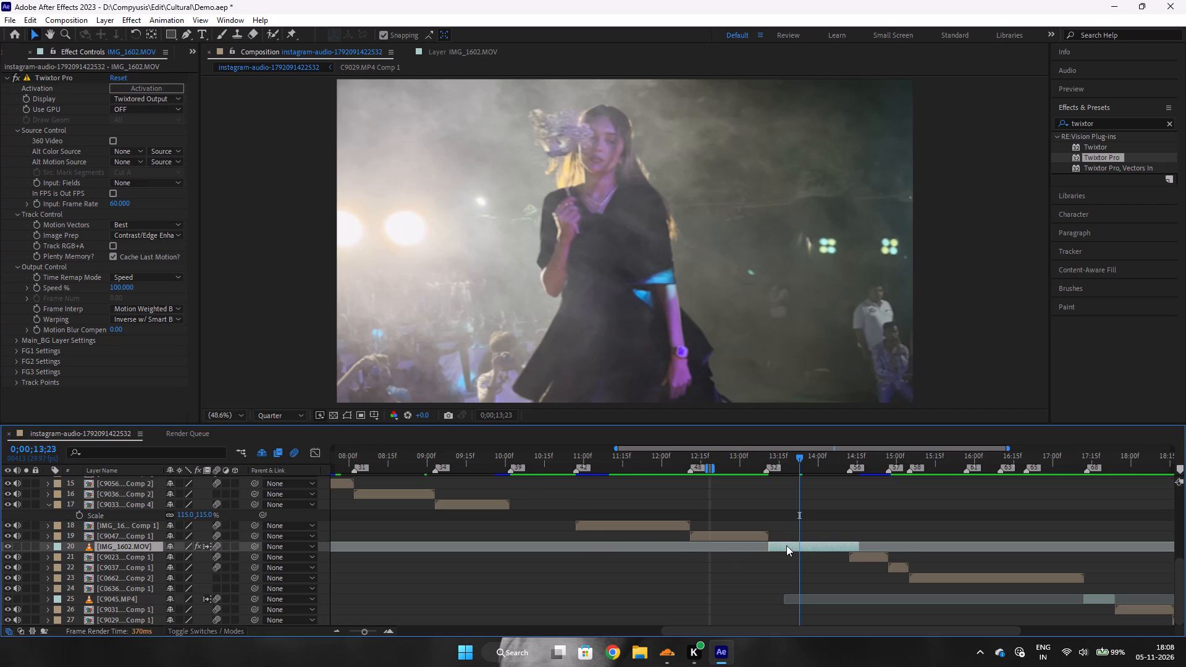
pyautogui.press('u')
pyautogui.click(765, 459)
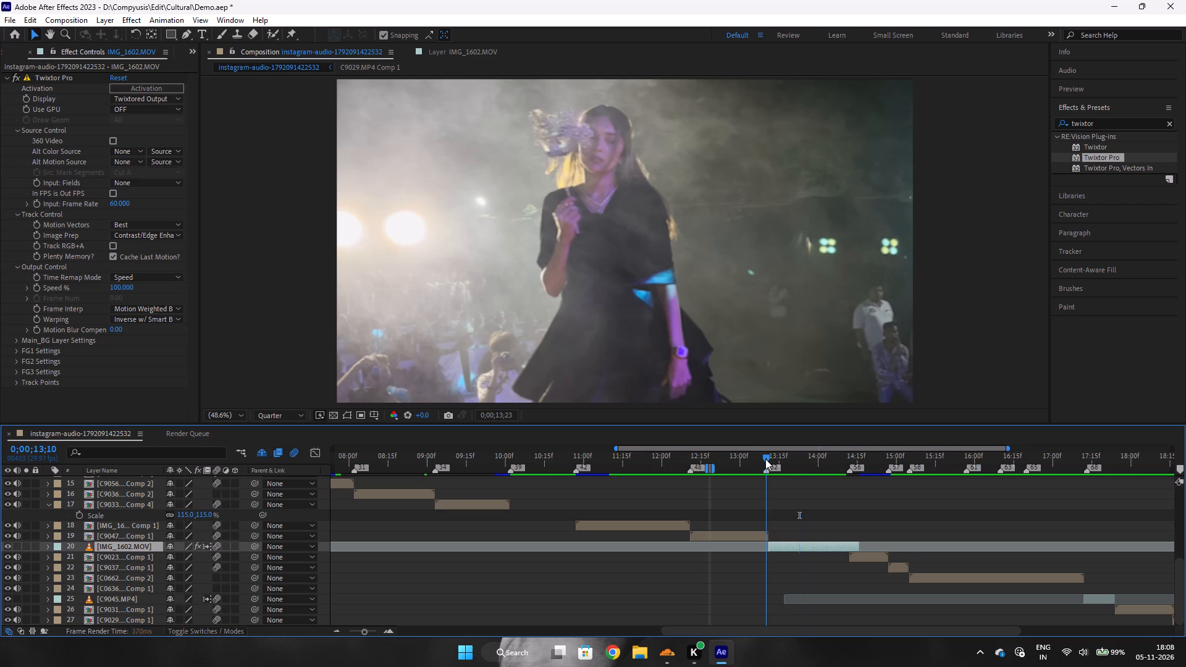
pyautogui.click(768, 458)
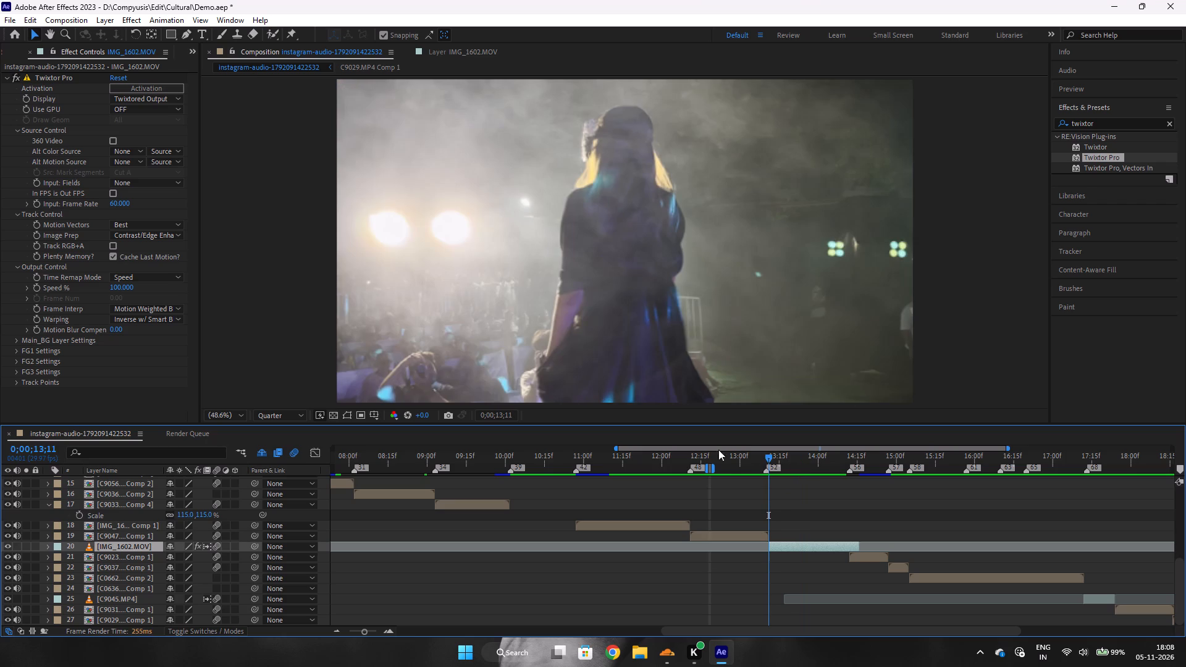
pyautogui.click(34, 288)
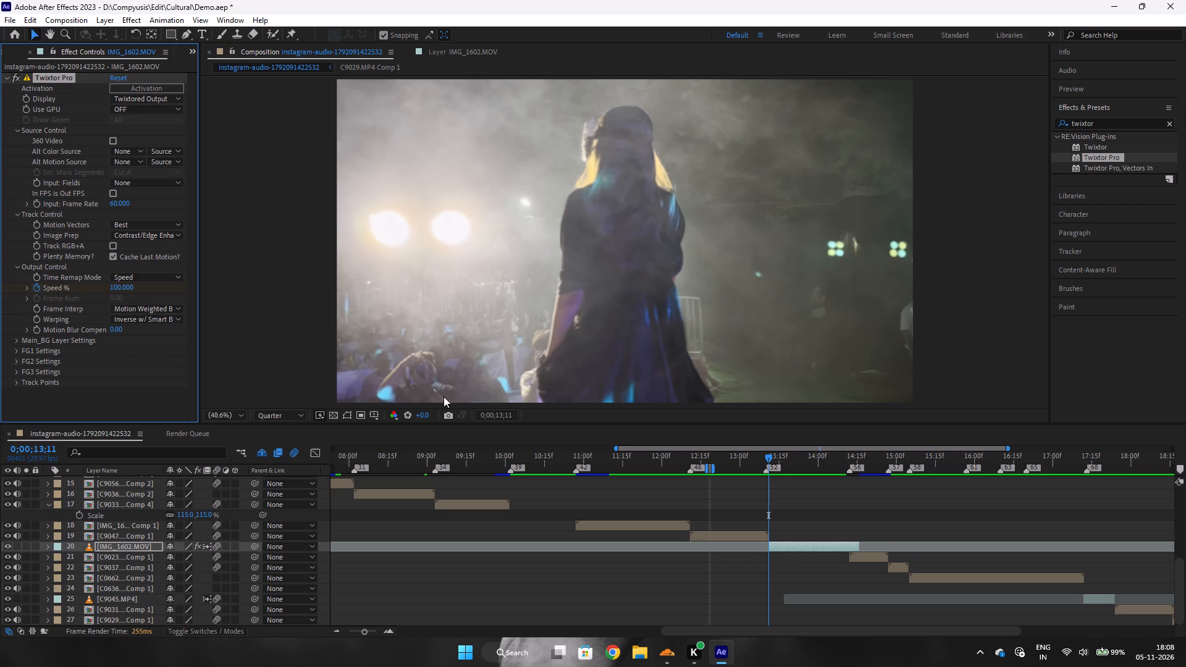
# Set Twixtor Pro's Speed % to -50 at 0;00;14;03 in the IMG_1602.MOV clip.
pyautogui.click(795, 463)
pyautogui.moveTo(795, 460); pyautogui.dragTo(799, 456)
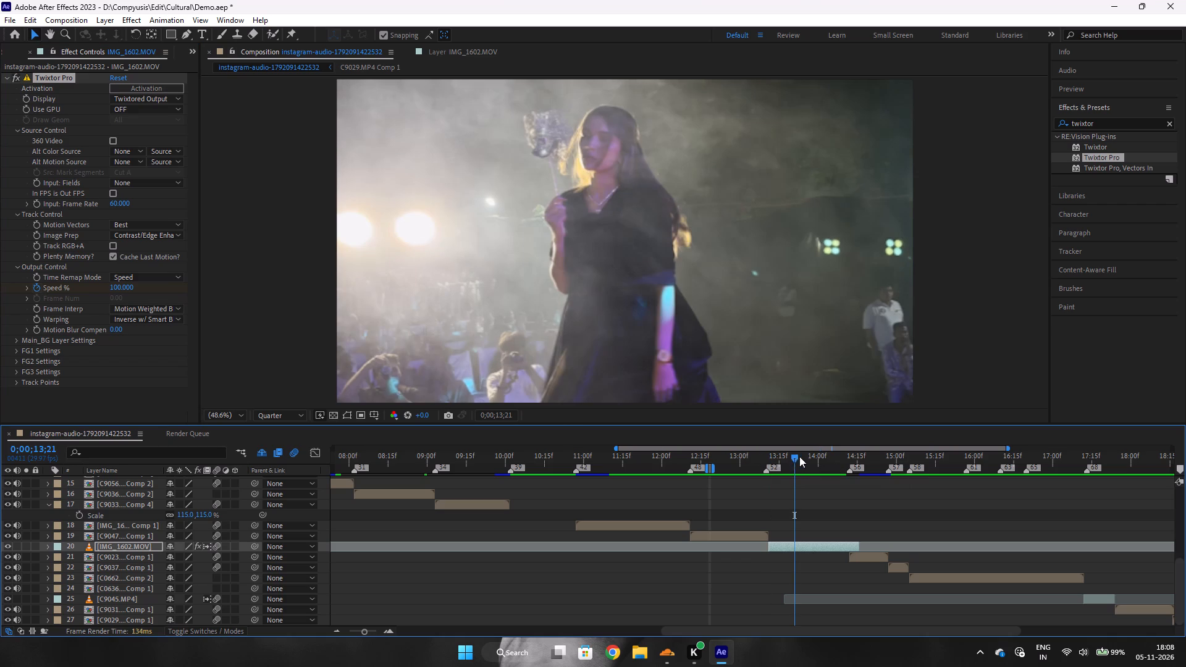
pyautogui.moveTo(799, 456); pyautogui.dragTo(817, 455)
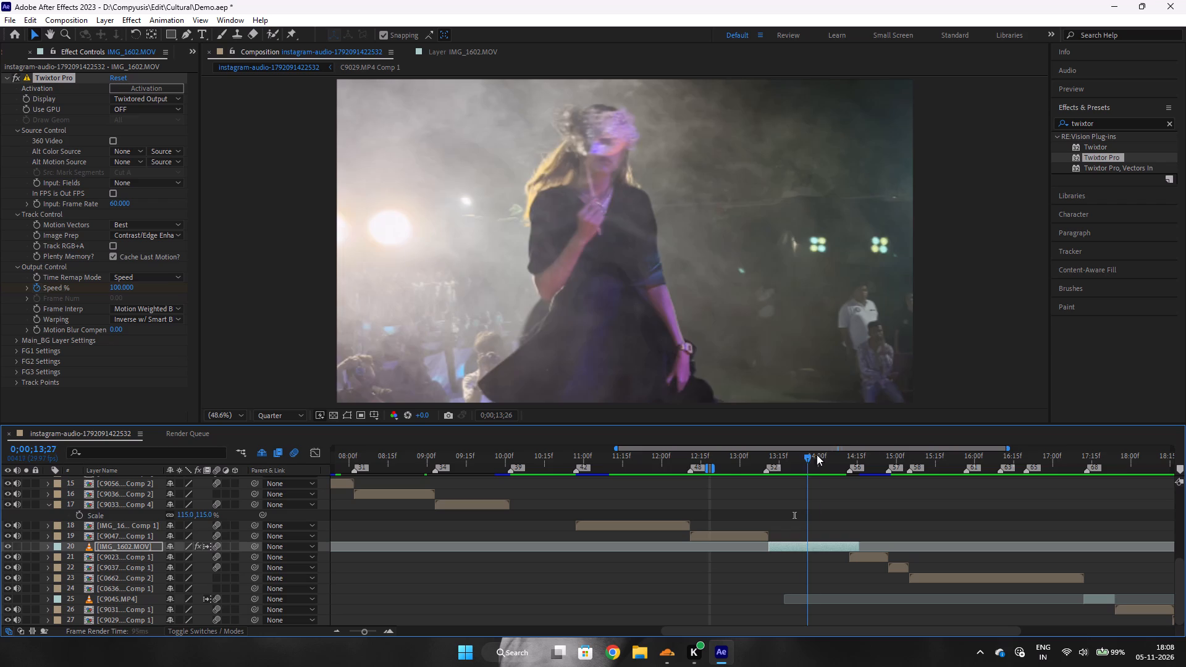
pyautogui.moveTo(817, 455); pyautogui.dragTo(825, 457)
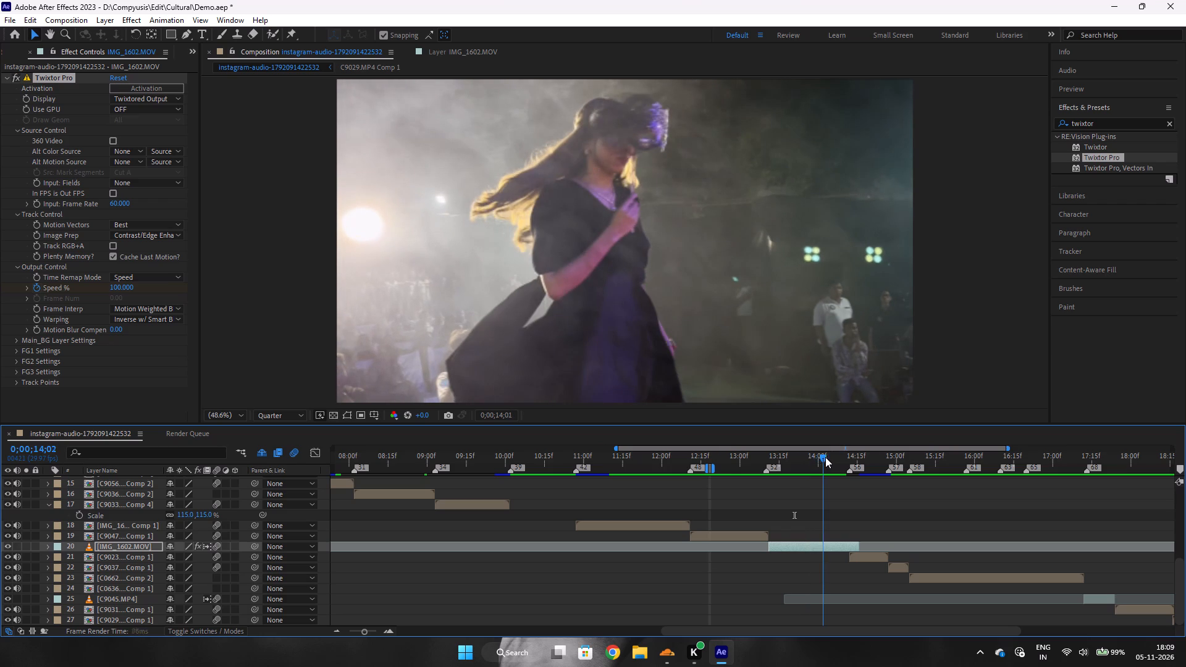
pyautogui.moveTo(825, 457); pyautogui.dragTo(826, 456)
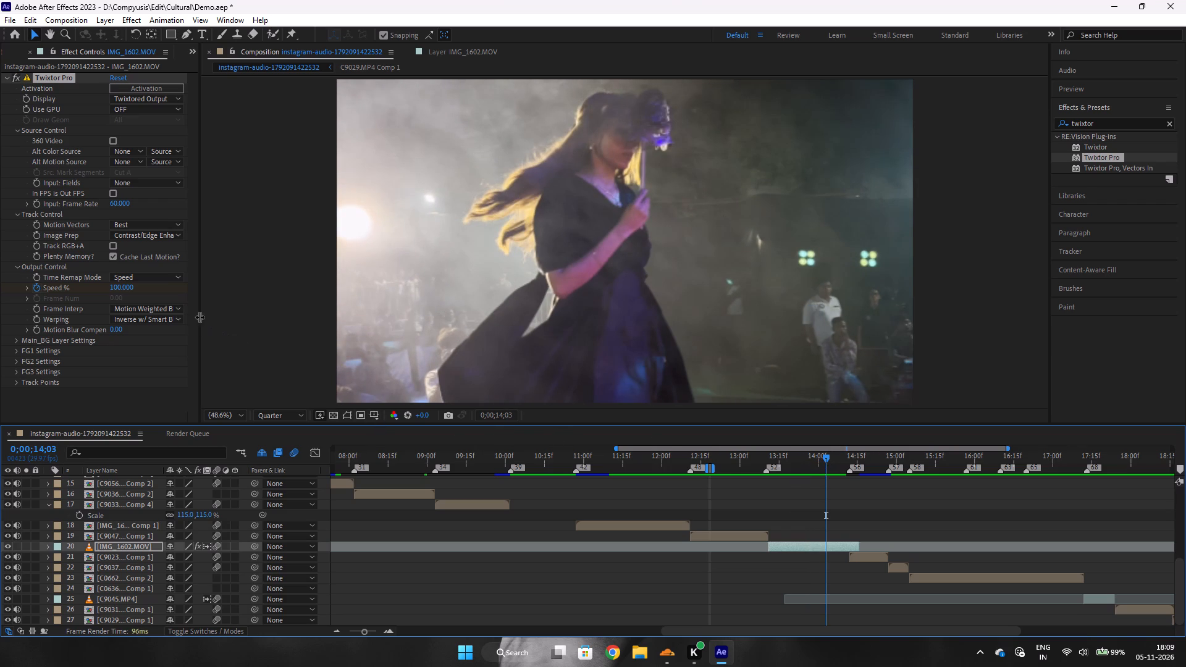
pyautogui.moveTo(120, 290); pyautogui.dragTo(113, 286)
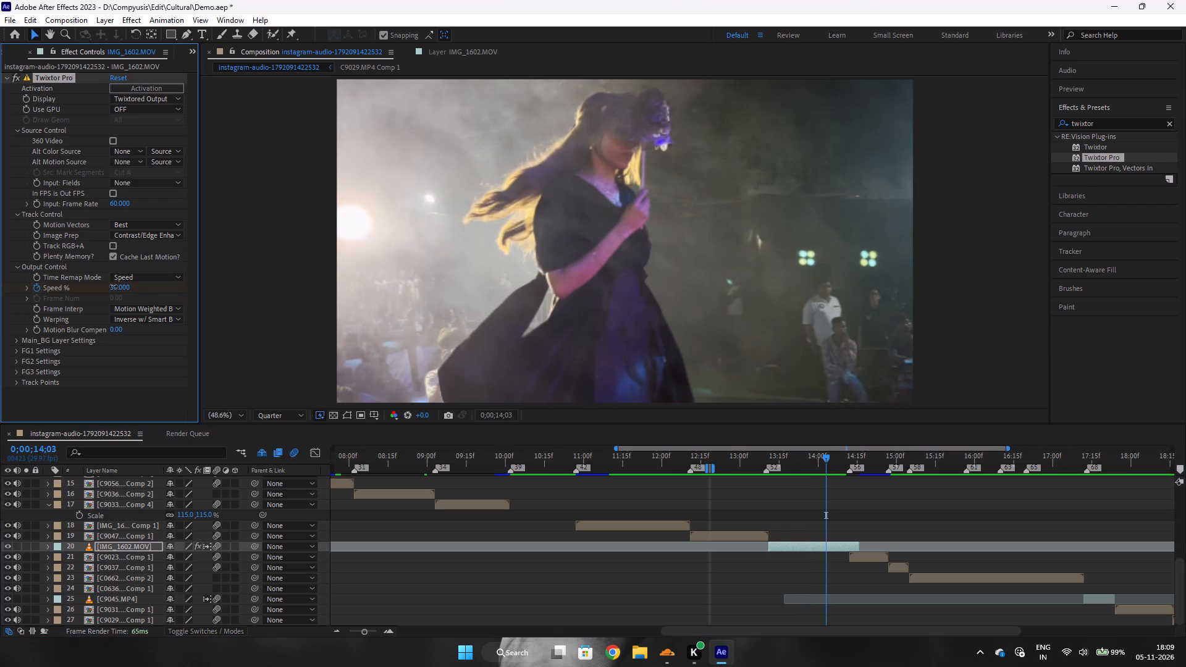
pyautogui.moveTo(113, 286); pyautogui.dragTo(112, 286)
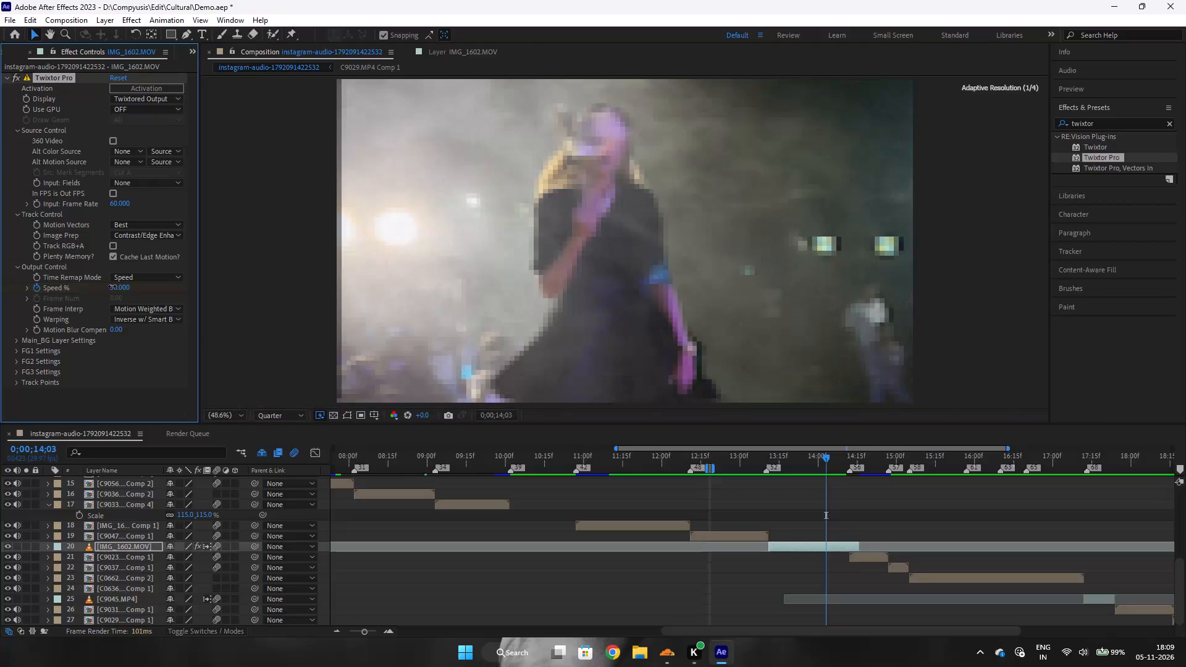
pyautogui.moveTo(112, 286); pyautogui.dragTo(109, 288)
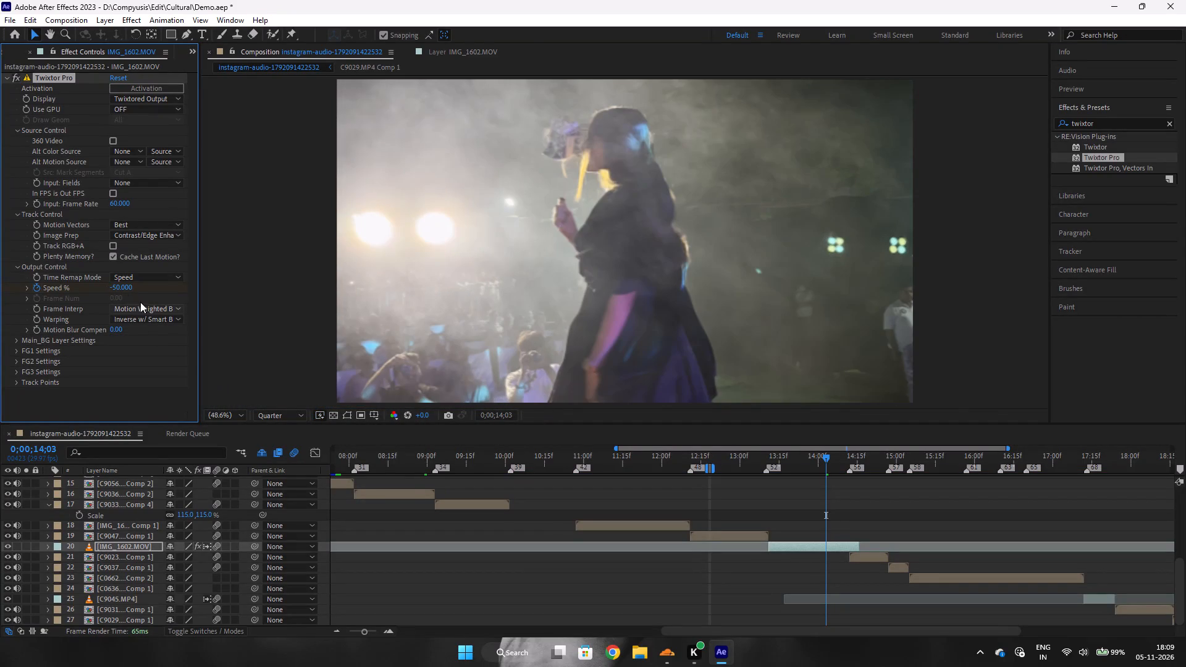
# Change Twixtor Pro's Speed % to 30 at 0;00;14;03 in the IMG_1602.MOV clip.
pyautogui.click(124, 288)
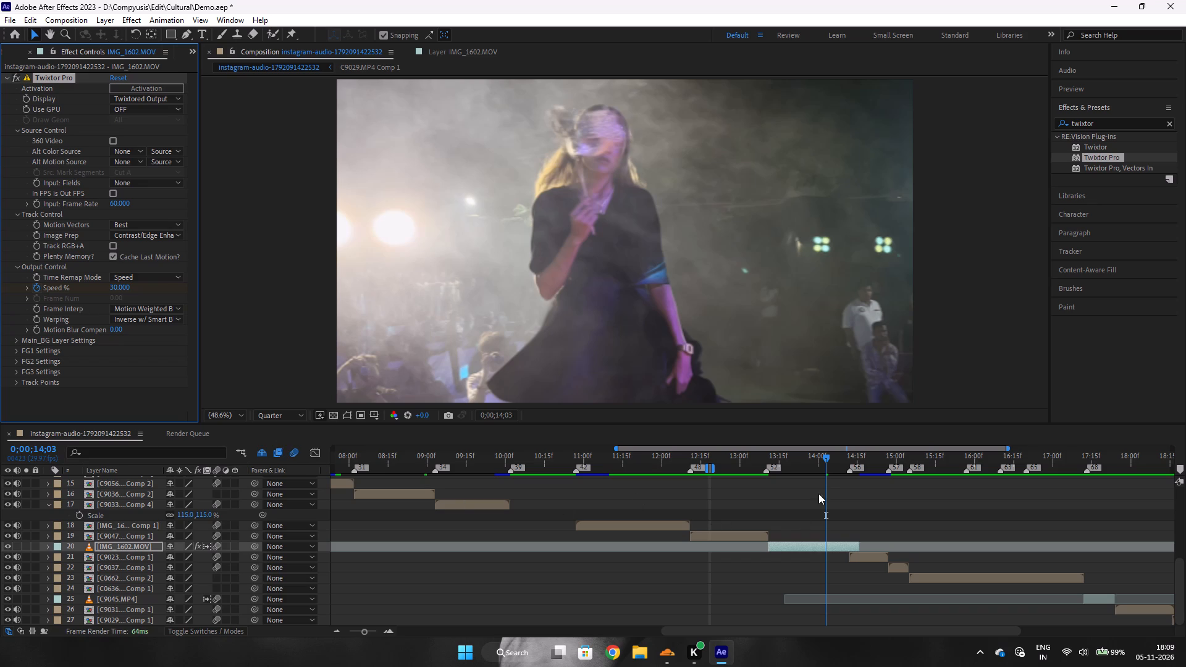
# Clear Twixtor Pro's Speed % keyframes, restart keyframing at 100 at 0;00;13;11, and reveal the keyframed property under IMG_1602.MOV.
pyautogui.click(778, 461)
pyautogui.moveTo(778, 460); pyautogui.dragTo(773, 461)
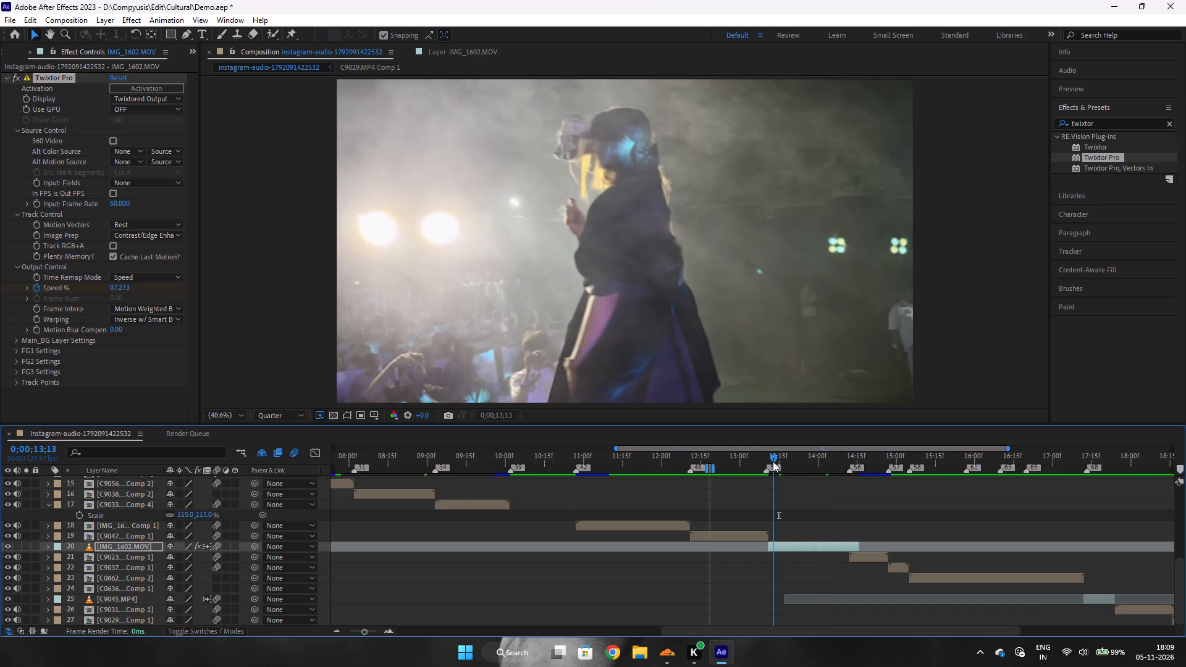
pyautogui.moveTo(773, 461); pyautogui.dragTo(768, 465)
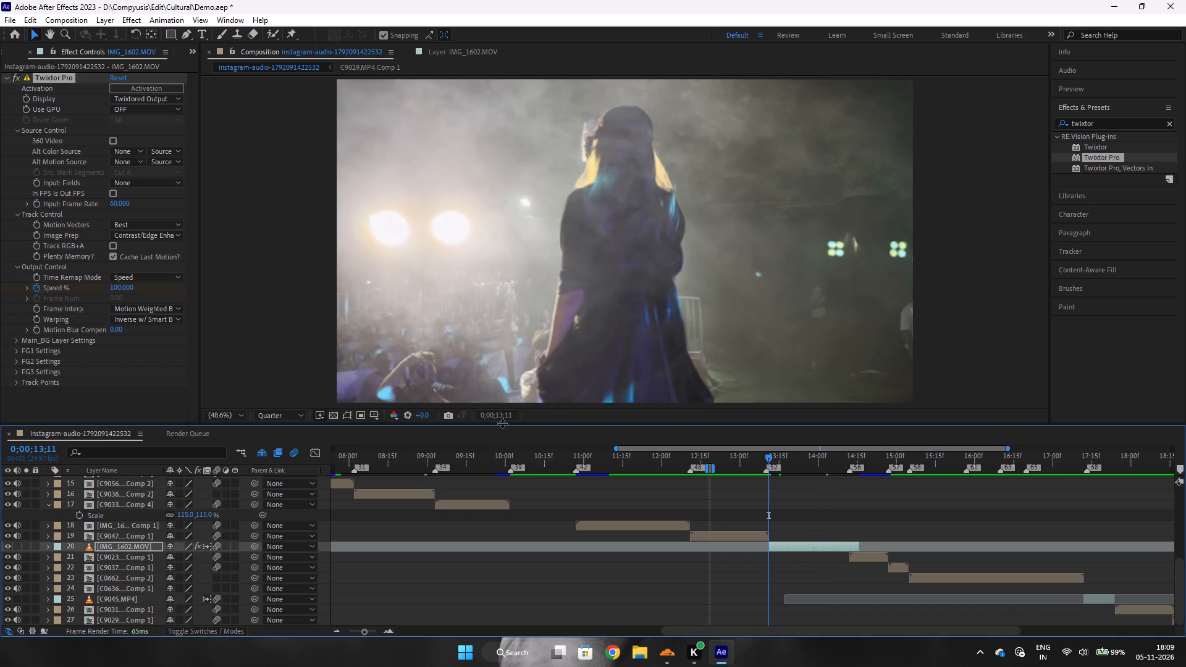
pyautogui.click(36, 287)
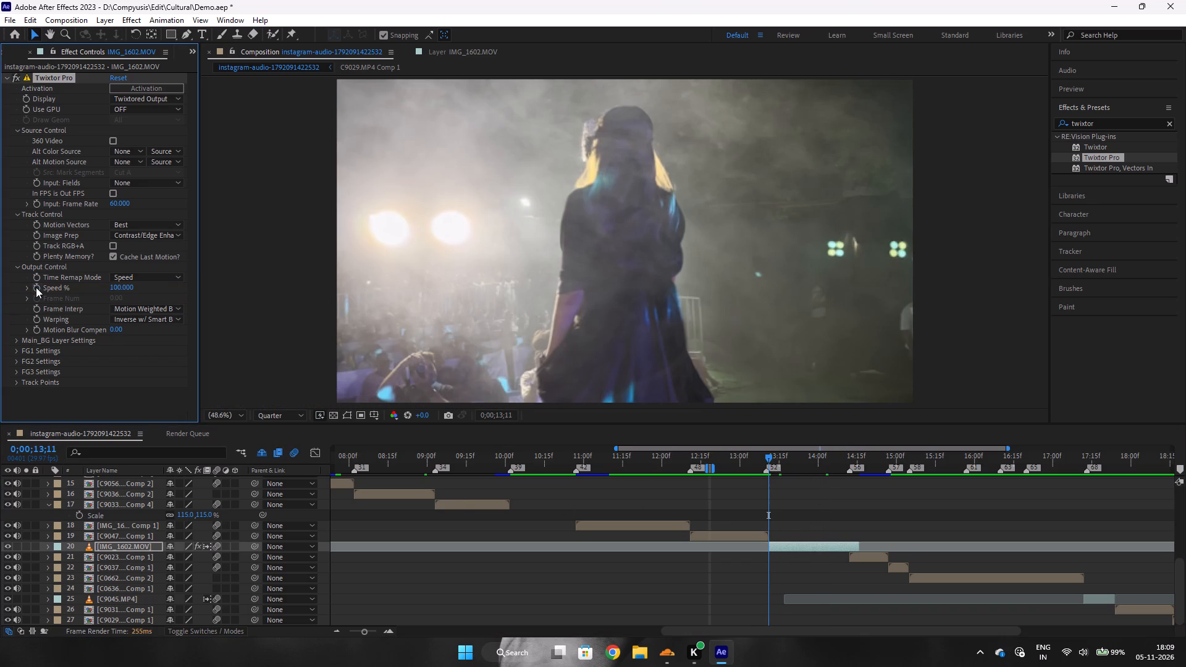
pyautogui.click(36, 287)
pyautogui.press('u')
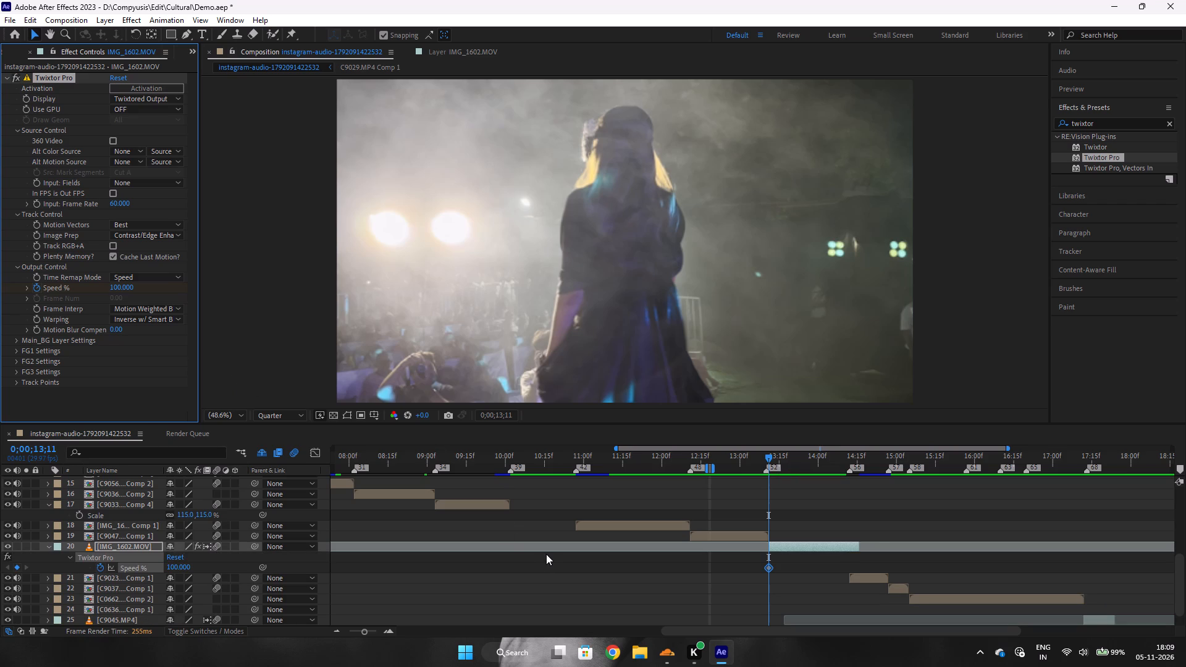
# Set Twixtor Pro's Speed % to 10 at 0;00;14;08, near the end of the IMG_1602.MOV clip.
pyautogui.click(820, 463)
pyautogui.click(820, 463)
pyautogui.moveTo(820, 463); pyautogui.dragTo(820, 463)
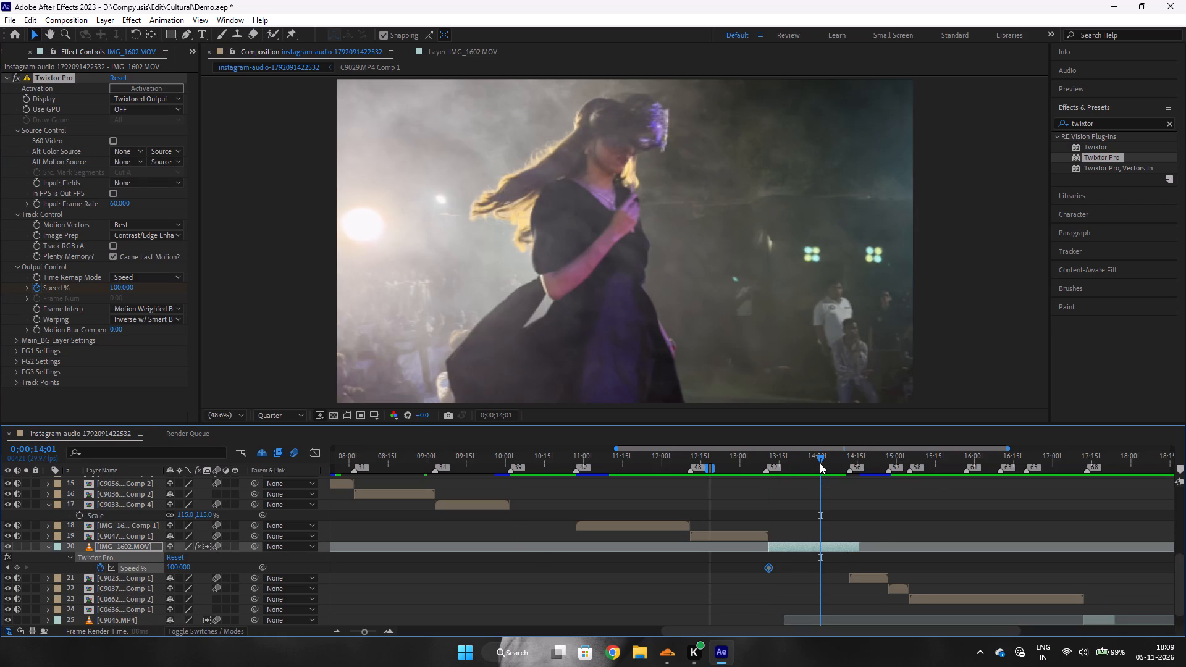
pyautogui.moveTo(820, 463); pyautogui.dragTo(838, 473)
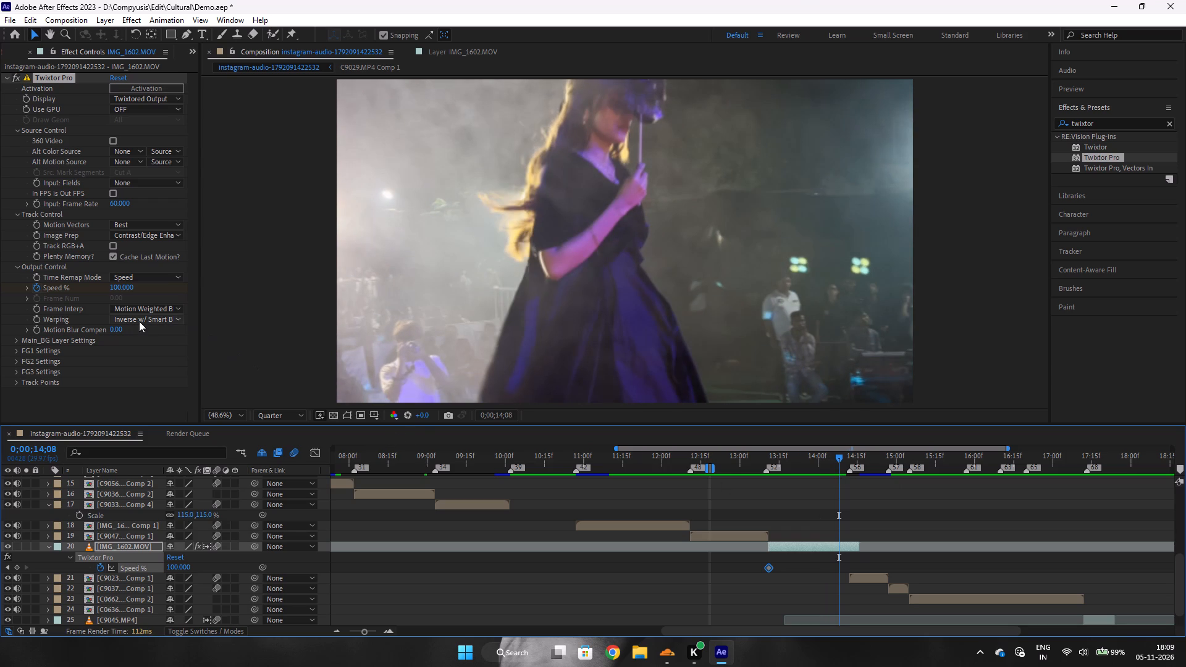
pyautogui.moveTo(113, 287); pyautogui.dragTo(107, 290)
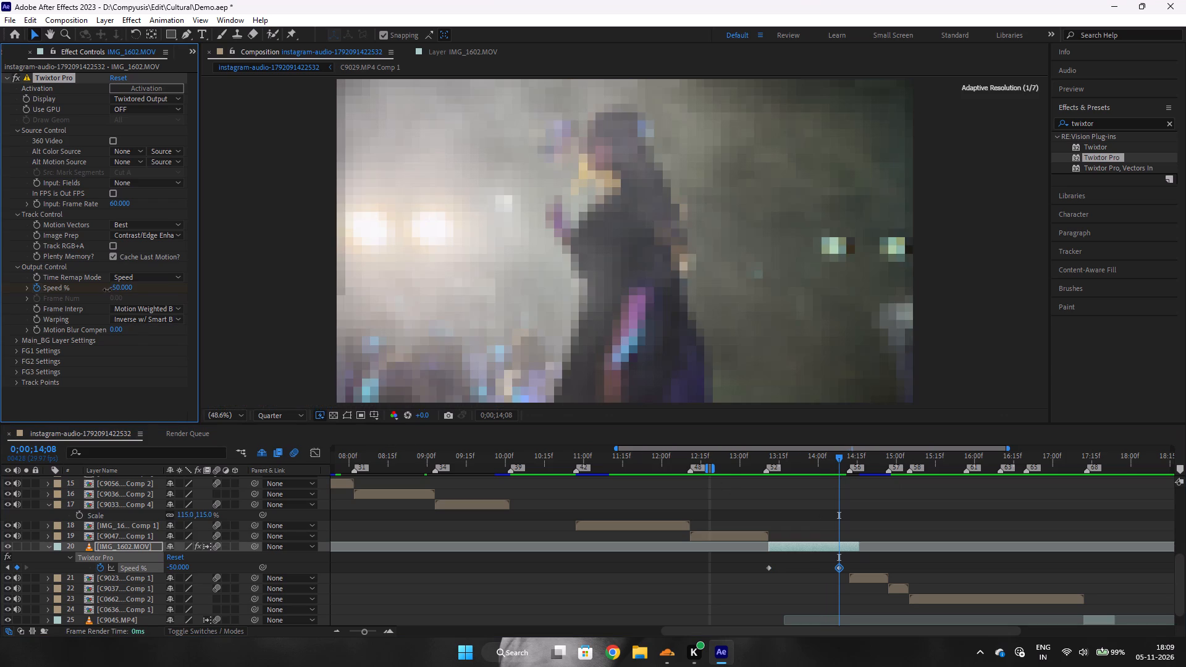
pyautogui.moveTo(107, 290); pyautogui.dragTo(105, 290)
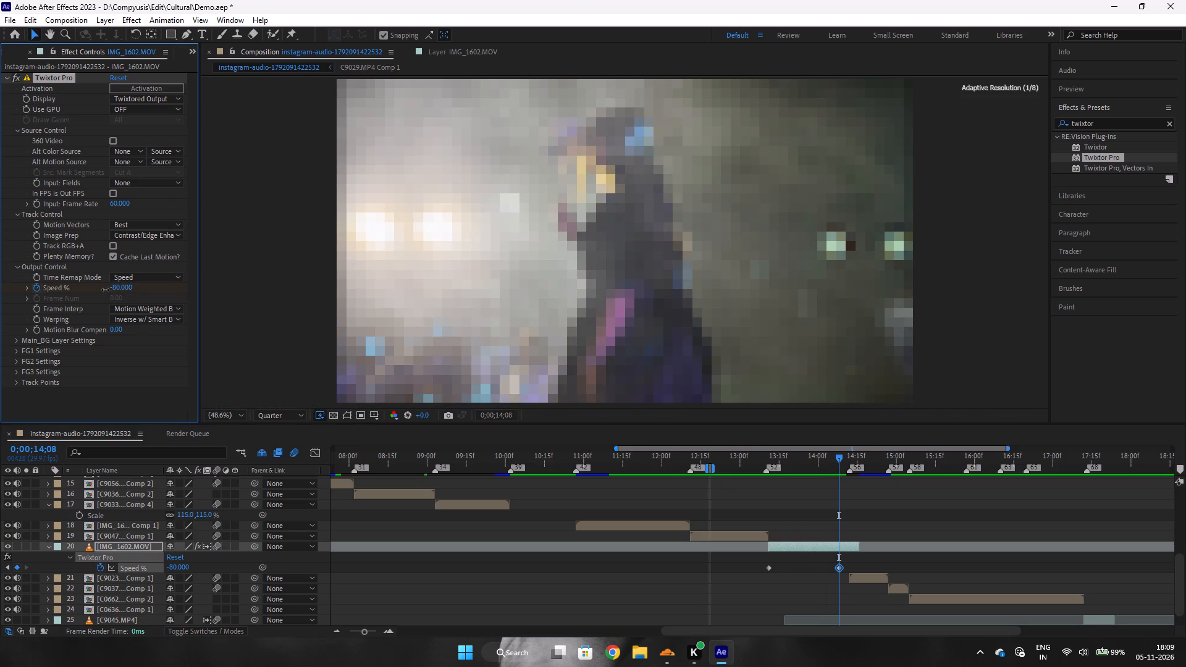
pyautogui.moveTo(105, 290); pyautogui.dragTo(107, 290)
pyautogui.click(125, 290)
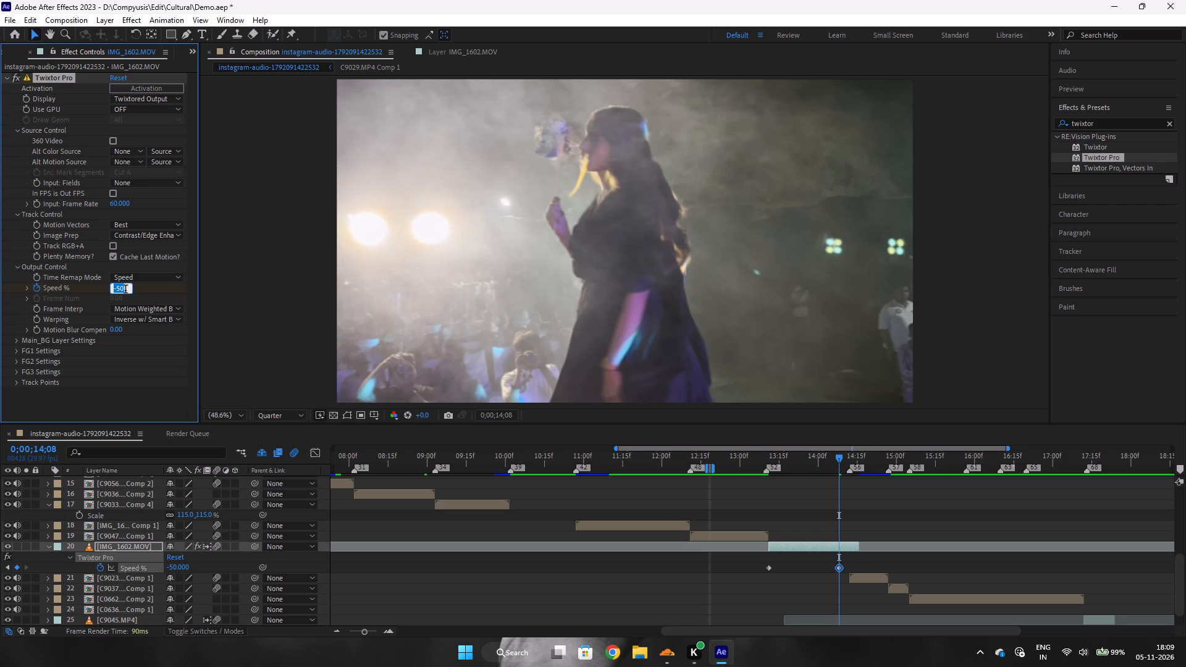
pyautogui.write('10')
pyautogui.press('Return')
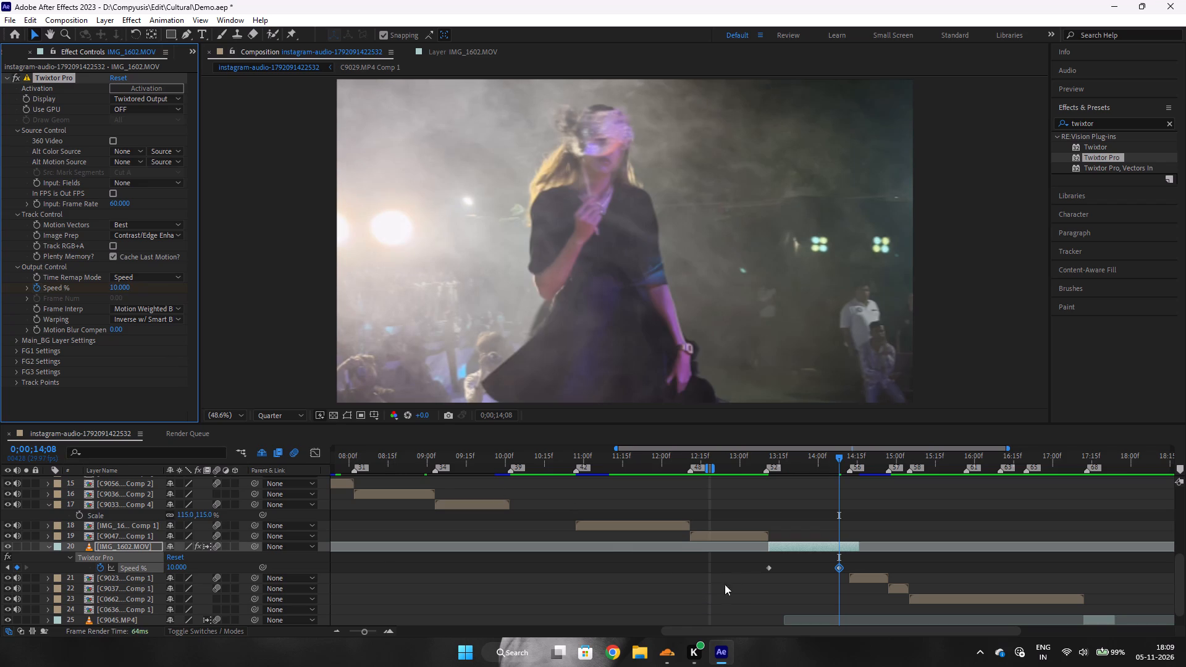
# Apply Easy Ease to both Speed % keyframes and show their curve in the Graph Editor.
pyautogui.moveTo(750, 568); pyautogui.dragTo(856, 571)
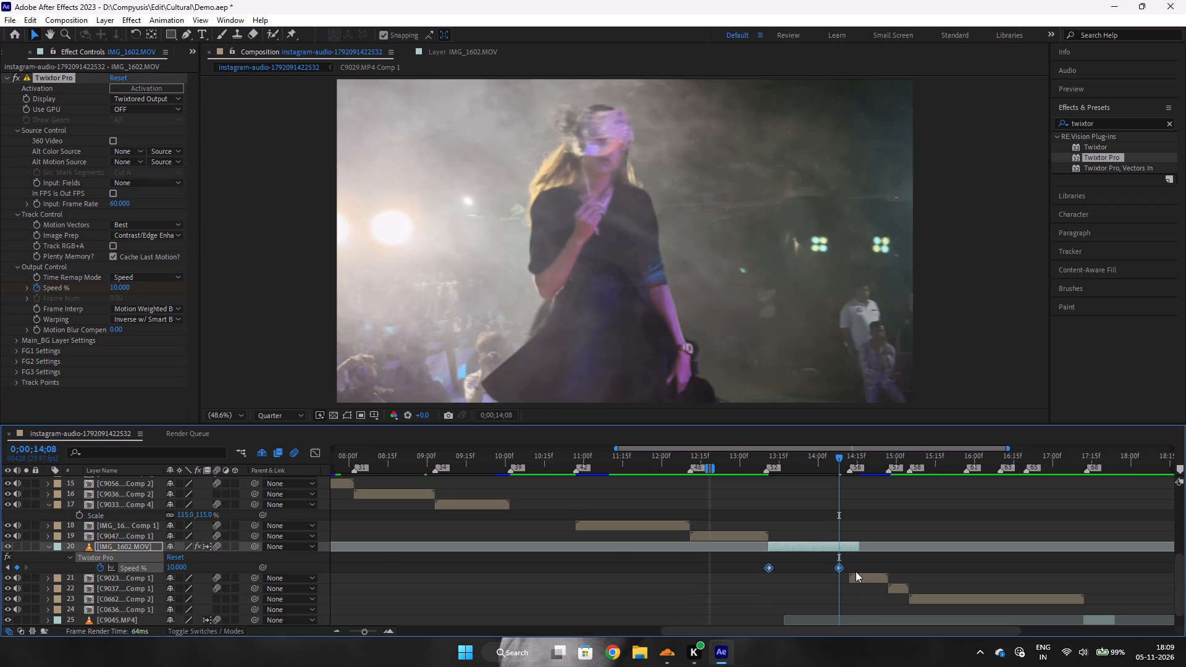
pyautogui.press('F9')
pyautogui.click(318, 448)
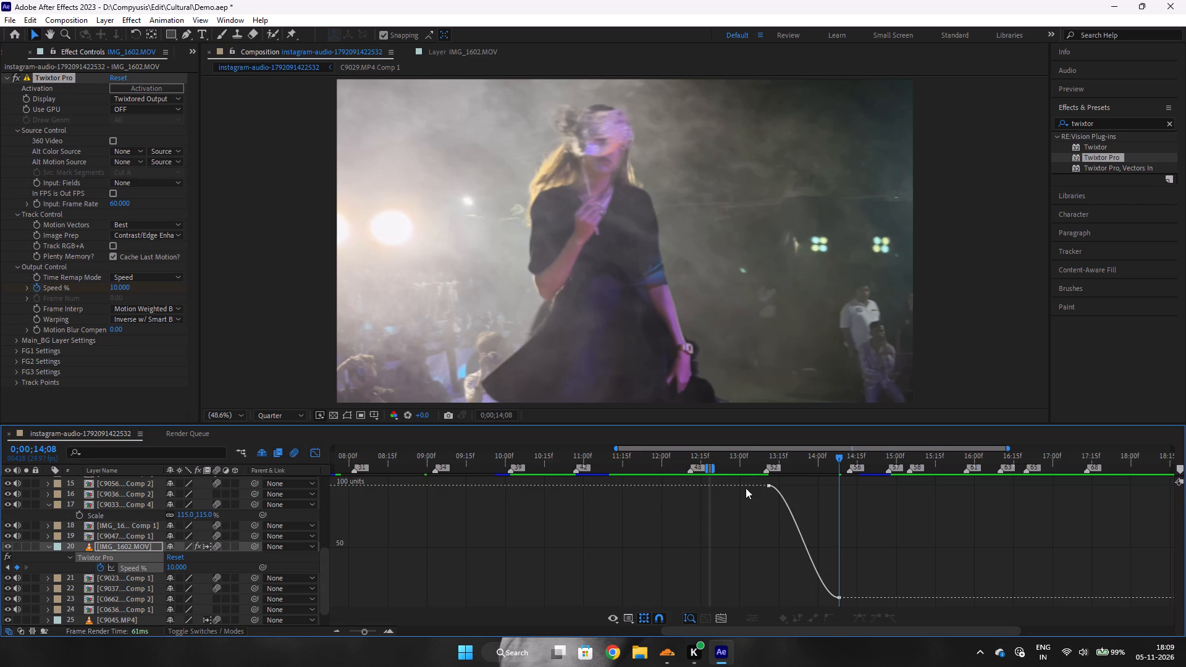
# Play back the montage around the IMG_1602.MOV clip several times to review the eased speed ramp against the audio.
pyautogui.click(726, 469)
pyautogui.press('space')
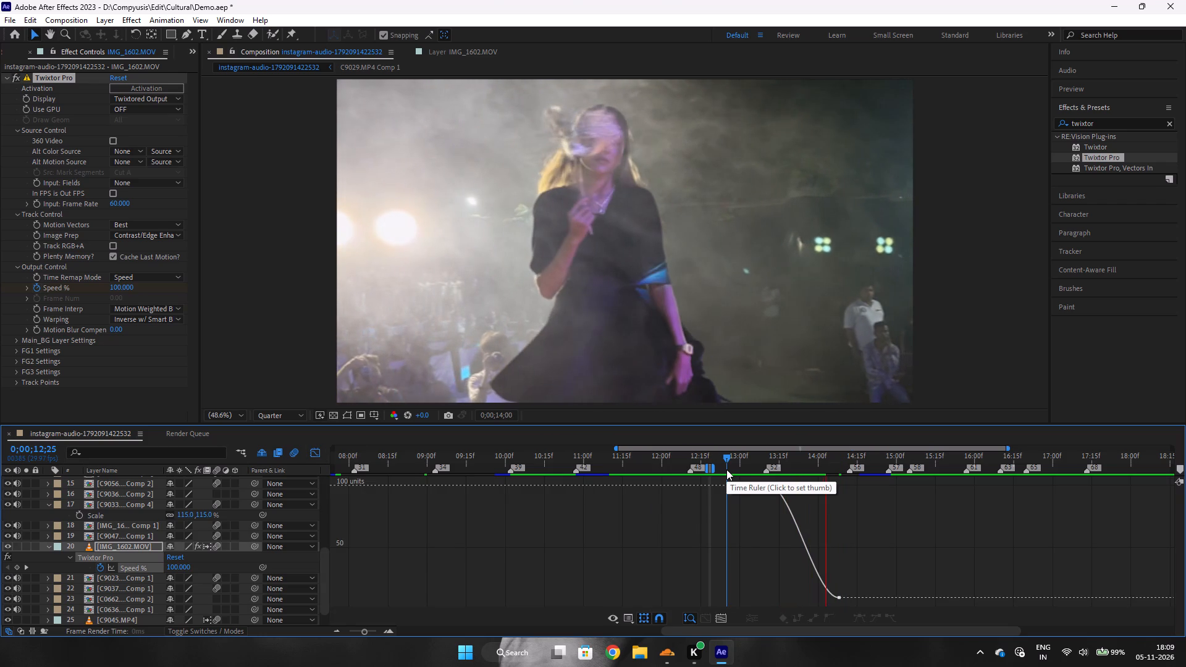
pyautogui.click(697, 459)
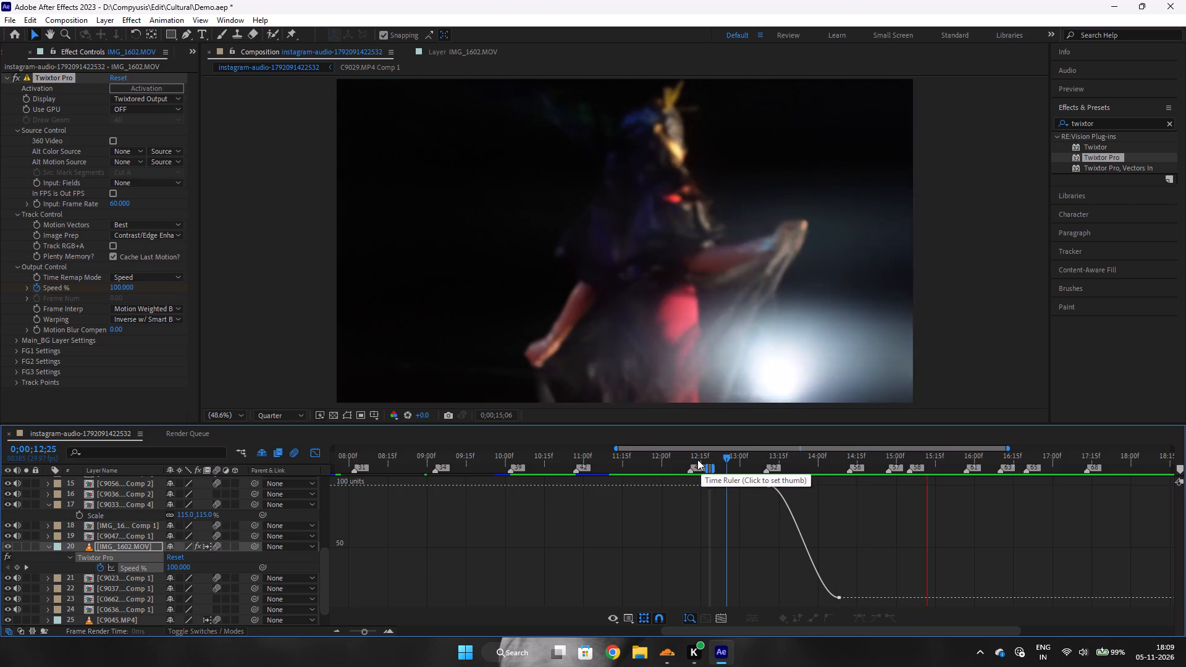
pyautogui.press('space')
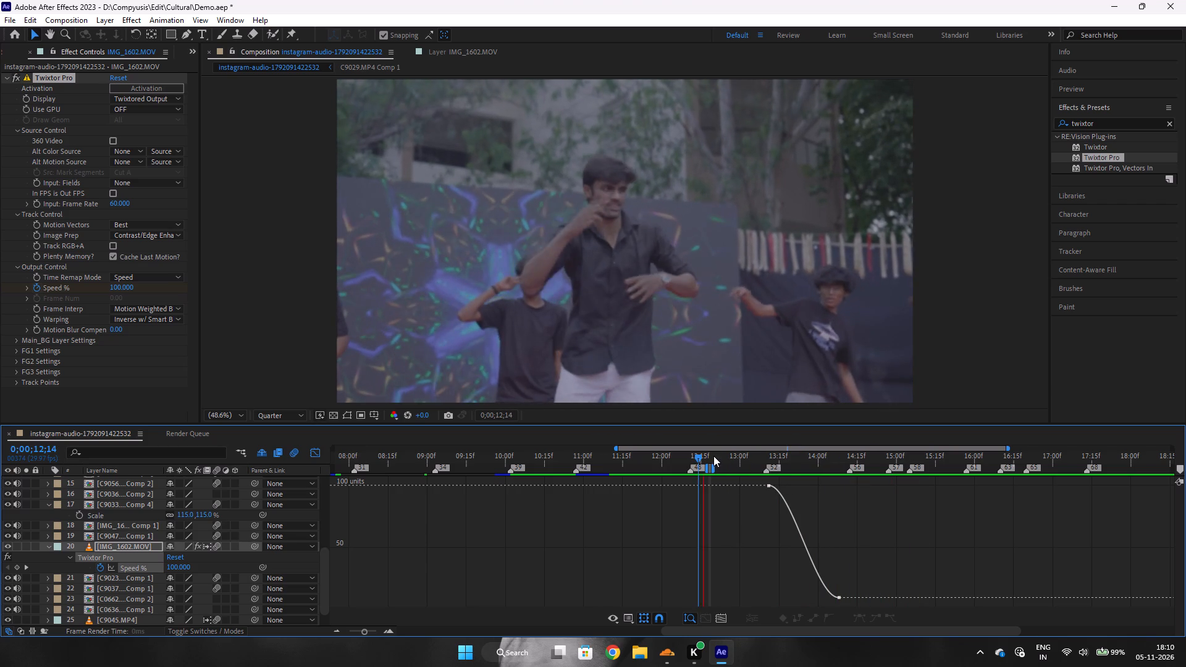
pyautogui.click(713, 456)
pyautogui.press('space')
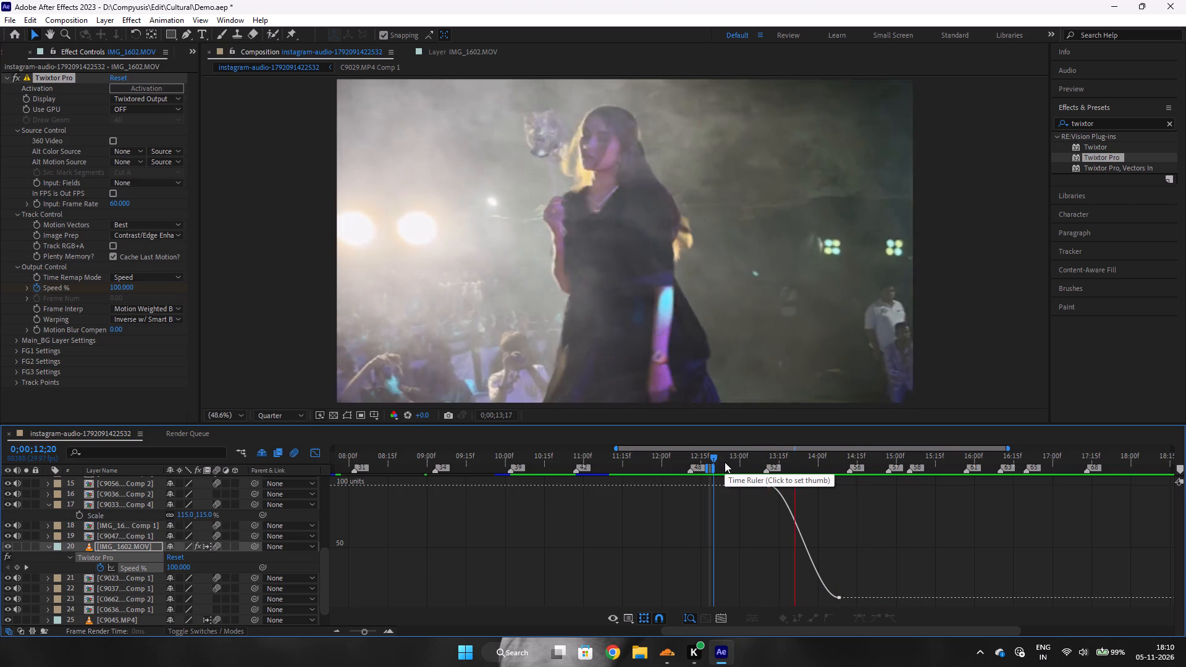
pyautogui.press('space')
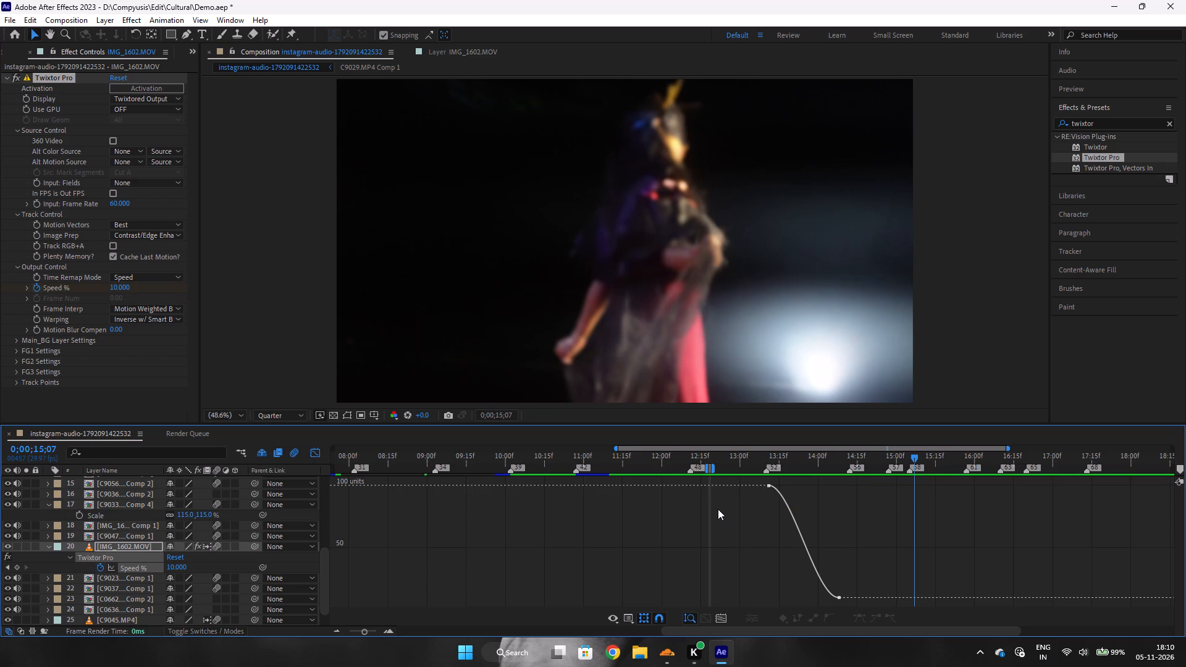
pyautogui.click(753, 468)
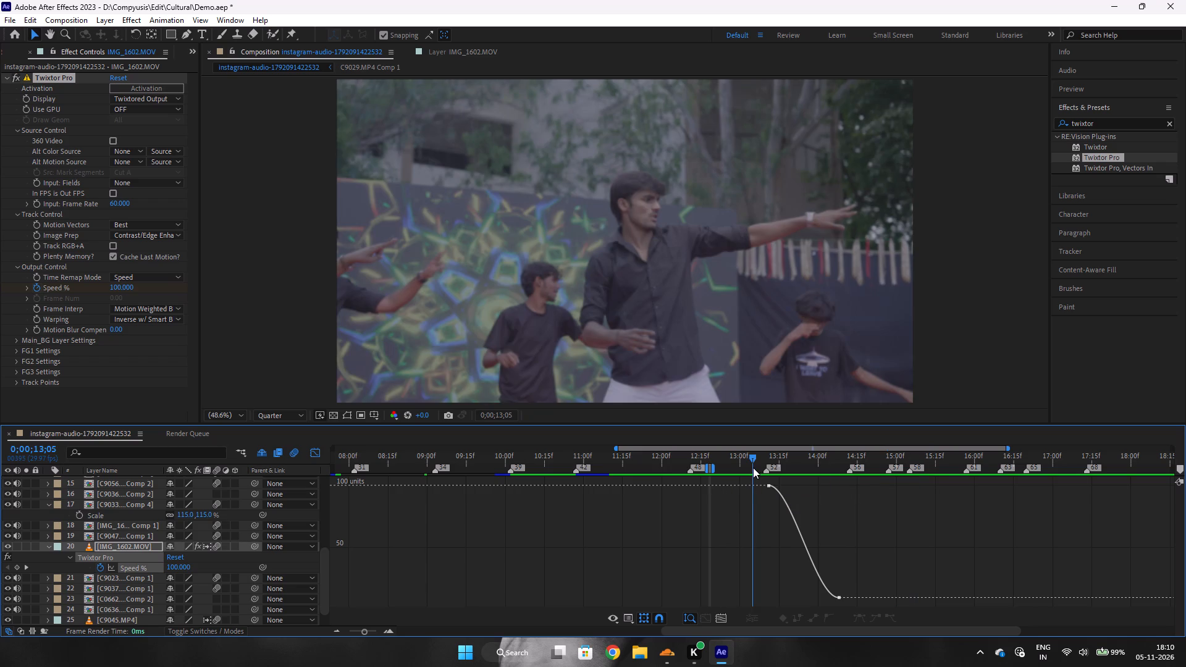
pyautogui.press('space')
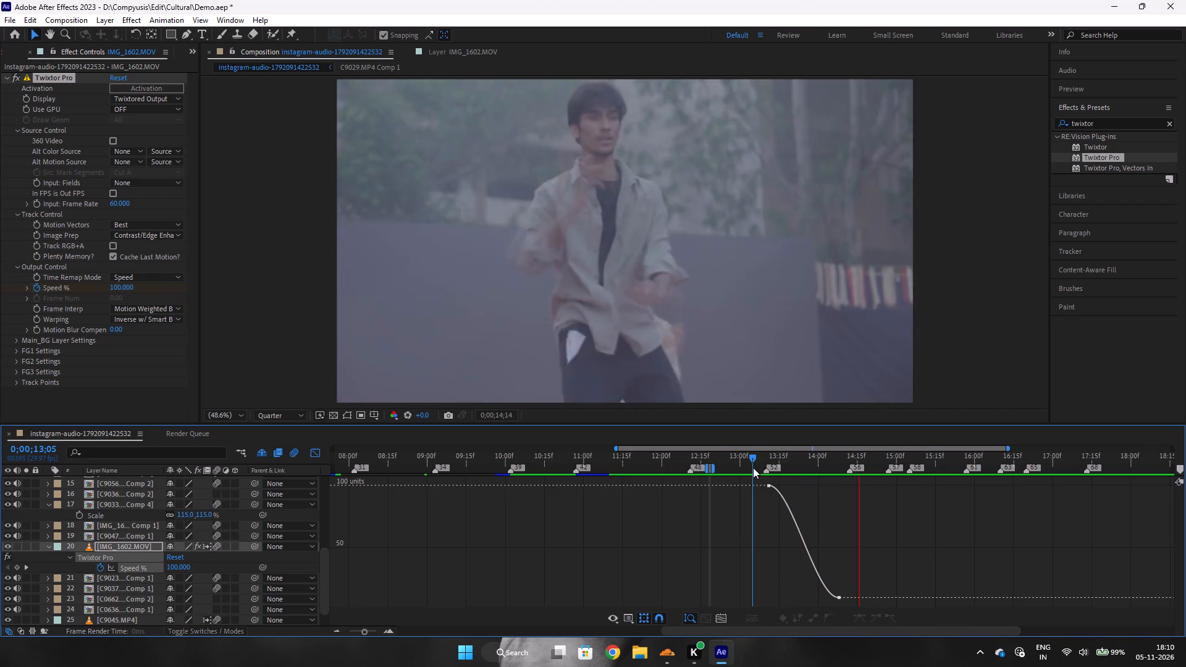
pyautogui.press('space')
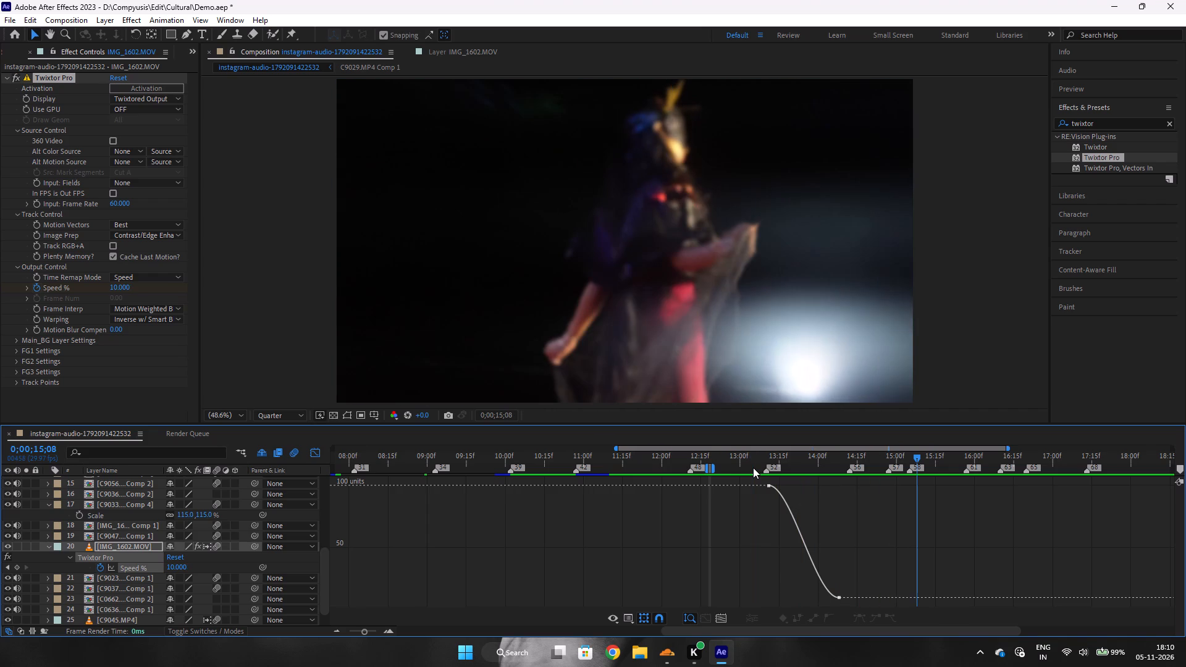
pyautogui.click(752, 468)
pyautogui.press('space')
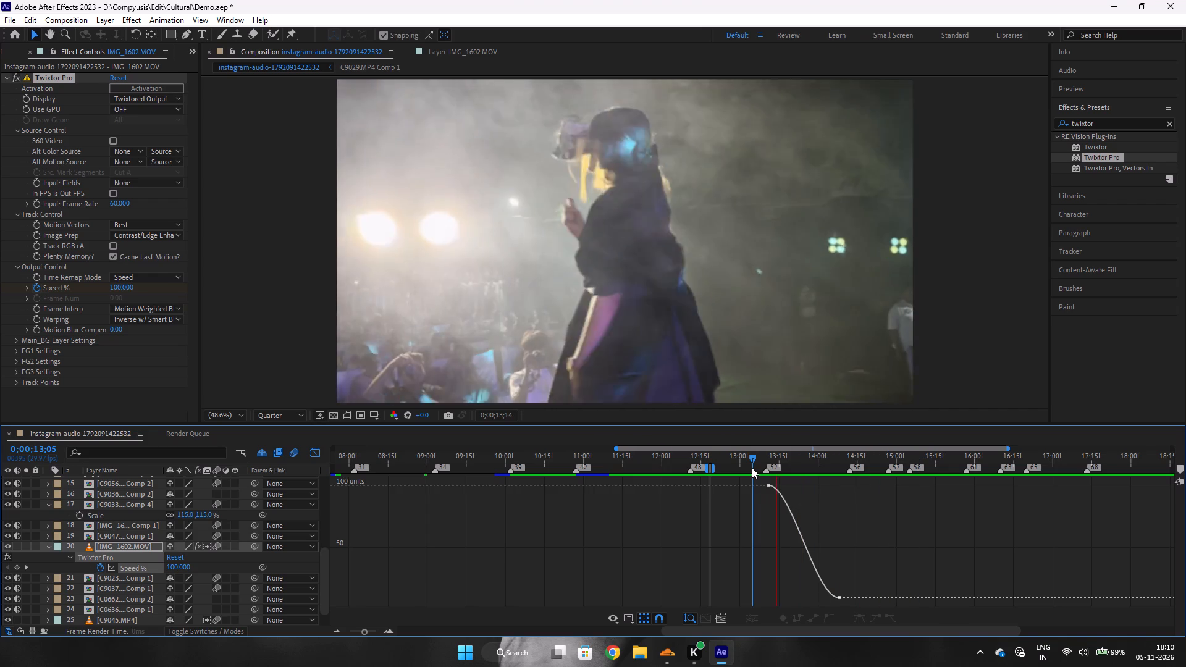
pyautogui.press('space')
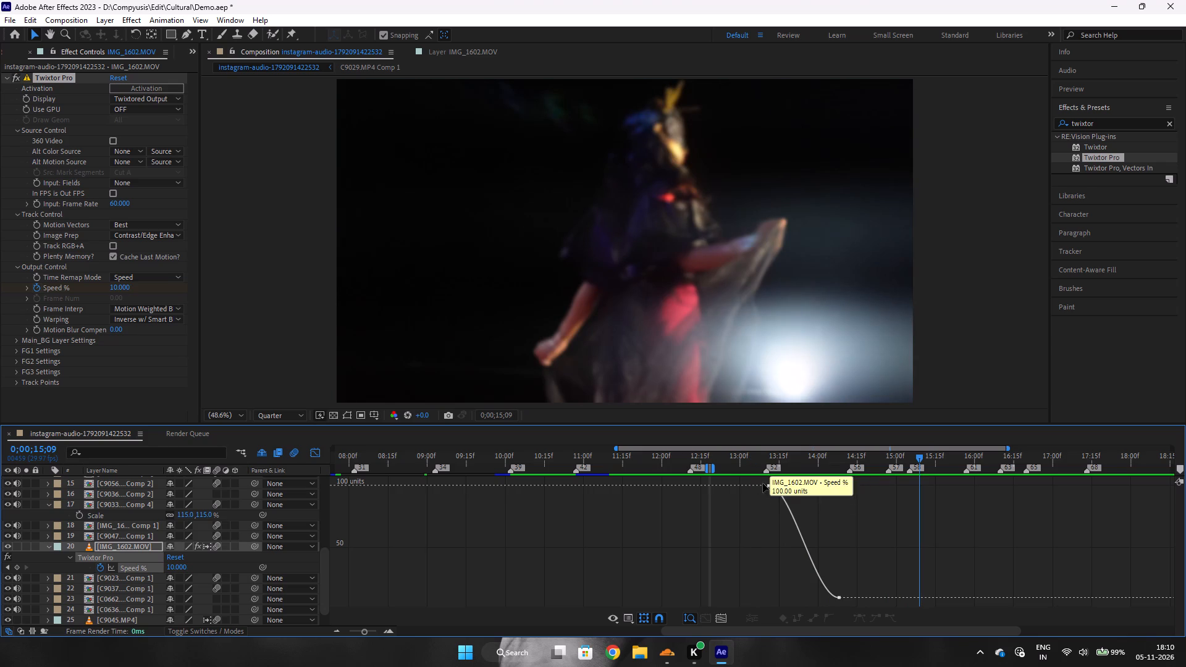
# Reshape the Speed % curve by pulling the 0;00;13;11 keyframe's outgoing handle steeply down for a fast initial drop that levels off.
pyautogui.click(772, 488)
pyautogui.click(736, 521)
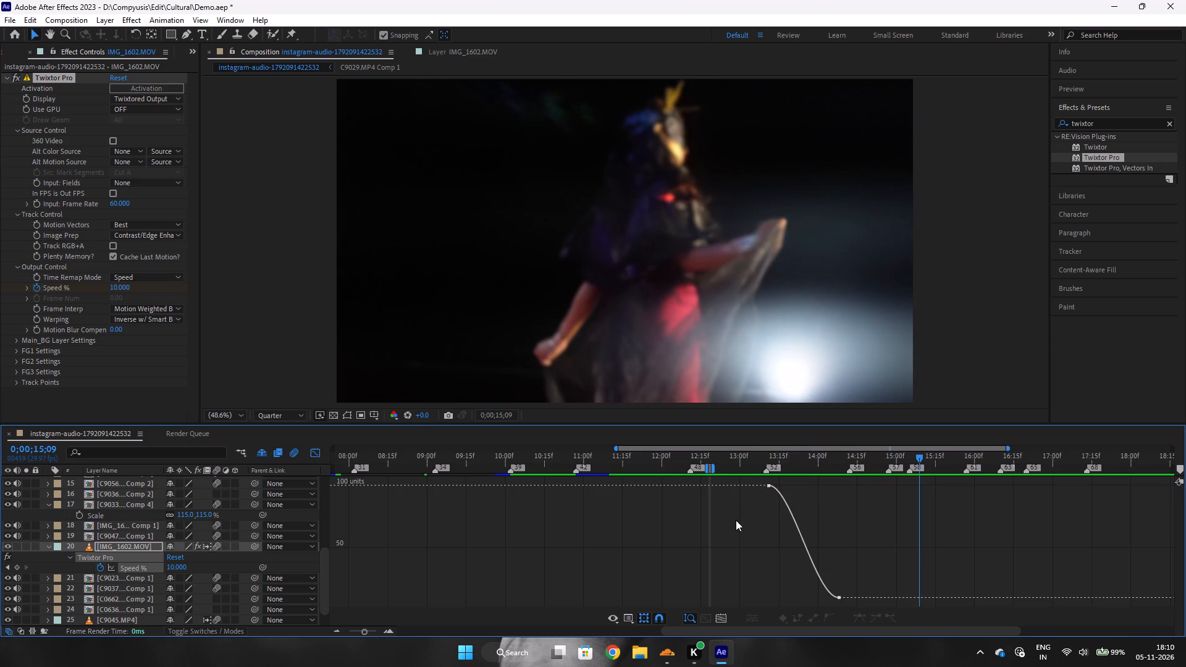
pyautogui.click(775, 483)
pyautogui.click(767, 484)
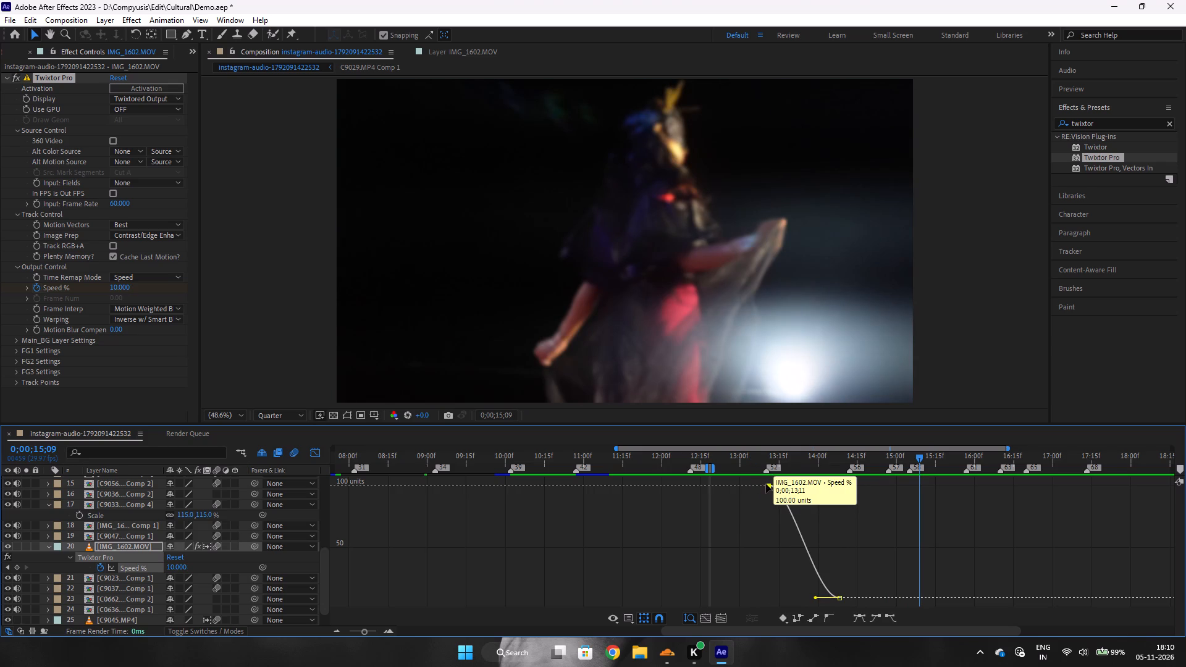
pyautogui.moveTo(791, 485); pyautogui.dragTo(759, 538)
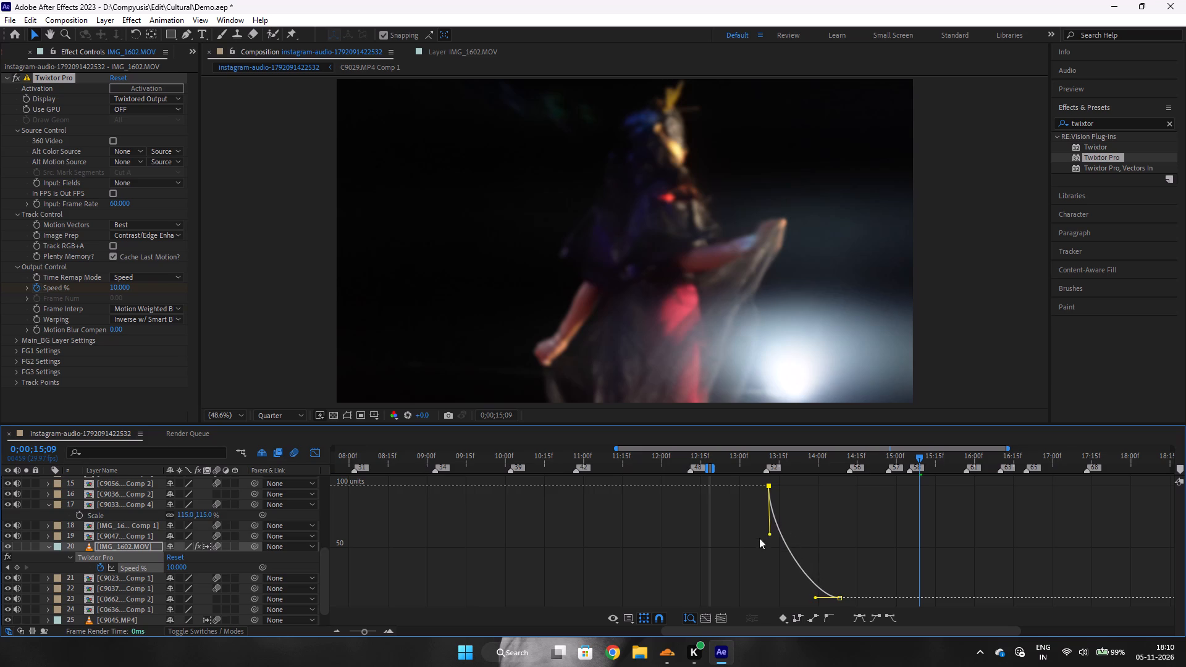
pyautogui.moveTo(759, 538); pyautogui.dragTo(757, 568)
pyautogui.moveTo(818, 600); pyautogui.dragTo(838, 577)
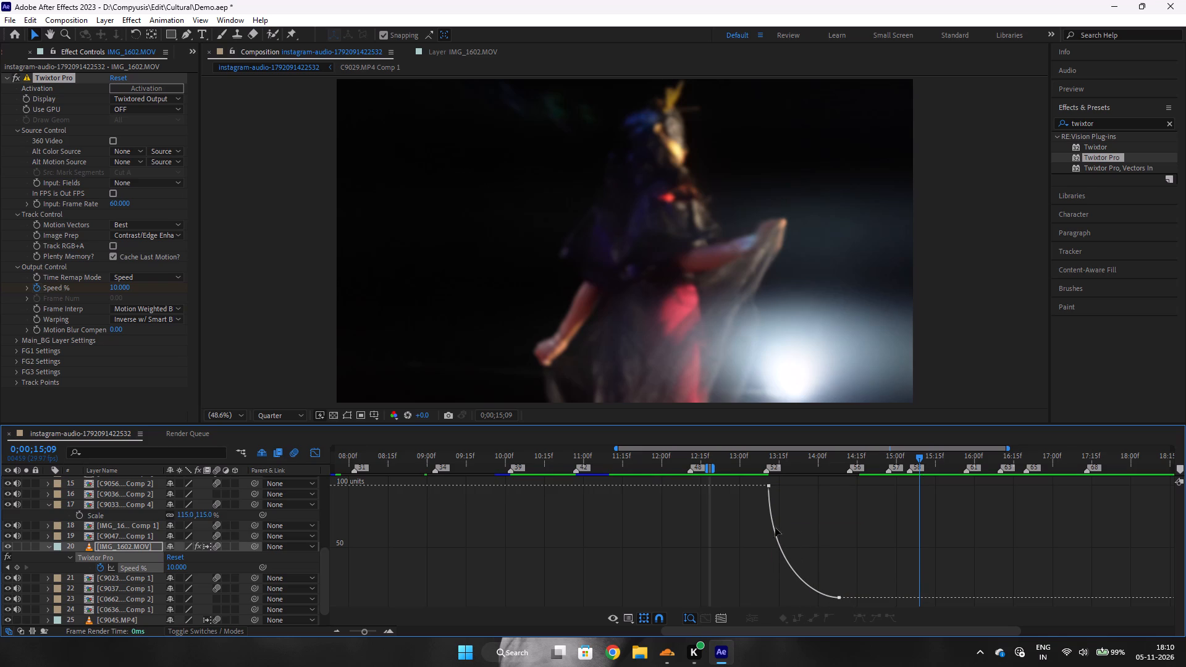
# Play back the transition into IMG_1602.MOV to review the reshaped speed ramp.
pyautogui.click(752, 463)
pyautogui.press('space')
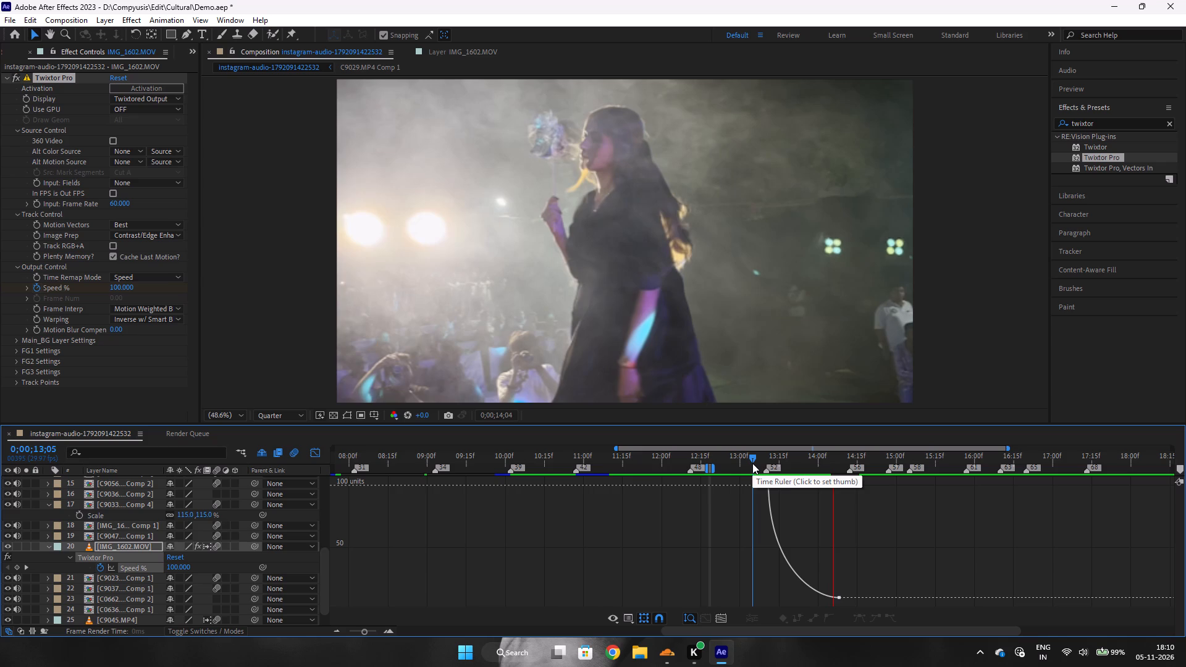
pyautogui.click(727, 469)
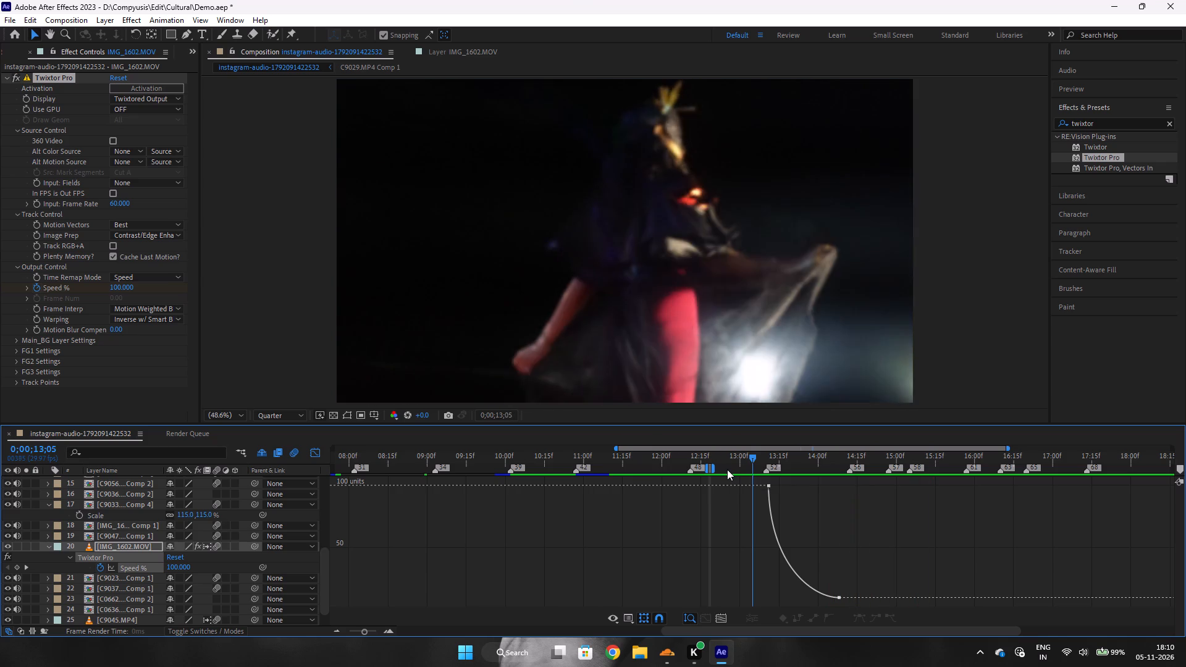
pyautogui.press('space')
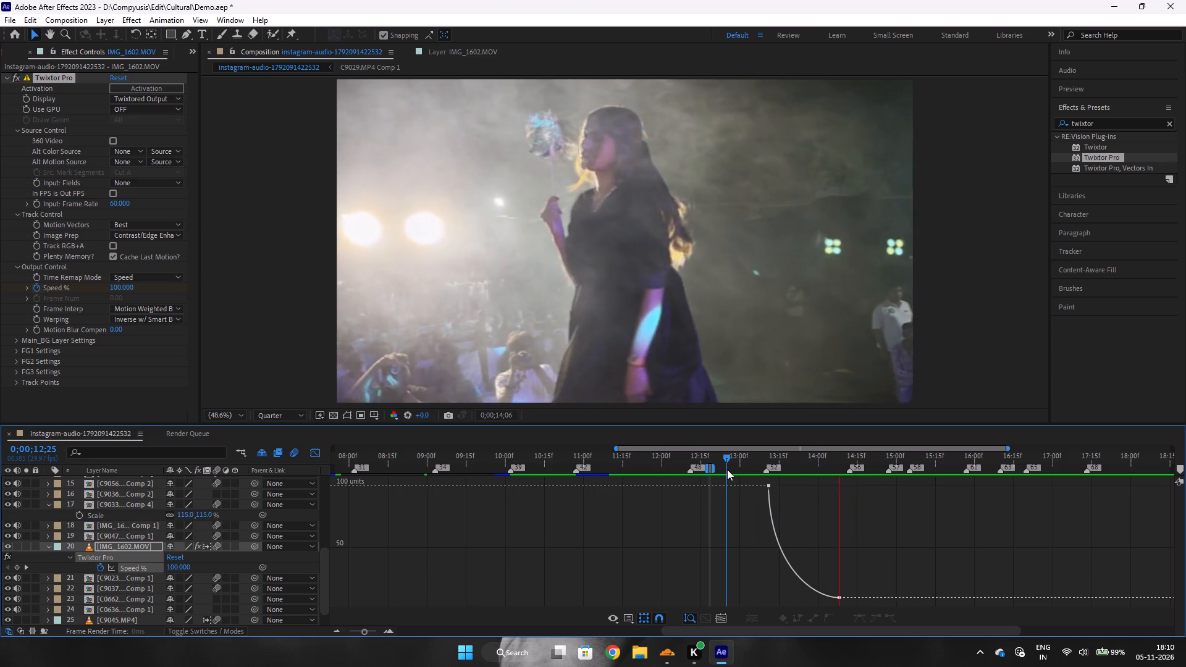
pyautogui.press('space')
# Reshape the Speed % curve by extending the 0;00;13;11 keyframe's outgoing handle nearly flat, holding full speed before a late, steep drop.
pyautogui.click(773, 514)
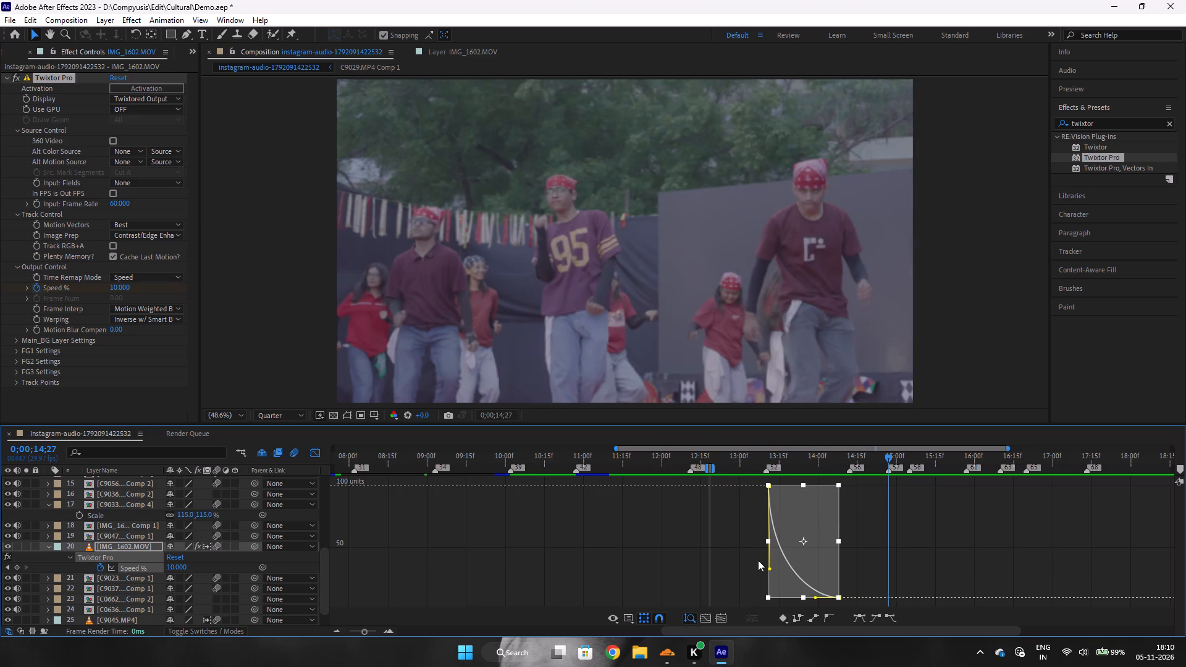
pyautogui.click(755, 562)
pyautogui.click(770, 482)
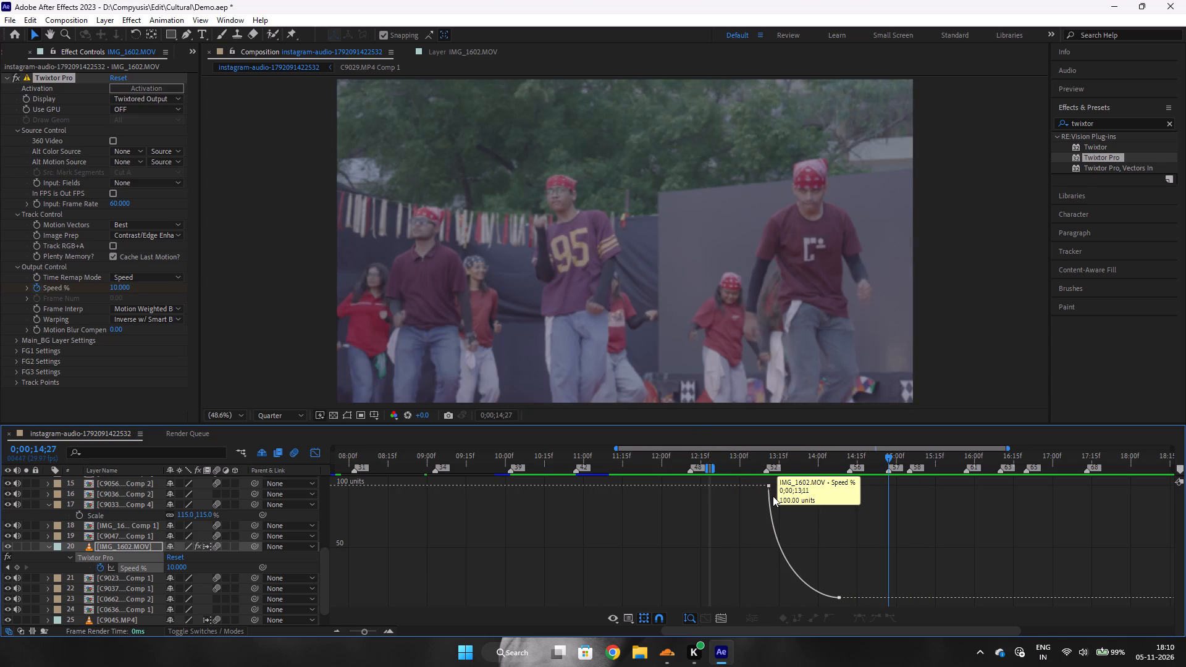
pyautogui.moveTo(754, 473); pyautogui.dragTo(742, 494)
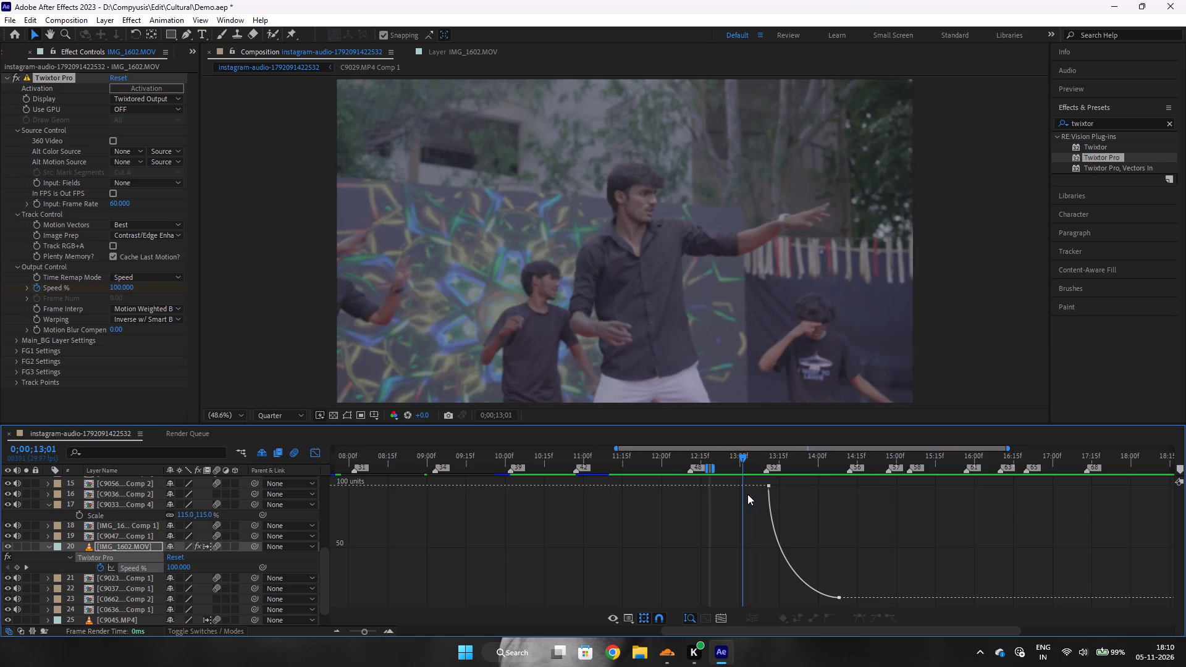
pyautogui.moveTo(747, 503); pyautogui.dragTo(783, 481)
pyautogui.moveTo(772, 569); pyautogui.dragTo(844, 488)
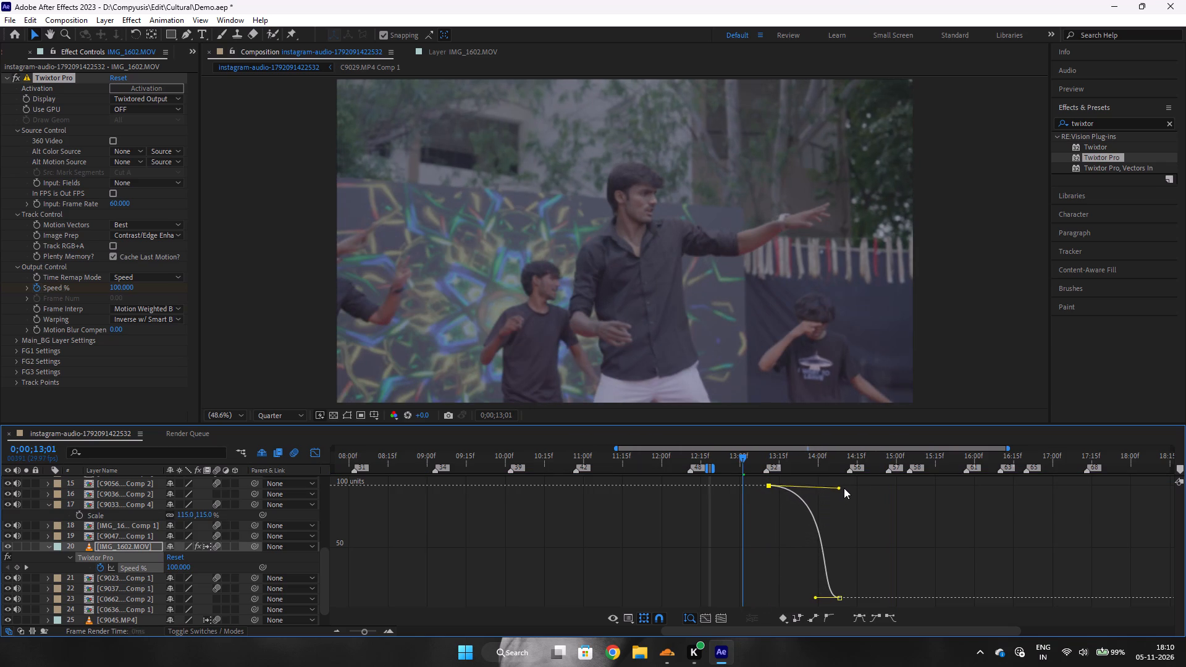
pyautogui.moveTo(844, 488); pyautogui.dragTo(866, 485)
# Play back the transition into IMG_1602.MOV twice to review the late-dropping speed ramp.
pyautogui.press('space')
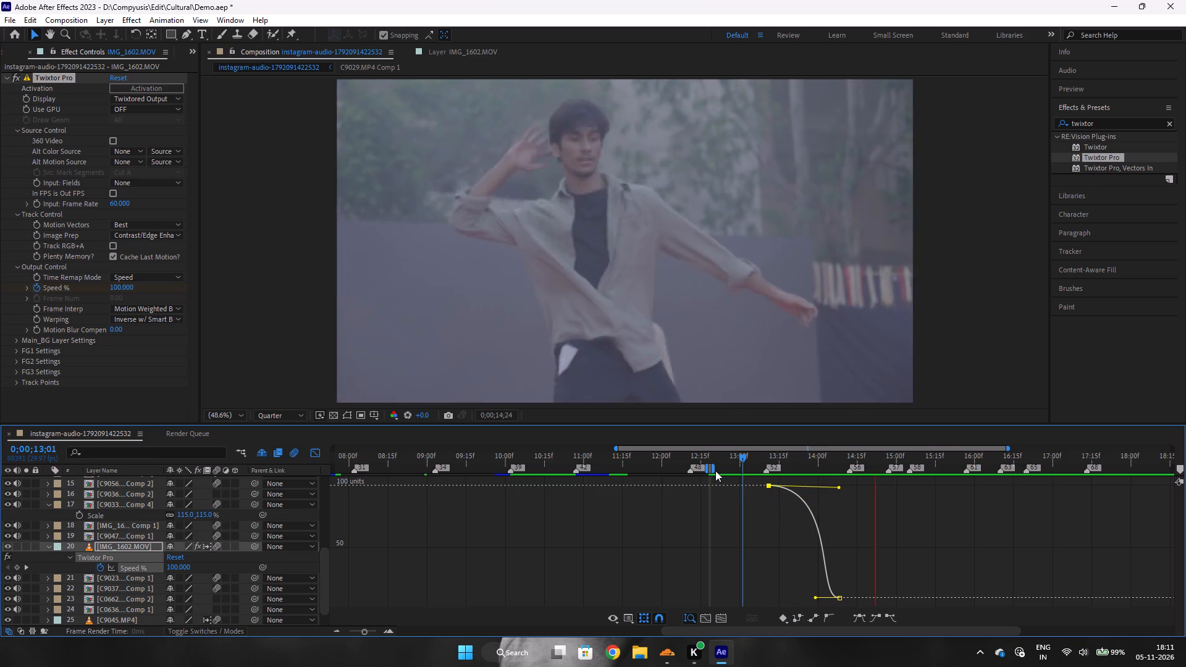
pyautogui.click(715, 469)
pyautogui.click(717, 469)
pyautogui.press('space')
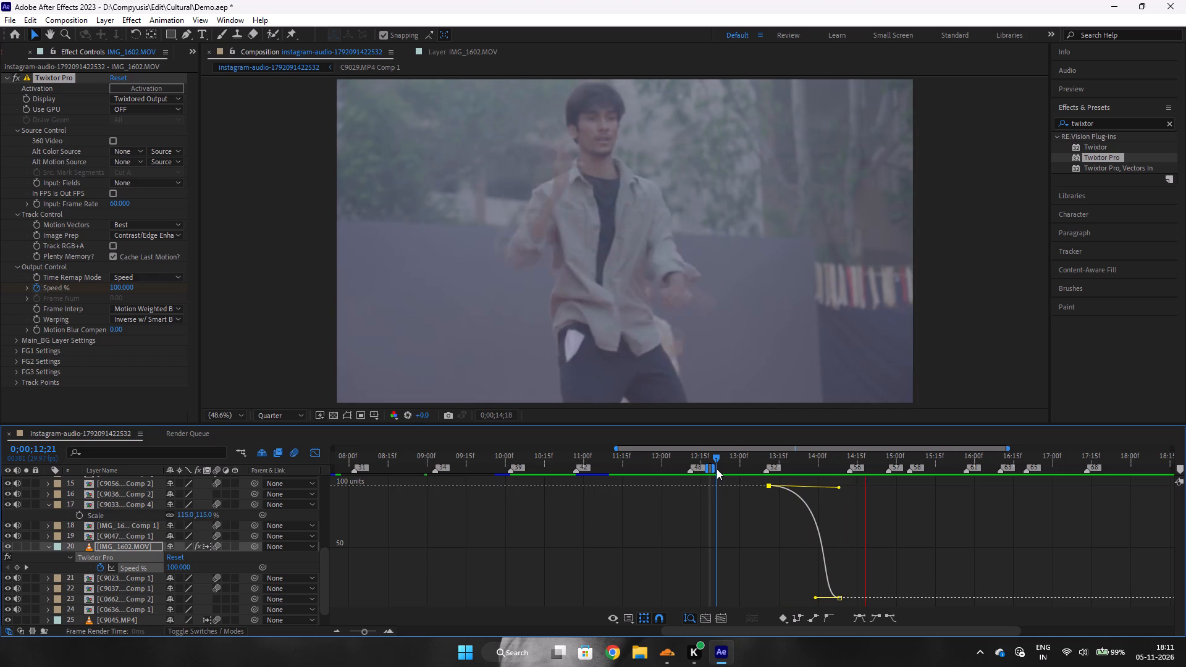
pyautogui.press('space')
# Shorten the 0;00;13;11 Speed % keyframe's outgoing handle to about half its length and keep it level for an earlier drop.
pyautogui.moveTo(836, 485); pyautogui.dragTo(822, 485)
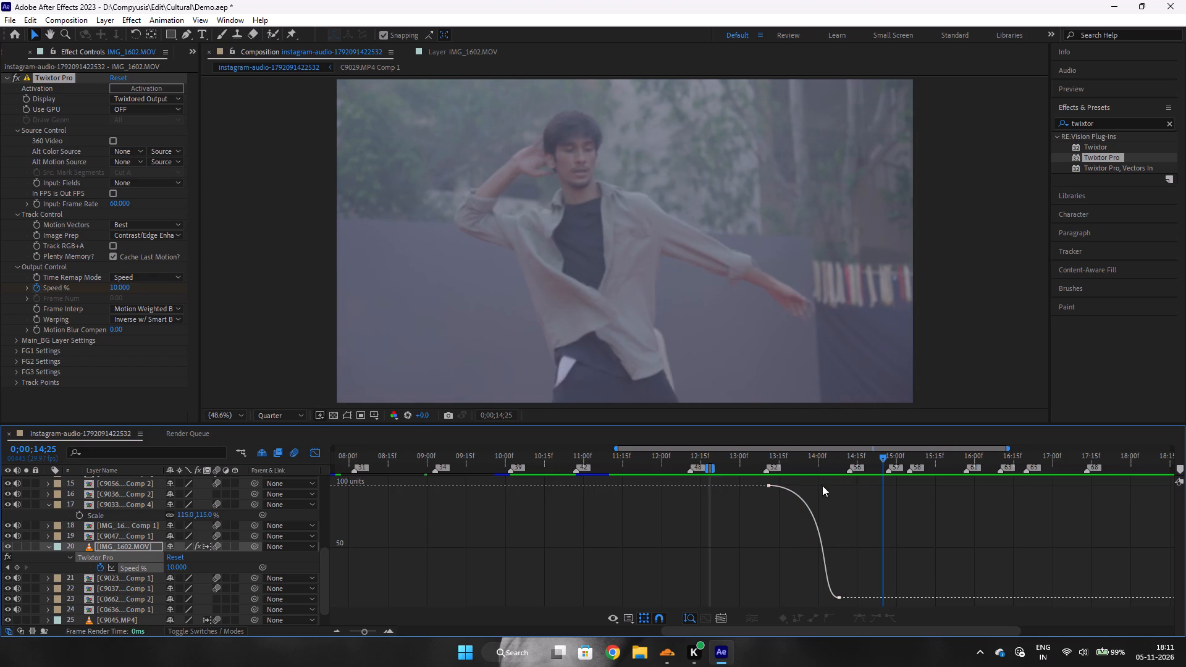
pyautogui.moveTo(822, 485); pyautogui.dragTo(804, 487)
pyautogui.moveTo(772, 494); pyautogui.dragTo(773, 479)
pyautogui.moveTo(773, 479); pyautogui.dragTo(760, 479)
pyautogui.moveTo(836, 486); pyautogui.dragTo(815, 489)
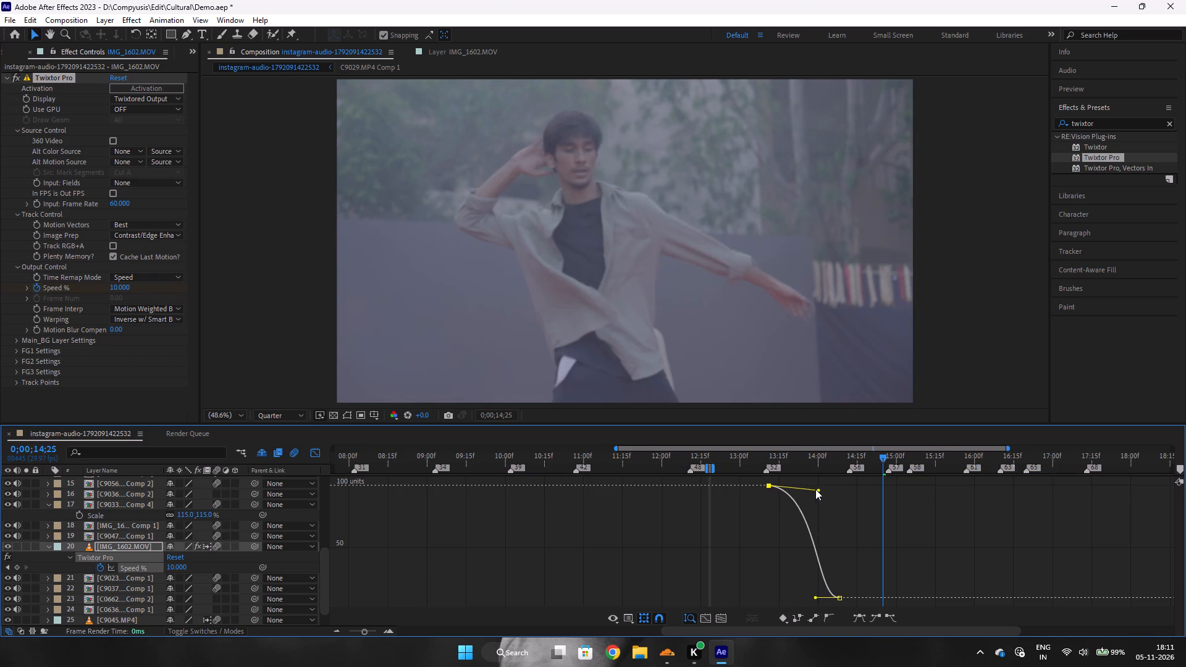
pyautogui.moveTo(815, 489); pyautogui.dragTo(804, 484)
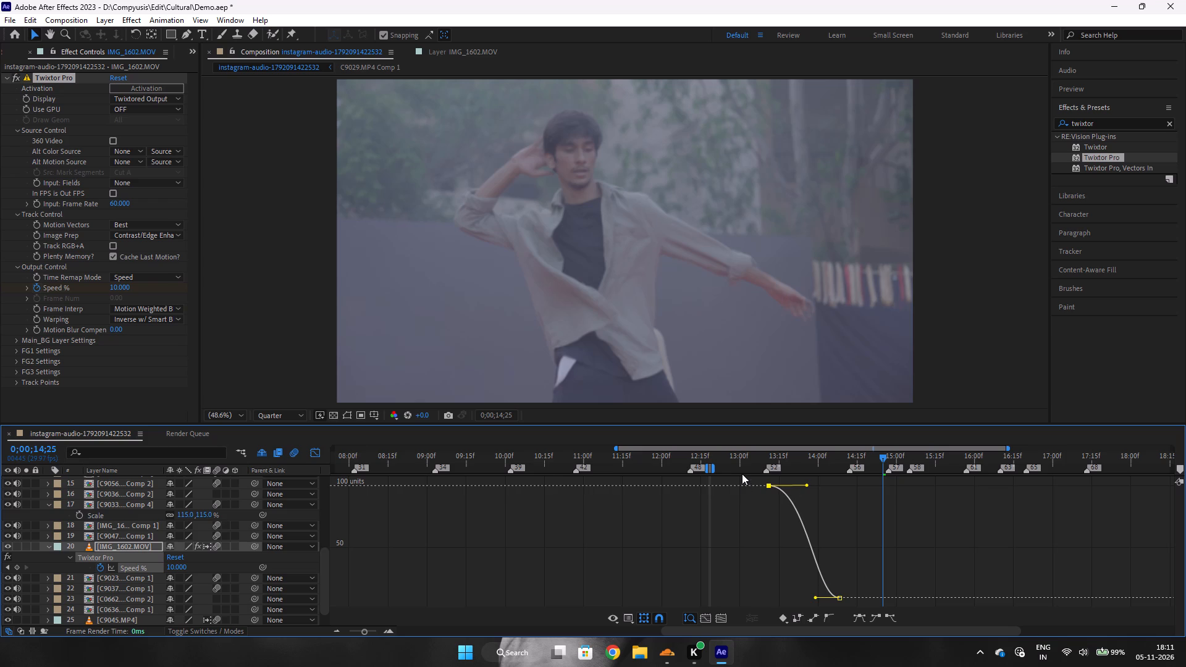
# Play back the montage from 0;00;12;29 through IMG_1602.MOV to review the smoother S-shaped ramp.
pyautogui.click(738, 461)
pyautogui.press('space')
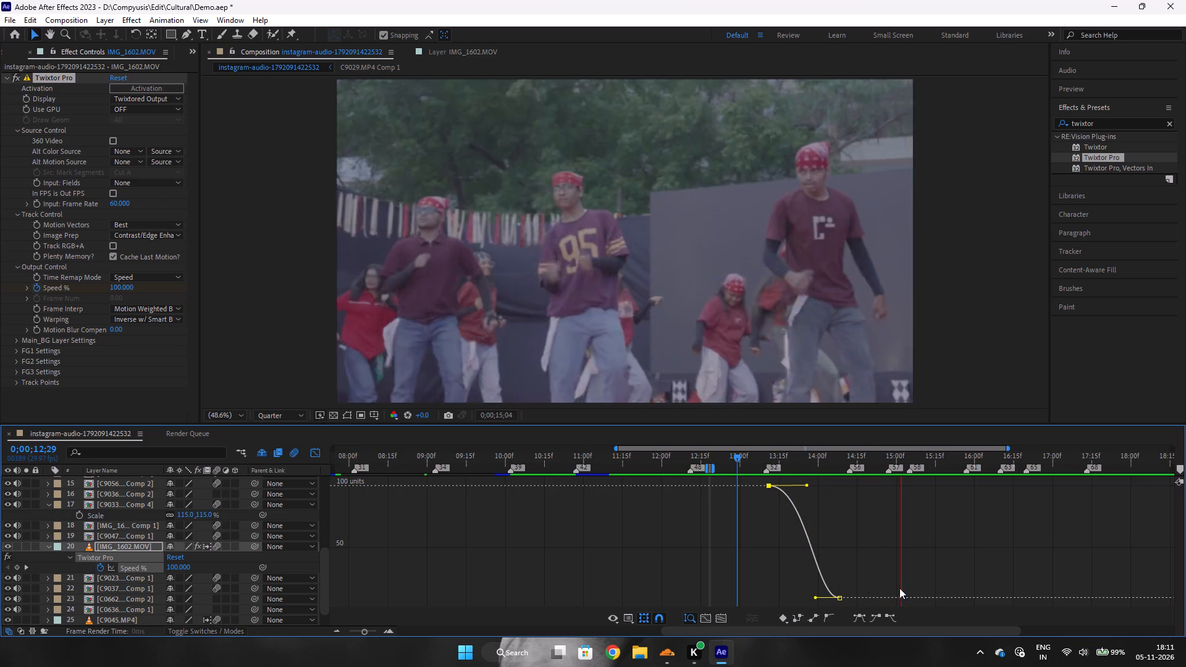
pyautogui.click(738, 461)
pyautogui.press('space')
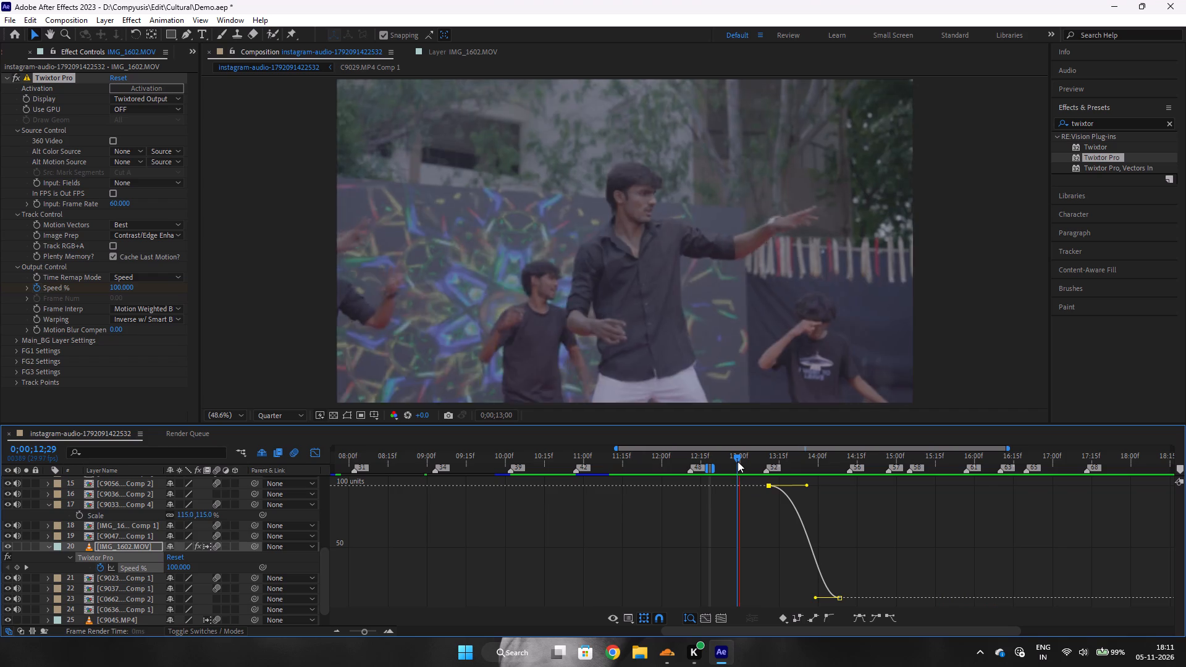
pyautogui.press('space')
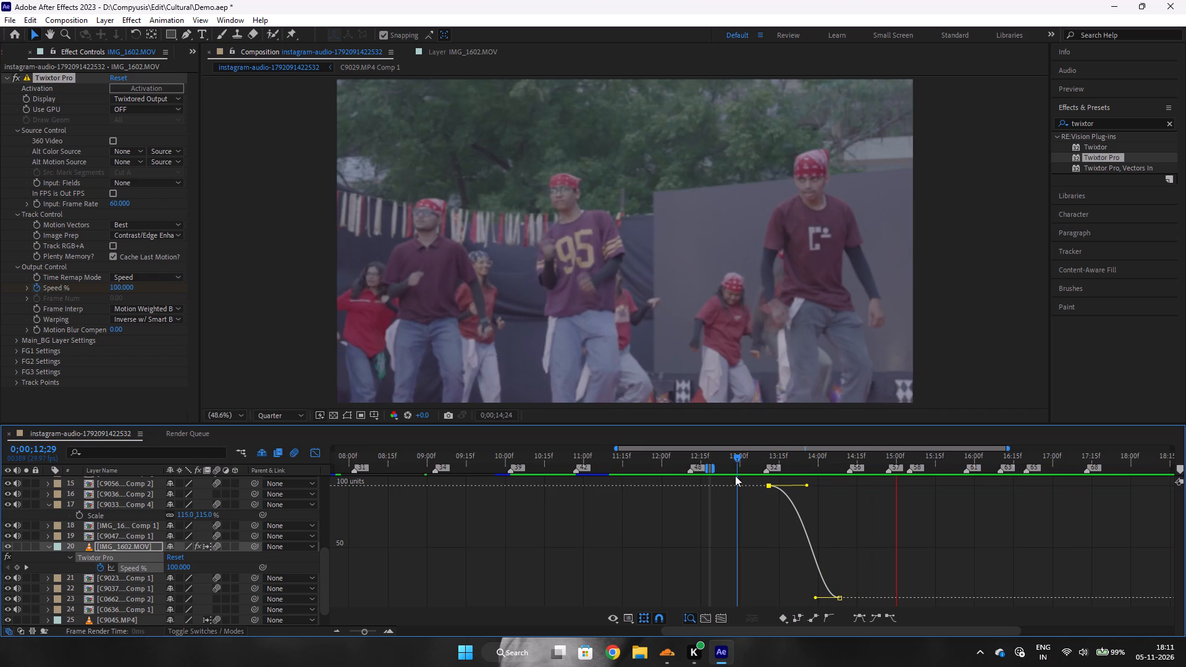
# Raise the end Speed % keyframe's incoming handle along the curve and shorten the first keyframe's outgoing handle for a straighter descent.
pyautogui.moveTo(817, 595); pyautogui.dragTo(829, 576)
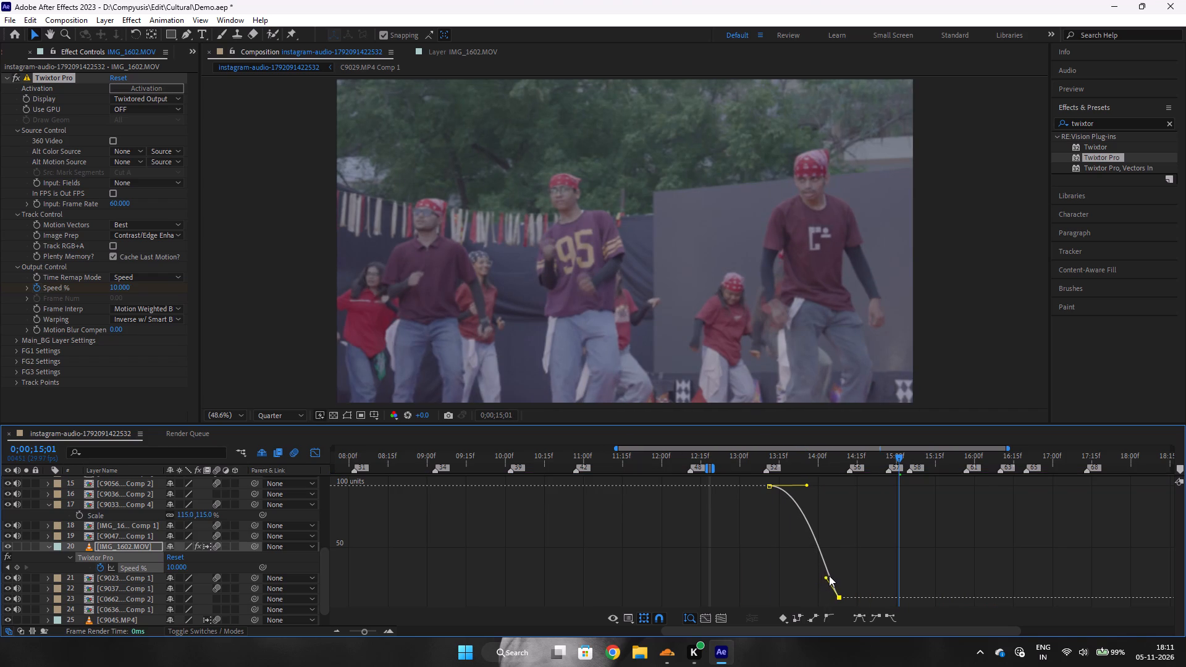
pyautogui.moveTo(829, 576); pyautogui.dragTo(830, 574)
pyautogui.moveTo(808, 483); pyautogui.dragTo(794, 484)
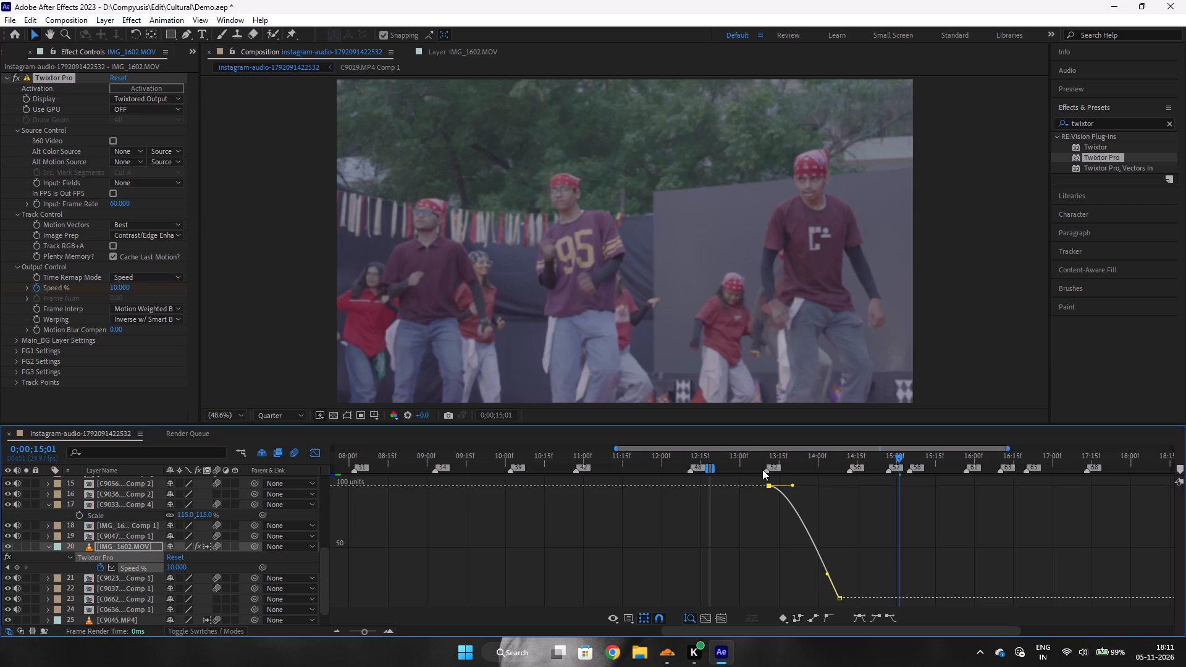
# Play back the montage from 0;00;13;03 through IMG_1602.MOV to review the straighter speed ramp.
pyautogui.click(747, 464)
pyautogui.press('space')
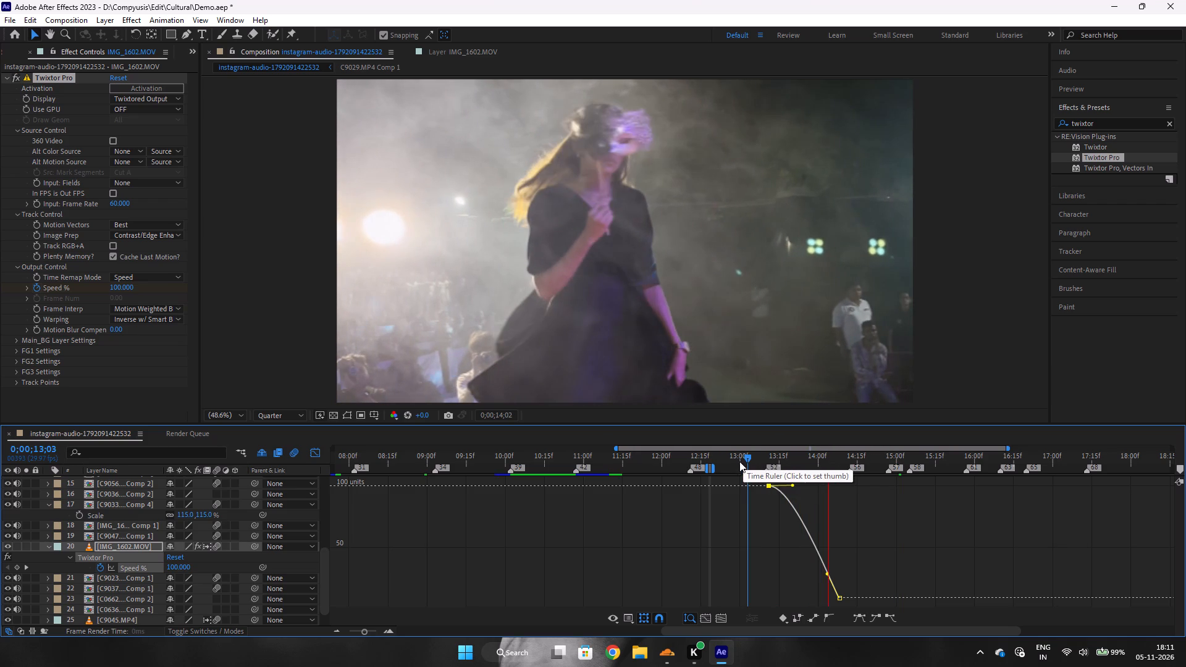
pyautogui.click(747, 460)
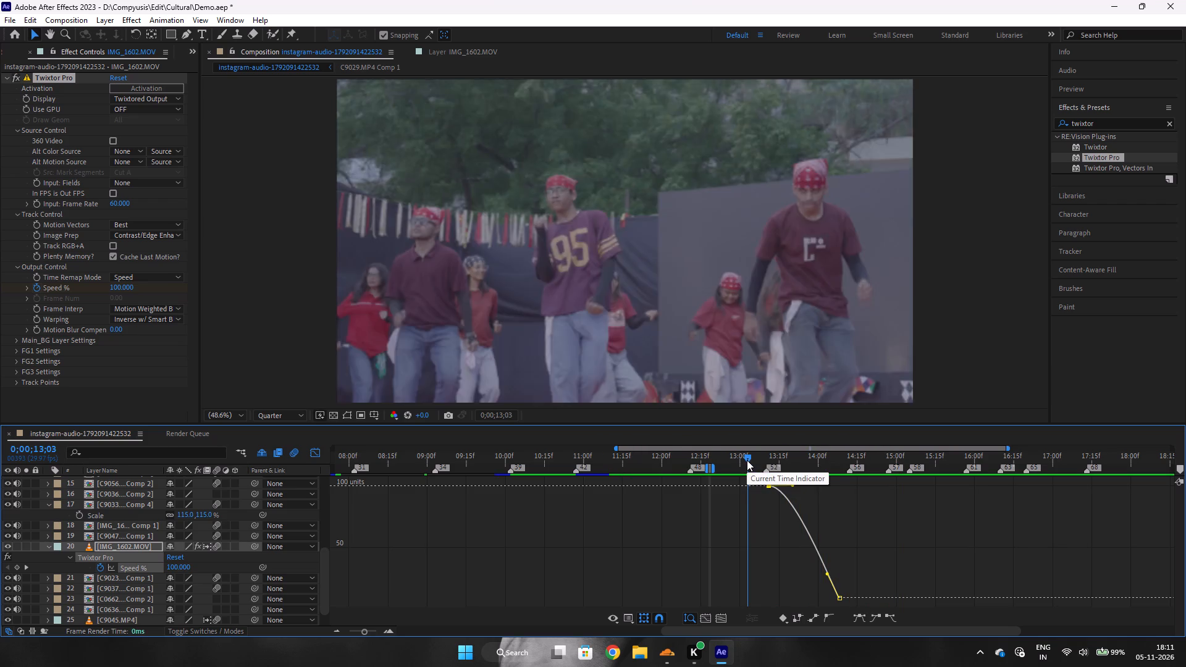
pyautogui.press('space')
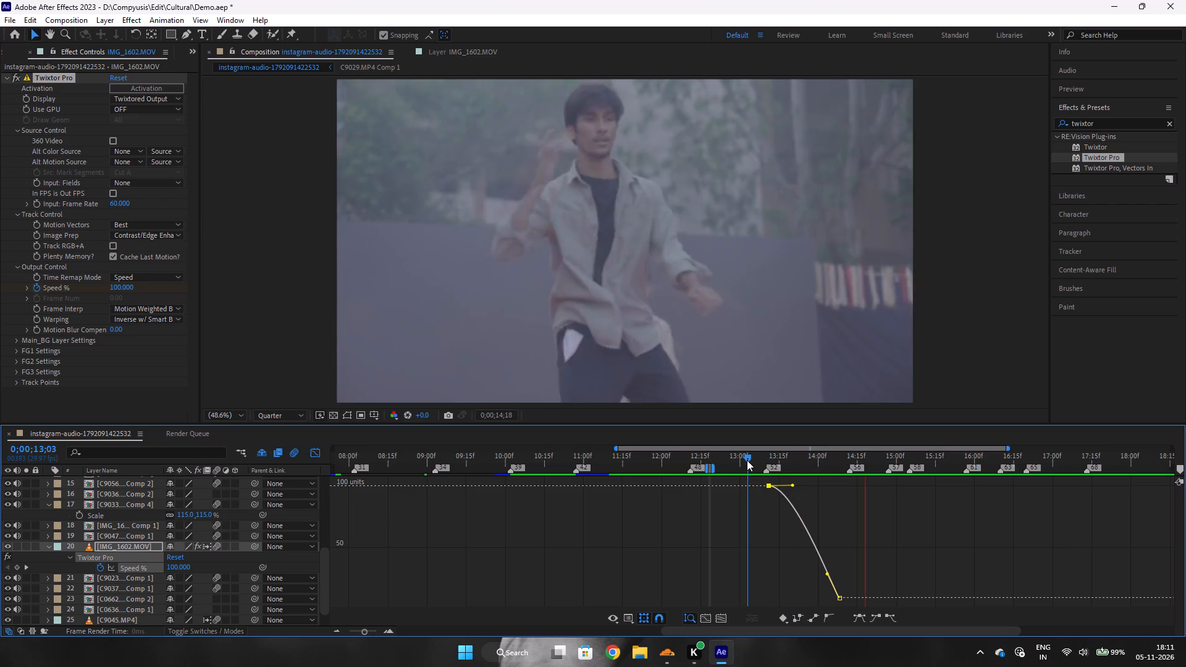
pyautogui.press('space')
# Shorten the 0;00;13;11 Speed % keyframe's outgoing handle to a short level stub so the speed starts falling almost immediately.
pyautogui.moveTo(794, 485); pyautogui.dragTo(783, 484)
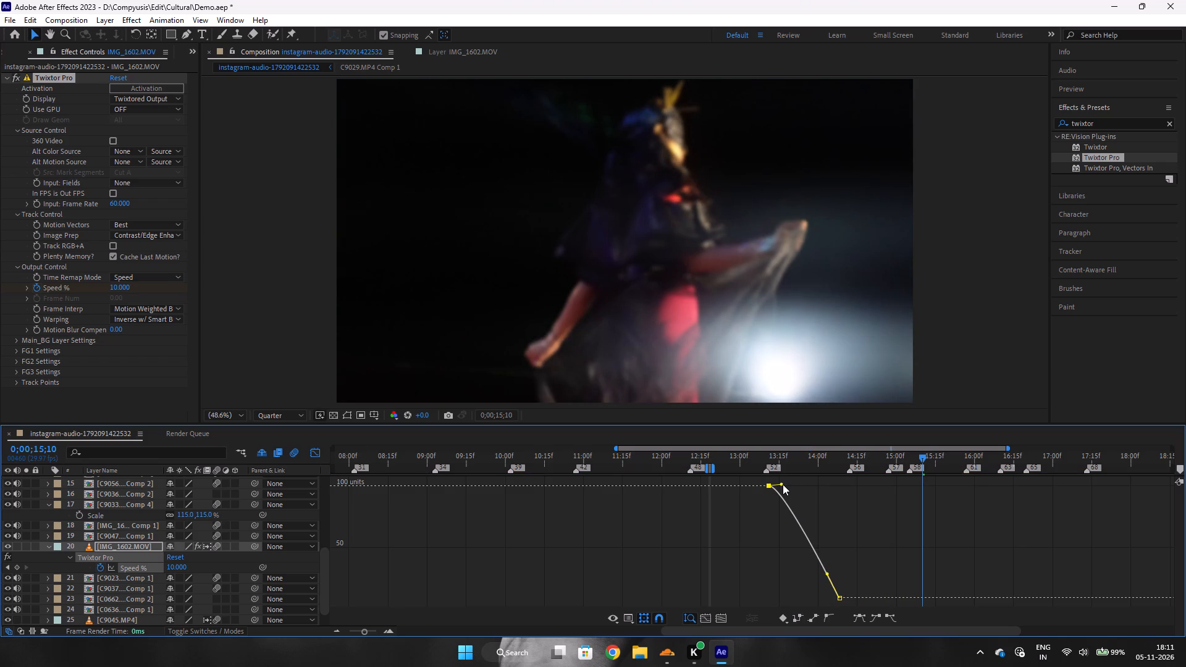
pyautogui.moveTo(783, 484); pyautogui.dragTo(782, 485)
# Play back the montage from 0;00;12;29 through IMG_1602.MOV to review the nearly linear speed ramp.
pyautogui.click(736, 468)
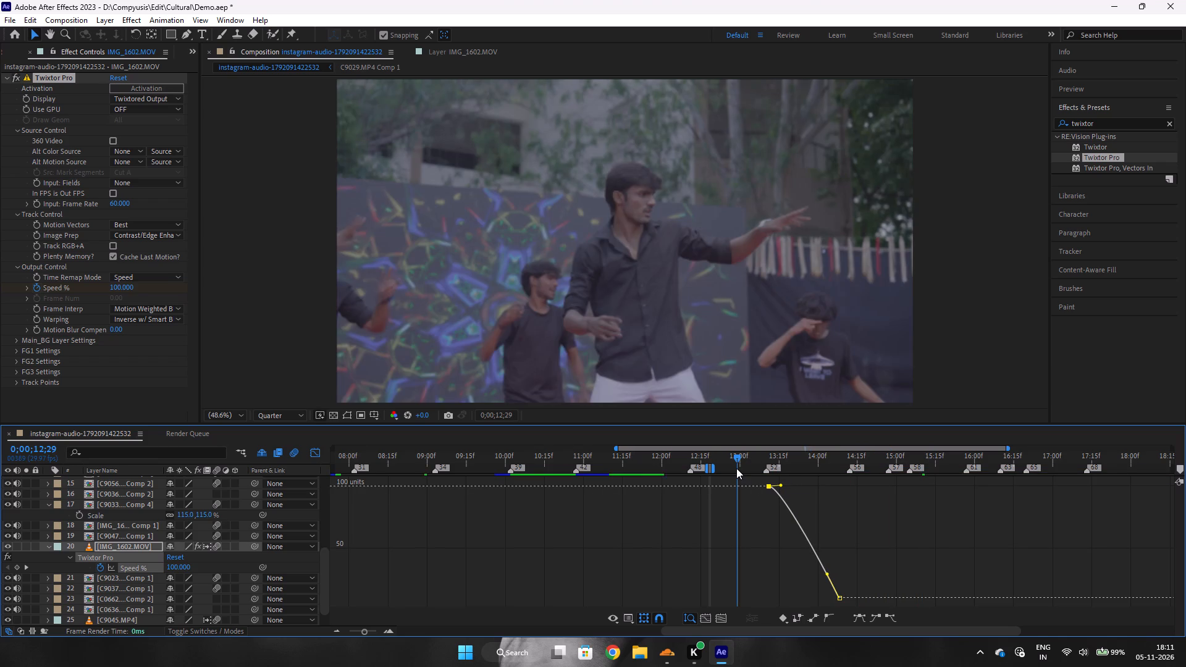
pyautogui.press('space')
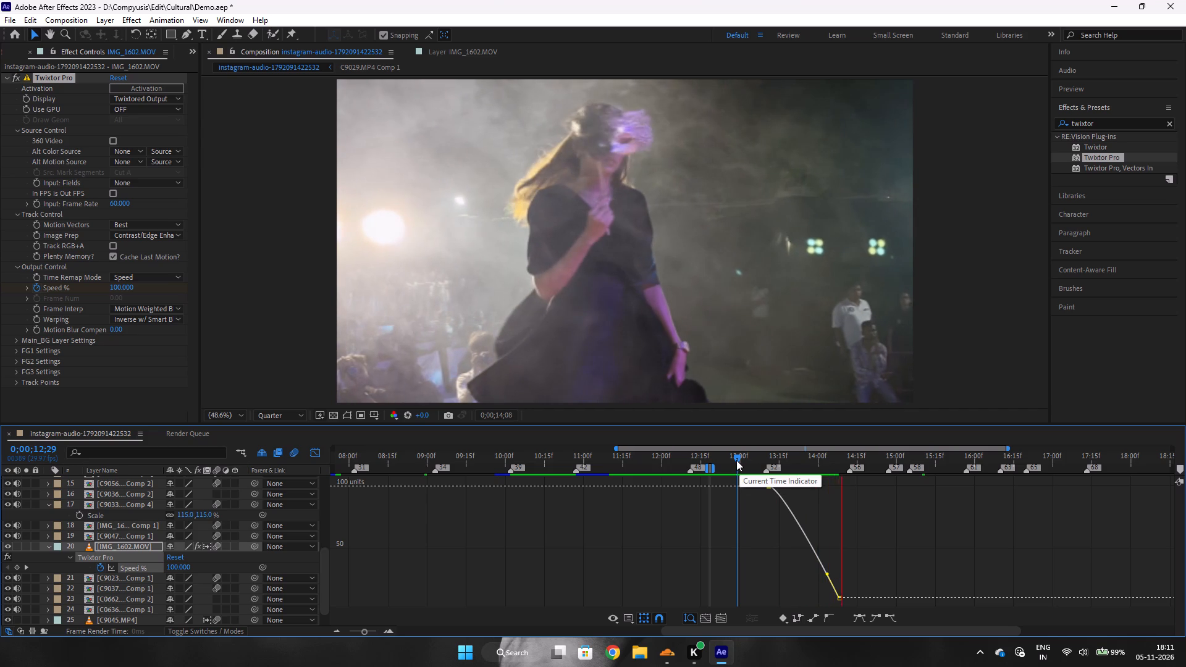
pyautogui.click(736, 460)
pyautogui.press('space')
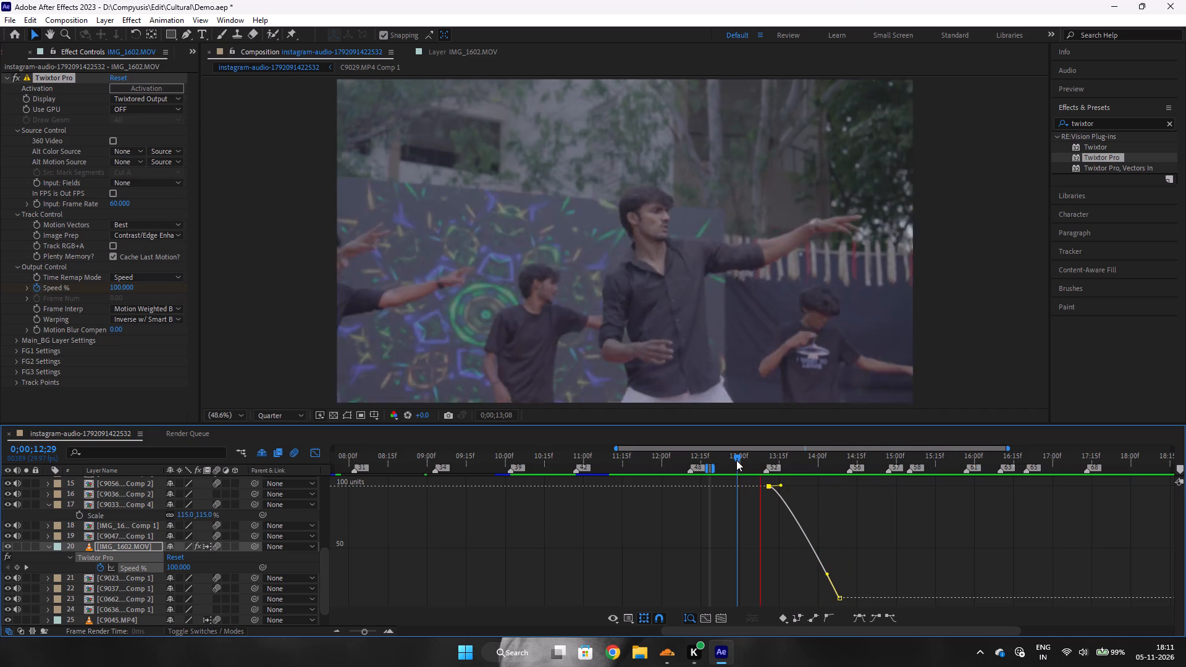
pyautogui.press('space')
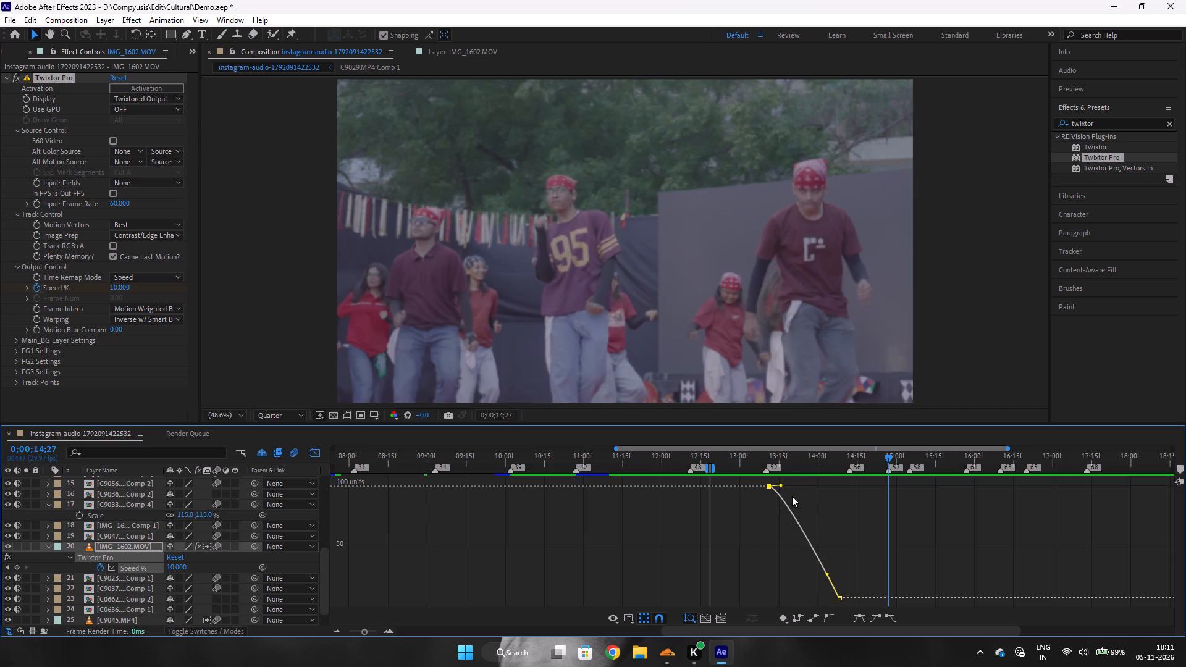
# Pull the end Speed % keyframe's incoming handle straight up so the curve bows outward and falls steeply into the slow speed.
pyautogui.moveTo(826, 571); pyautogui.dragTo(846, 565)
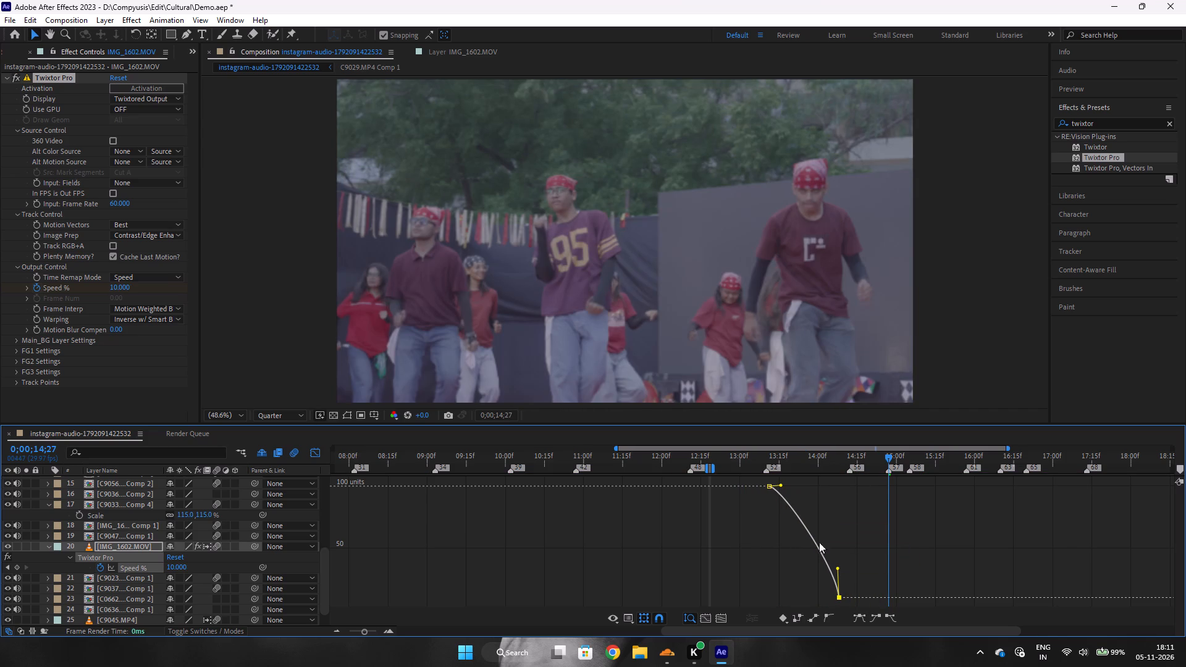
# Play back the montage from 0;00;12;29 through IMG_1602.MOV to review the outward-bowed speed ramp.
pyautogui.click(737, 471)
pyautogui.press('space')
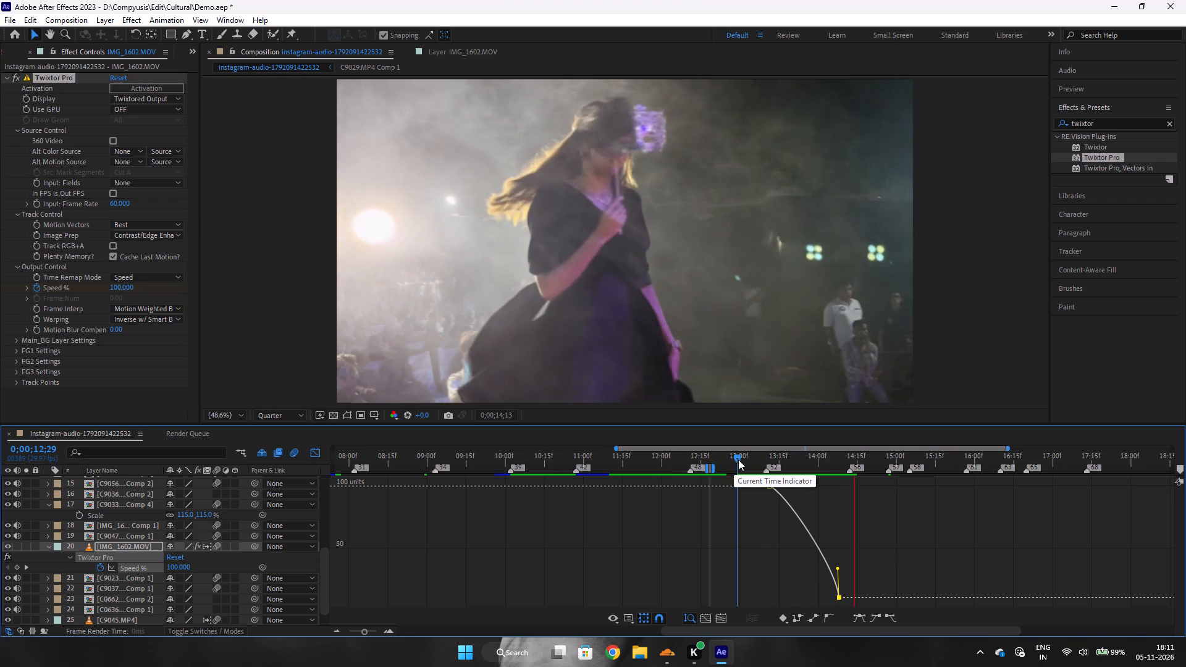
pyautogui.click(738, 459)
pyautogui.press('space')
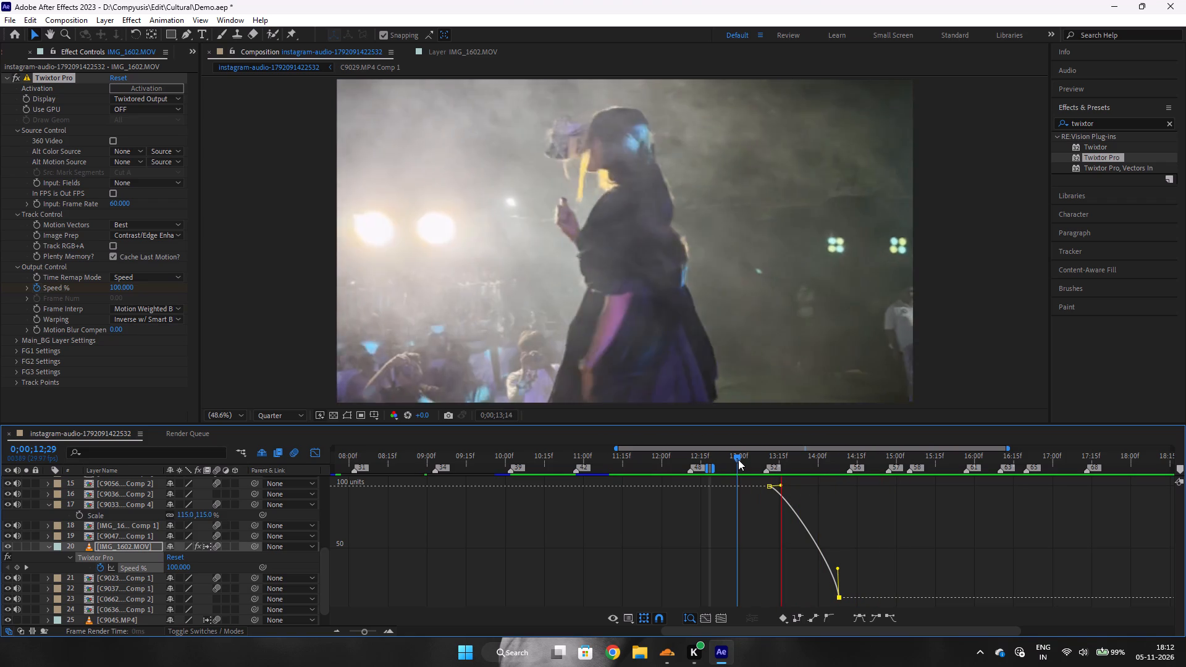
pyautogui.press('space')
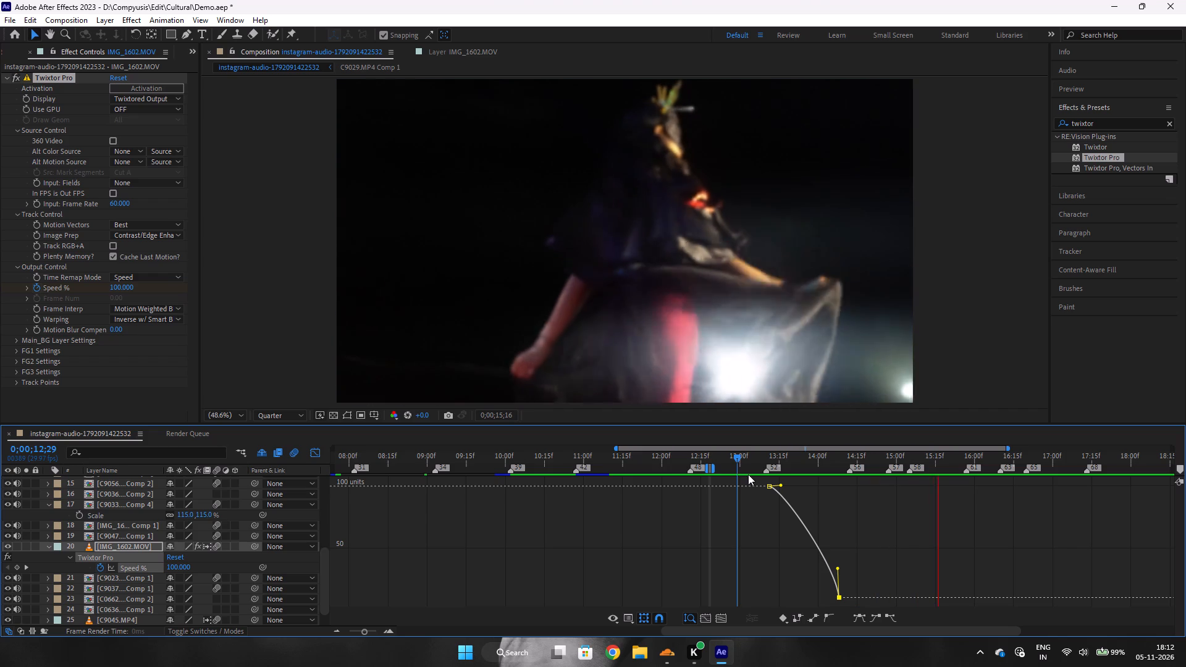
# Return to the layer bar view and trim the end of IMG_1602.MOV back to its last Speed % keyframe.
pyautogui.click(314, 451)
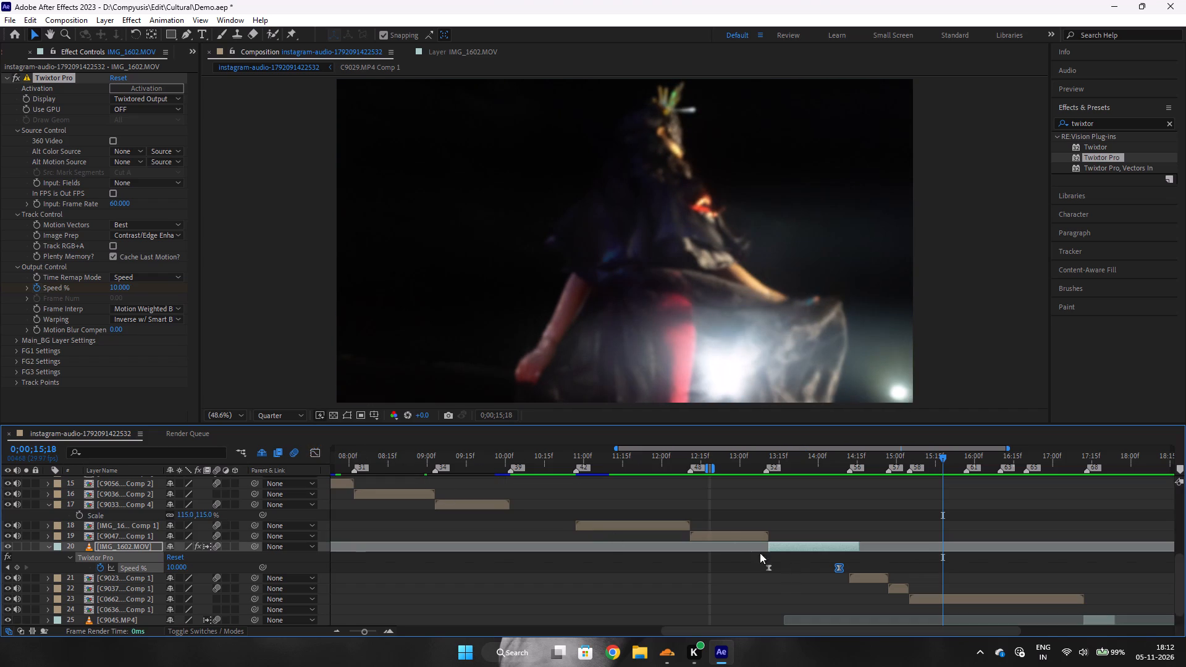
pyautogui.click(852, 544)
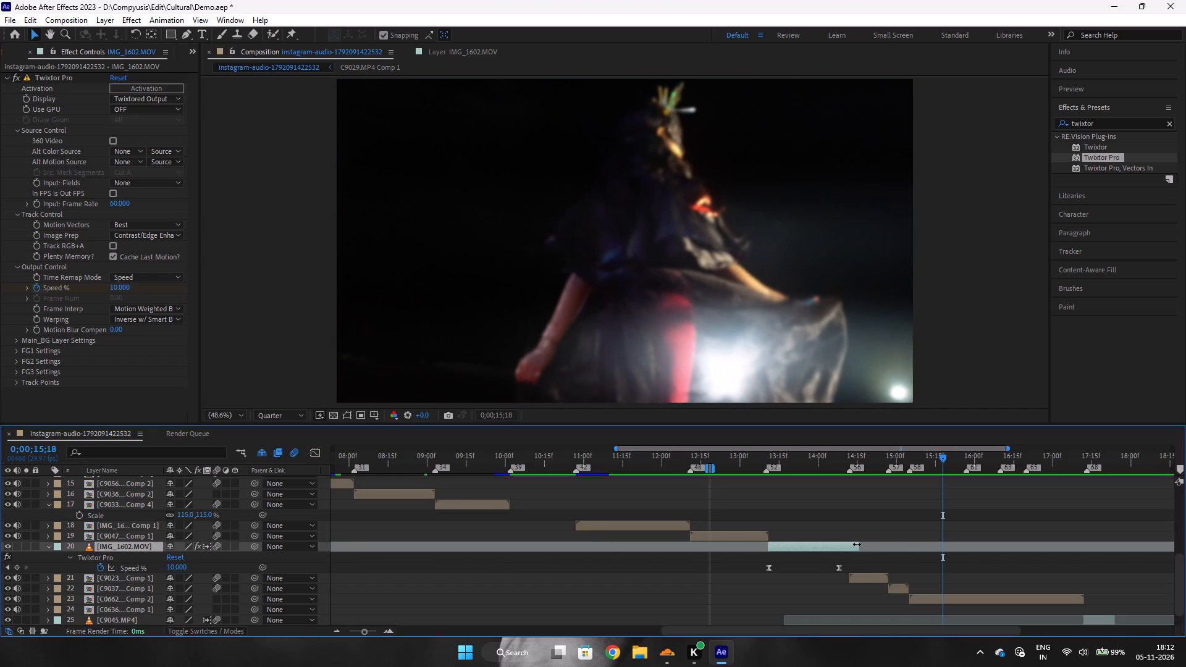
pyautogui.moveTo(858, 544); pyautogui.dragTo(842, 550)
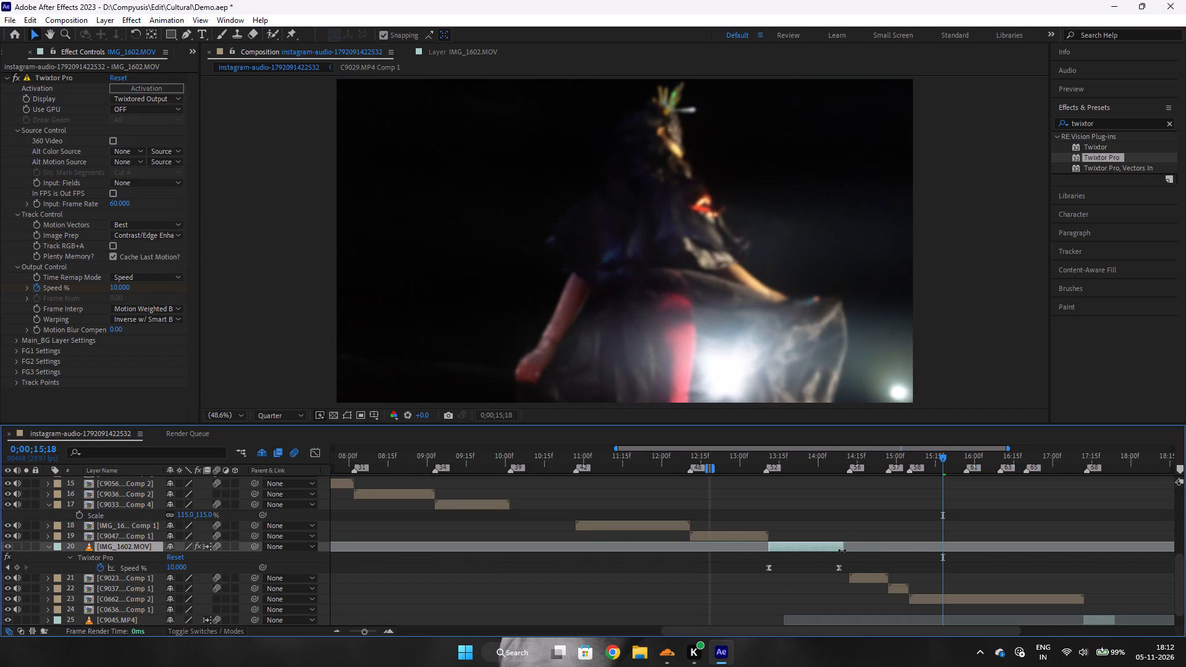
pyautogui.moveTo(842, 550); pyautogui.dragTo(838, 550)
# Play back the montage from 0;00;12;27 to review the trimmed IMG_1602.MOV clip and the cut after it.
pyautogui.click(731, 471)
pyautogui.press('space')
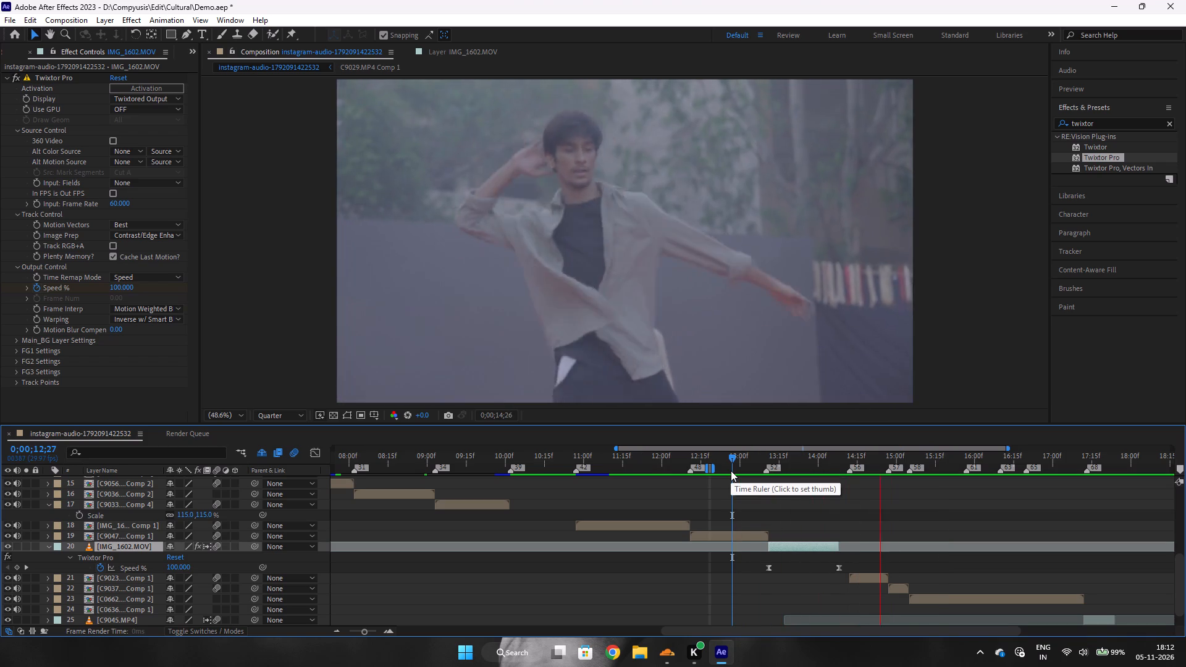
pyautogui.press('space')
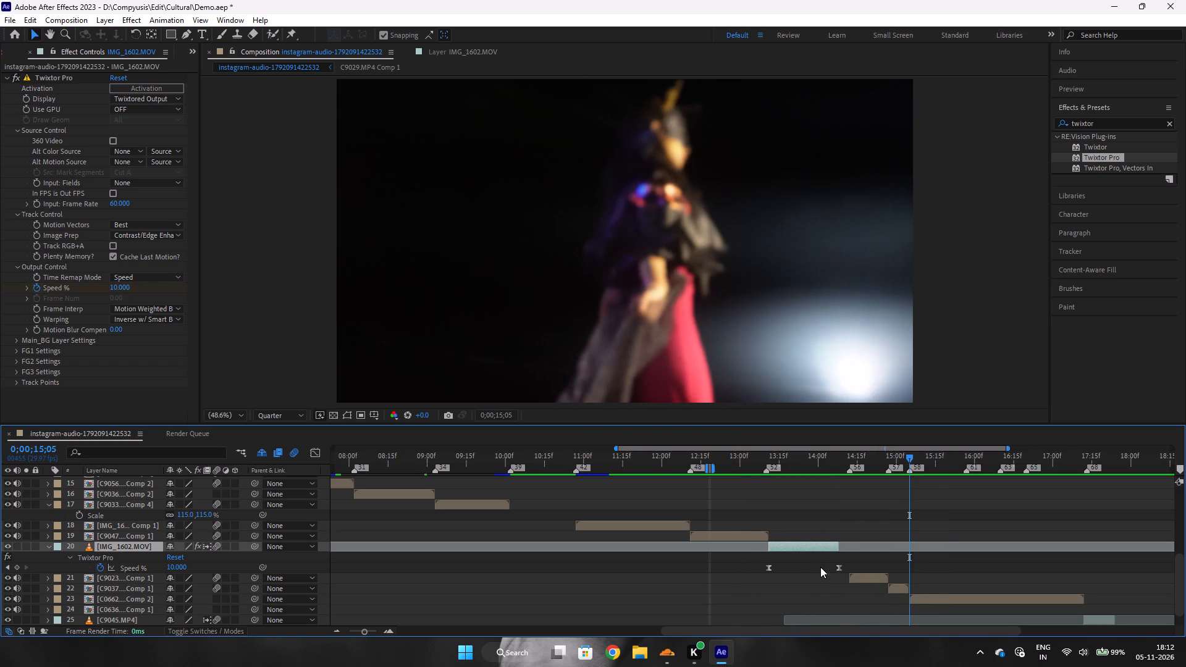
# Extend the end of IMG_1602.MOV to meet the start of the C9023 clip, closing the gap between them.
pyautogui.click(818, 548)
pyautogui.moveTo(839, 550); pyautogui.dragTo(846, 545)
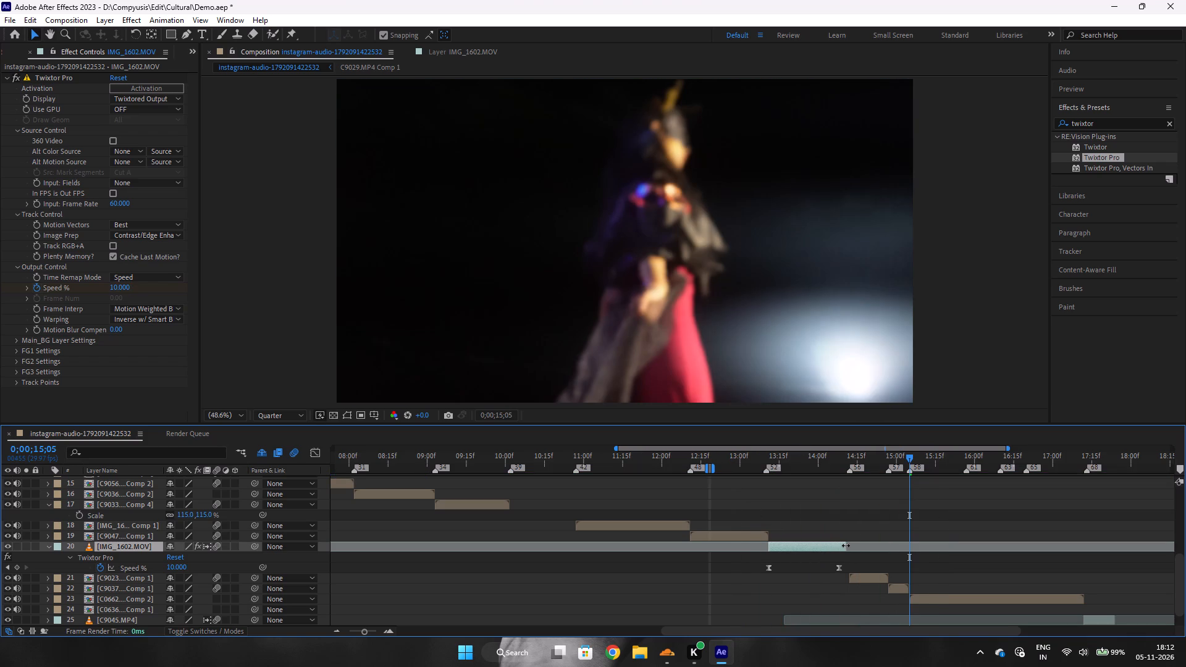
pyautogui.moveTo(846, 545); pyautogui.dragTo(849, 547)
# Stretch IMG_1602.MOV's two Speed % keyframes so the last one sits at the clip's end, keeping the first in place.
pyautogui.click(837, 566)
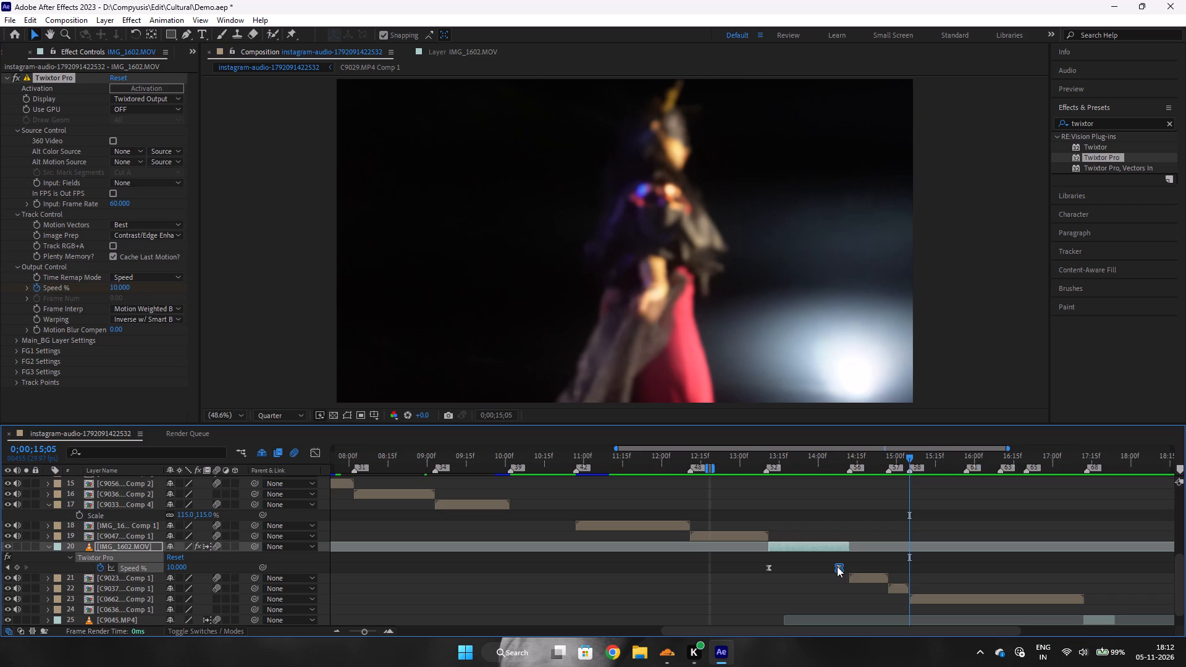
pyautogui.click(851, 564)
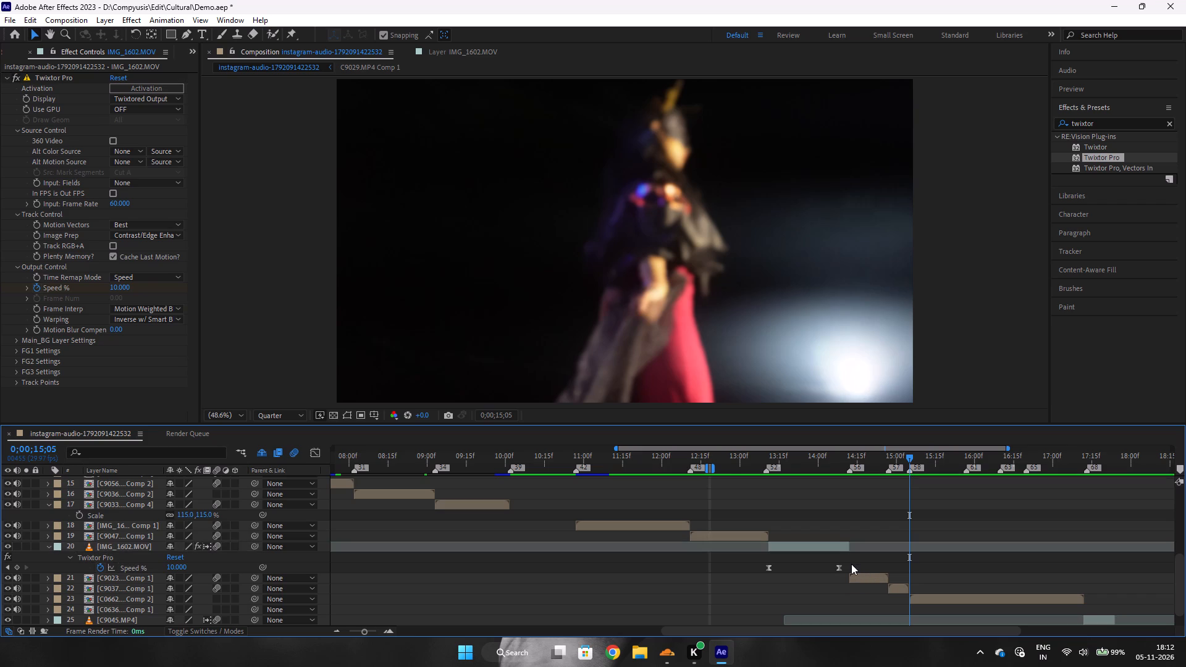
pyautogui.moveTo(853, 565); pyautogui.dragTo(754, 568)
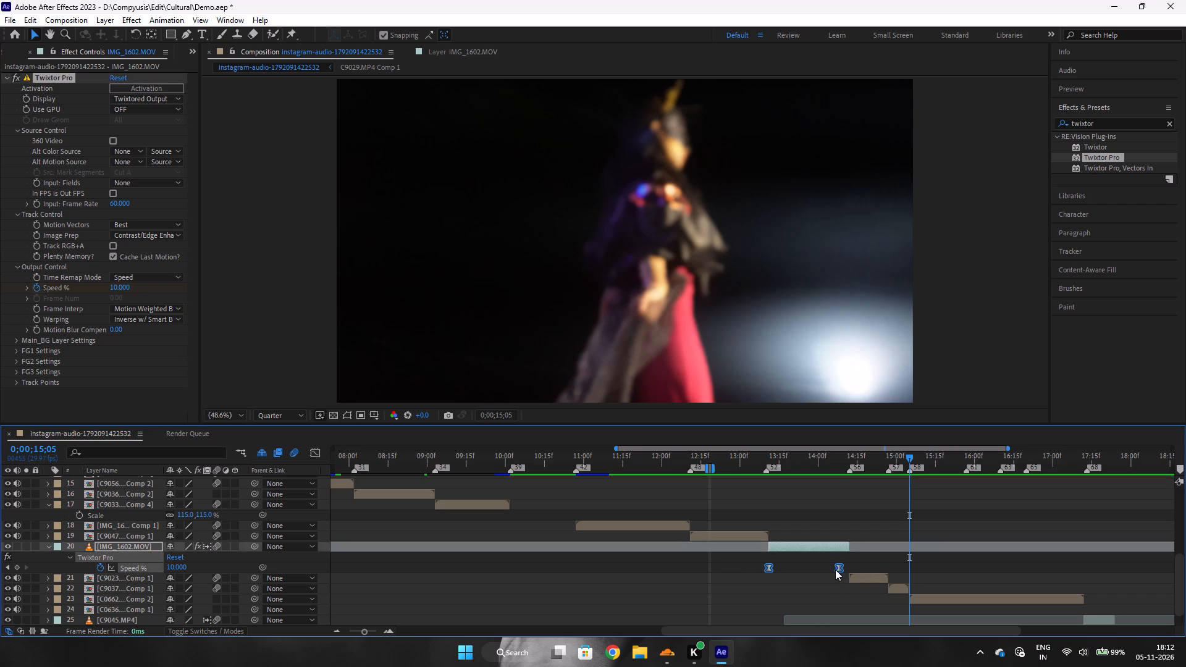
pyautogui.keyDown('alt'); pyautogui.moveTo(837, 569); pyautogui.dragTo(846, 569); pyautogui.keyUp('alt')
# Play back the montage from 0;00;13;04, 0;00;12;05 and 0;00;12;25 to review IMG_1602.MOV's adjusted speed ramp and the following cut.
pyautogui.click(751, 466)
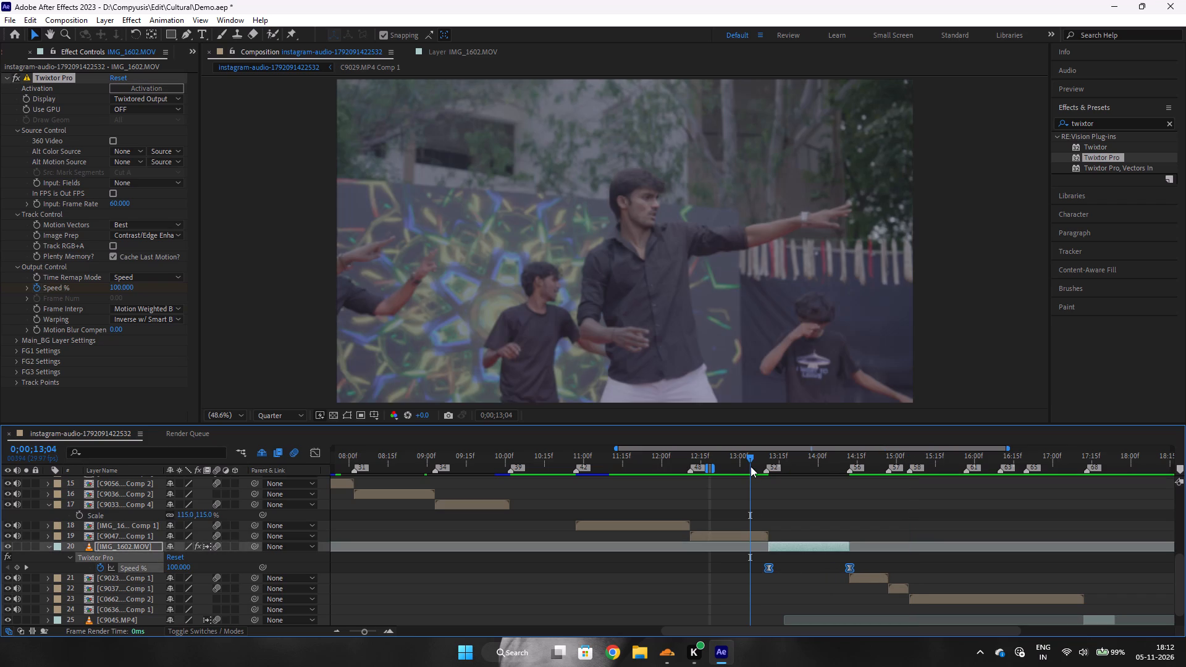
pyautogui.press('space')
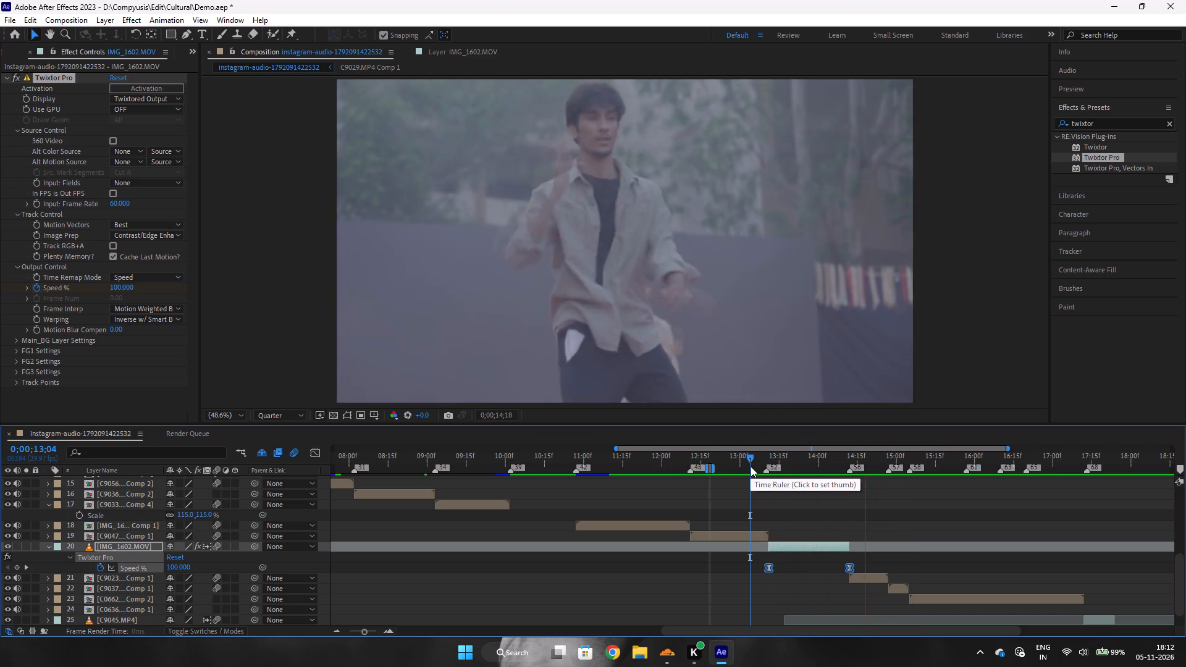
pyautogui.press('space')
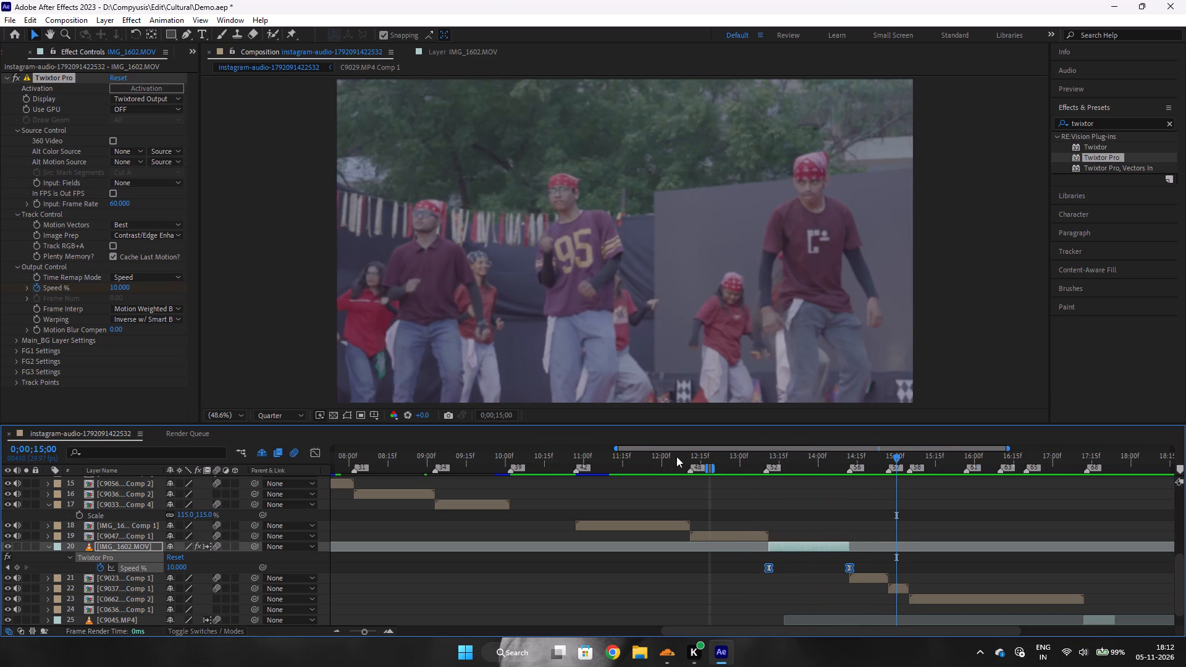
pyautogui.click(674, 456)
pyautogui.press('space')
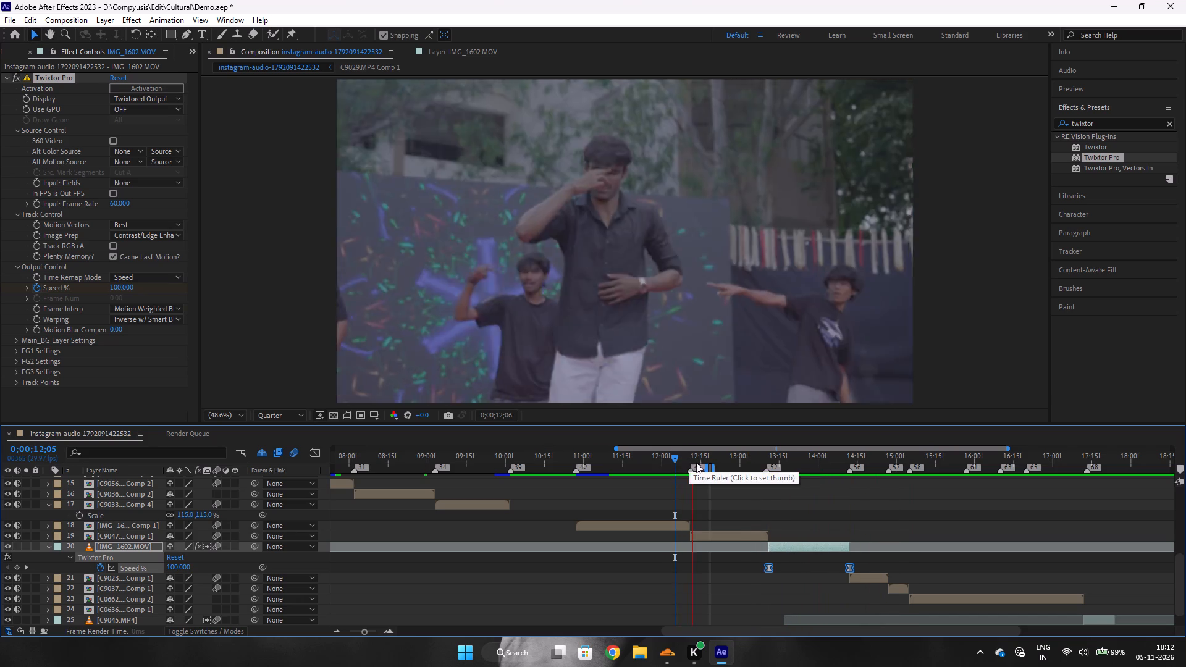
pyautogui.press('space')
pyautogui.click(726, 460)
pyautogui.press('space')
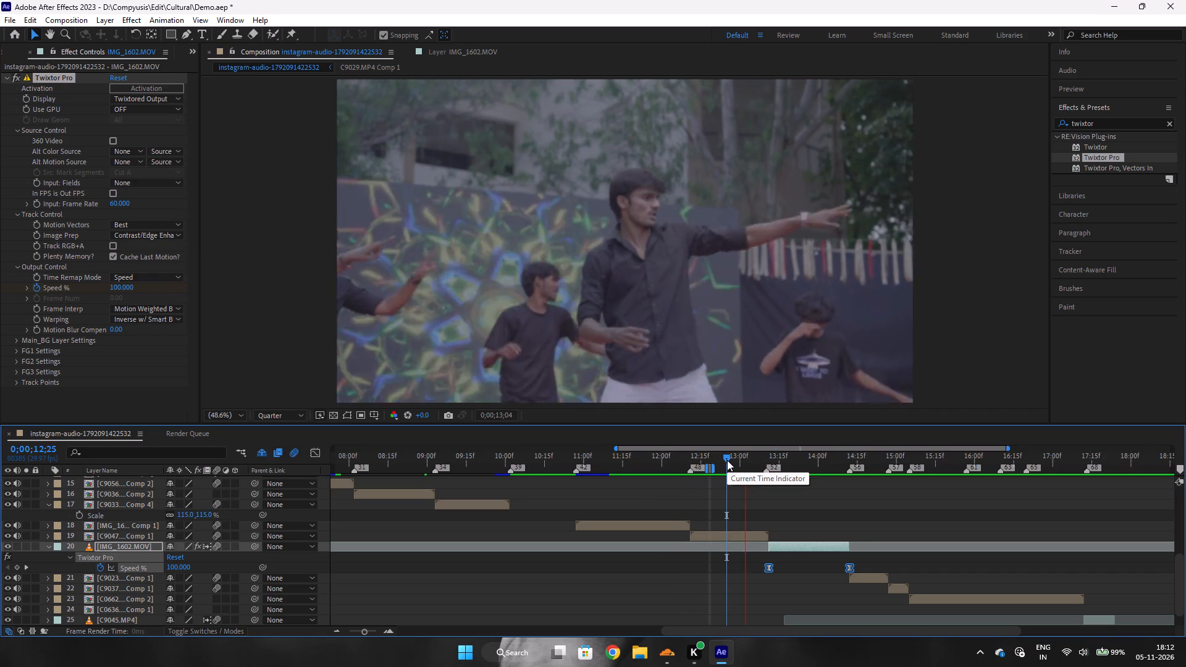
pyautogui.press('space')
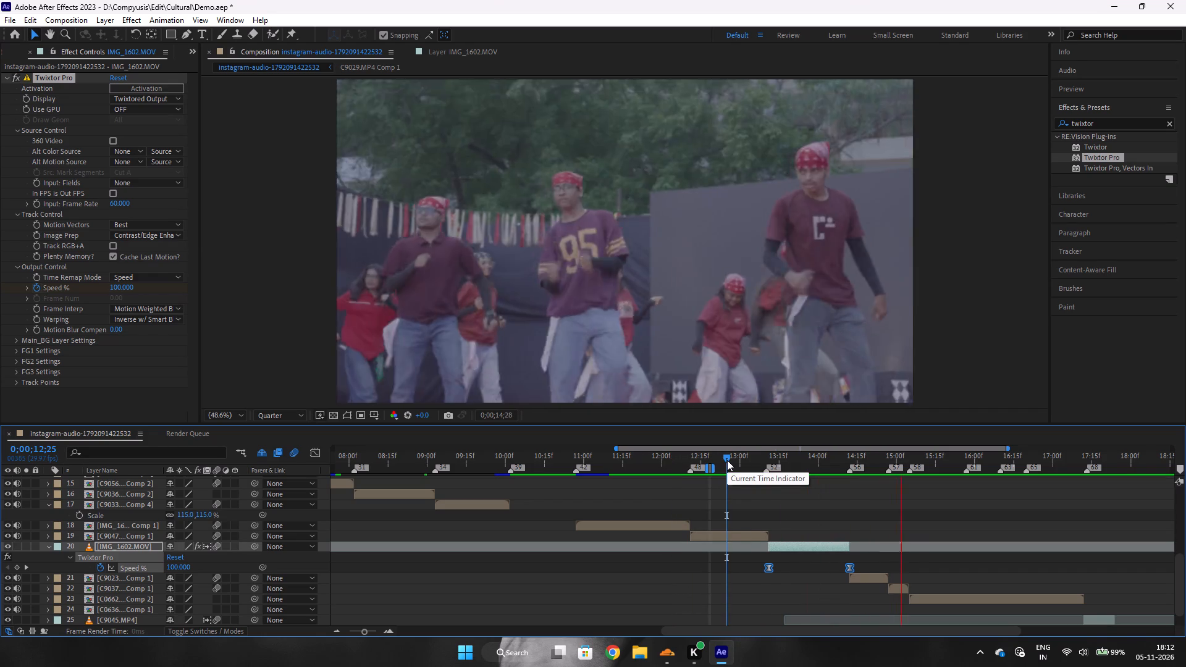
# Extend the work area to span the whole composition, from its very start to its end.
pyautogui.moveTo(711, 468); pyautogui.dragTo(741, 467)
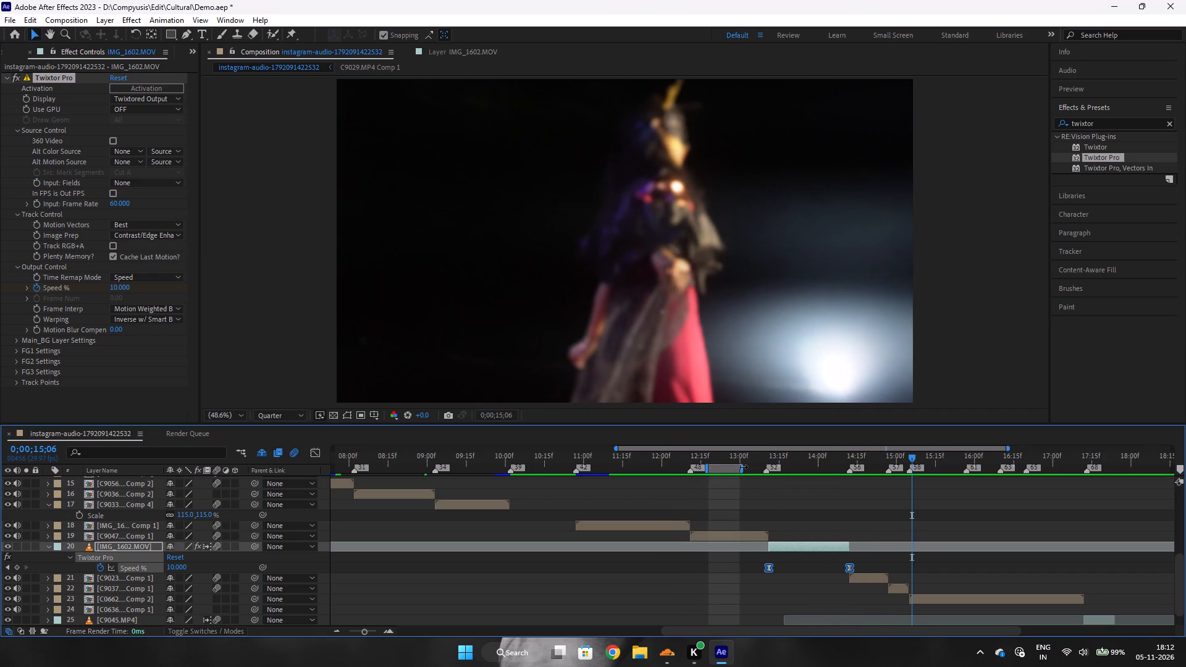
pyautogui.moveTo(741, 467); pyautogui.dragTo(728, 474)
pyautogui.moveTo(728, 474); pyautogui.dragTo(705, 471)
pyautogui.moveTo(708, 463); pyautogui.dragTo(707, 463)
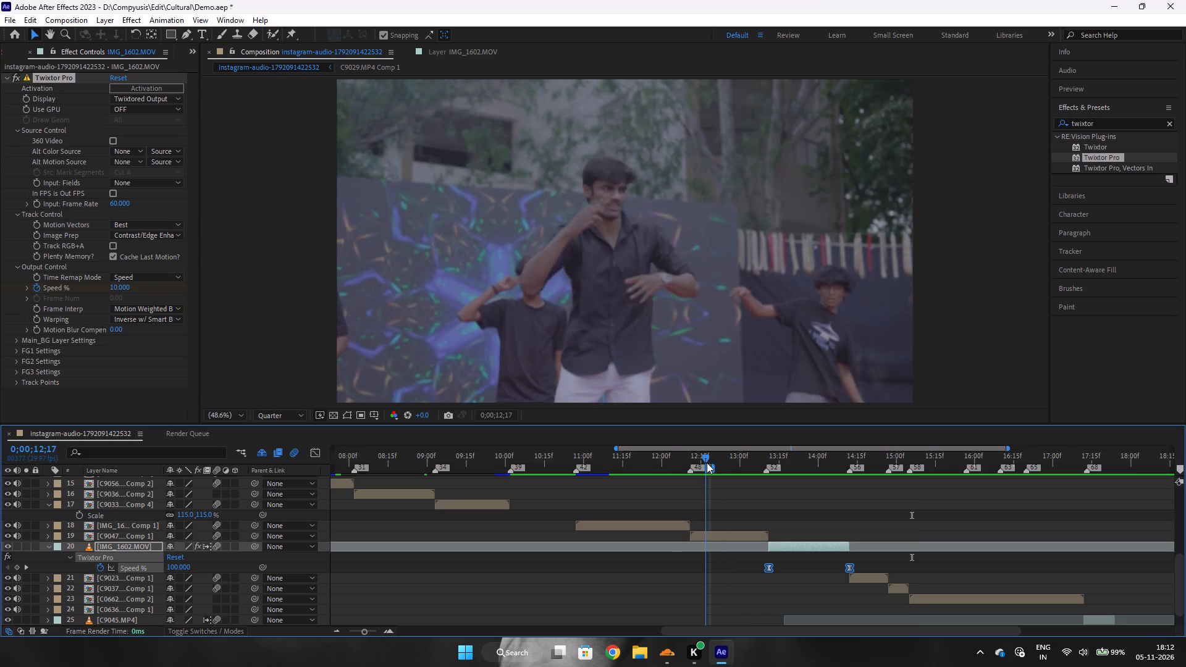
pyautogui.moveTo(707, 463); pyautogui.dragTo(719, 462)
pyautogui.moveTo(708, 468); pyautogui.dragTo(117, 473)
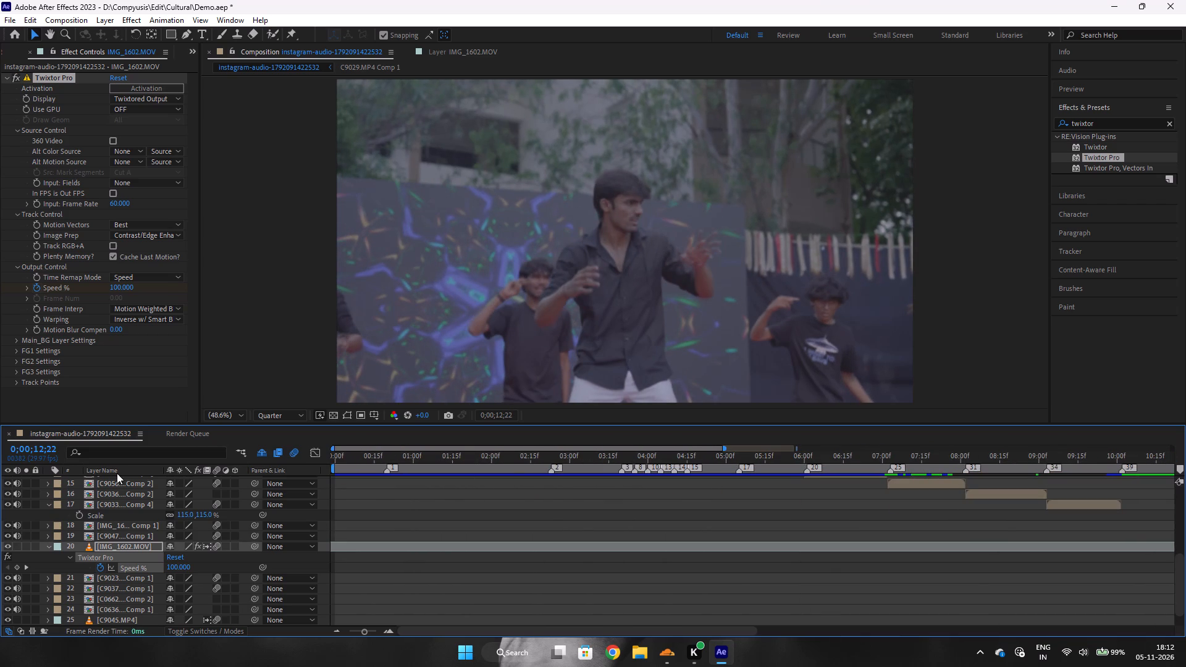
pyautogui.moveTo(1103, 453); pyautogui.dragTo(1131, 463)
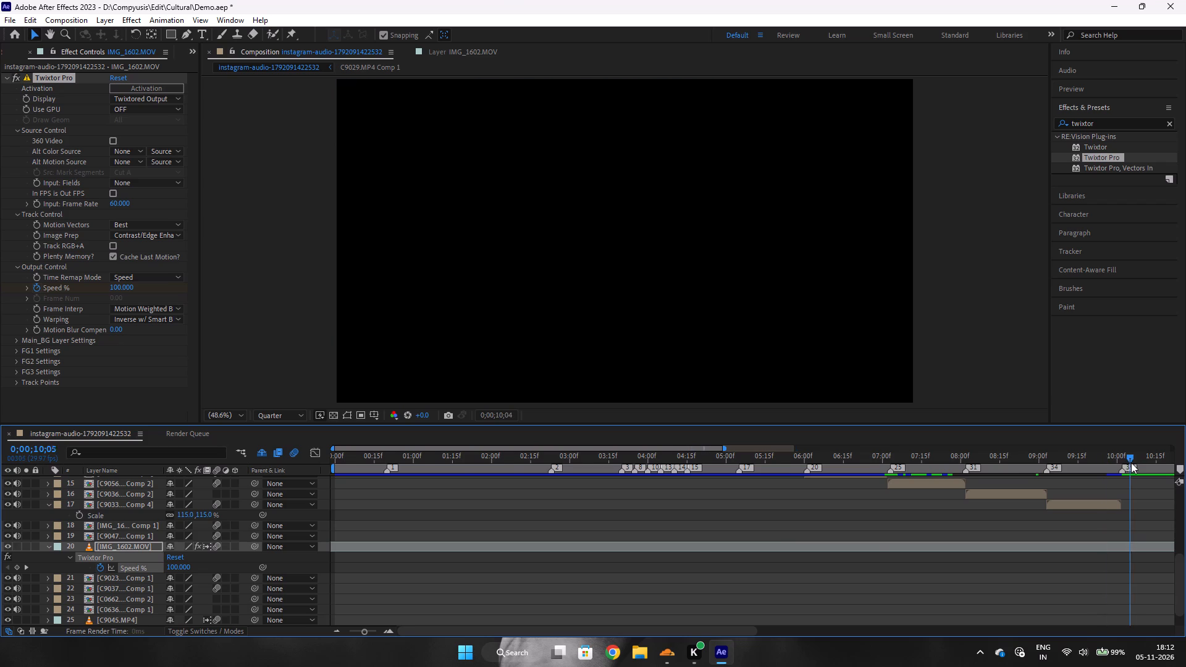
pyautogui.moveTo(1131, 463); pyautogui.dragTo(1185, 506)
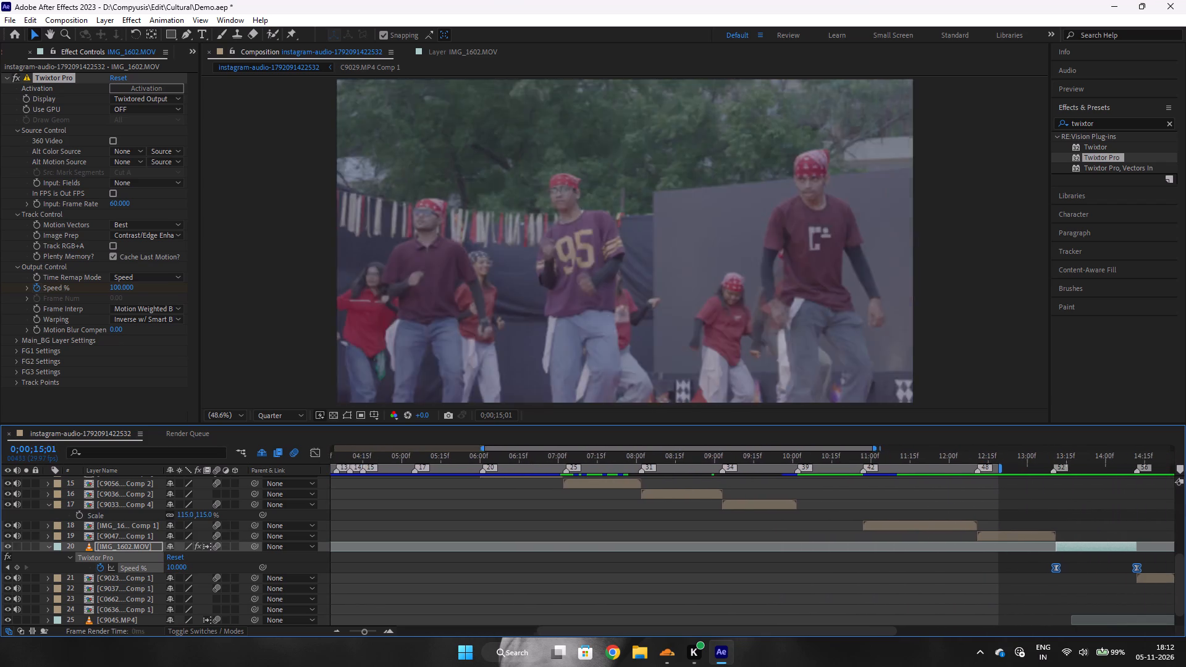
pyautogui.moveTo(1185, 506); pyautogui.dragTo(1181, 508)
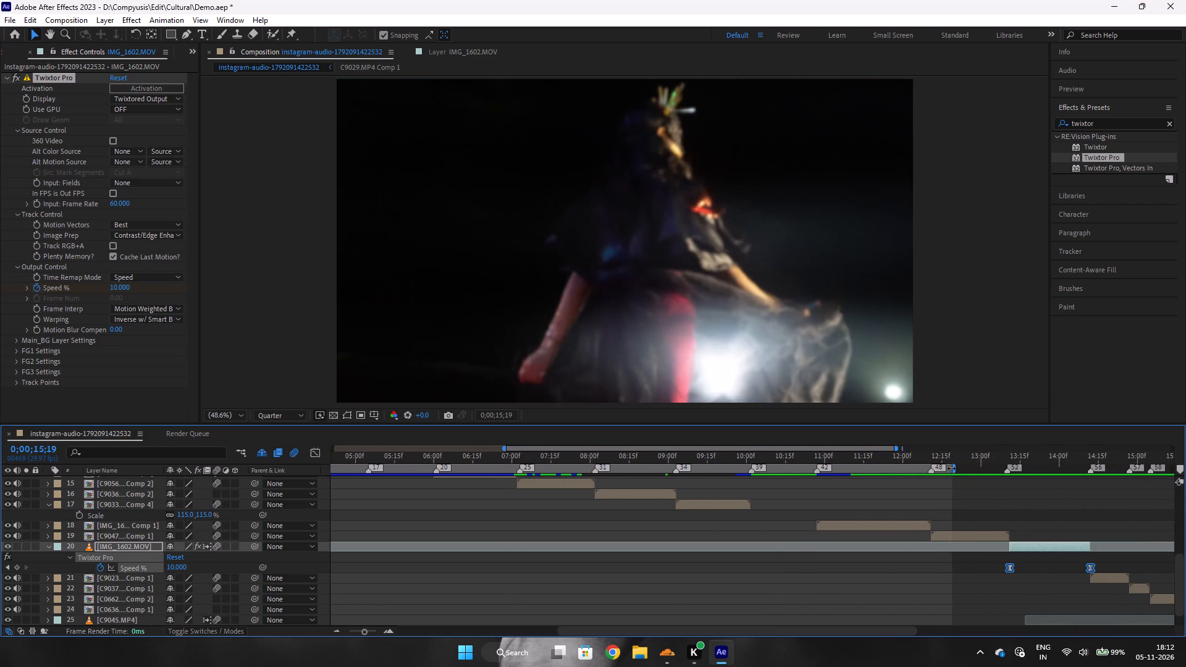
pyautogui.moveTo(954, 468); pyautogui.dragTo(1185, 481)
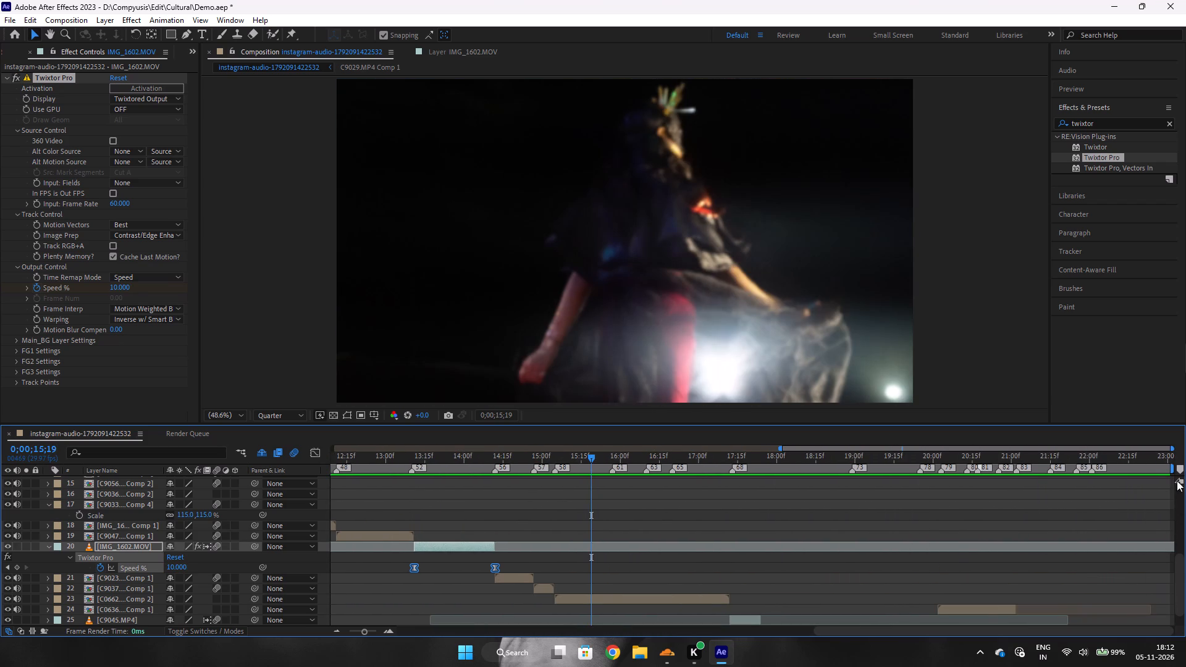
# Play back the montage from 0;00;13;18 and from 0;00;11;01 to review the cuts around IMG_1602.MOV.
pyautogui.click(429, 451)
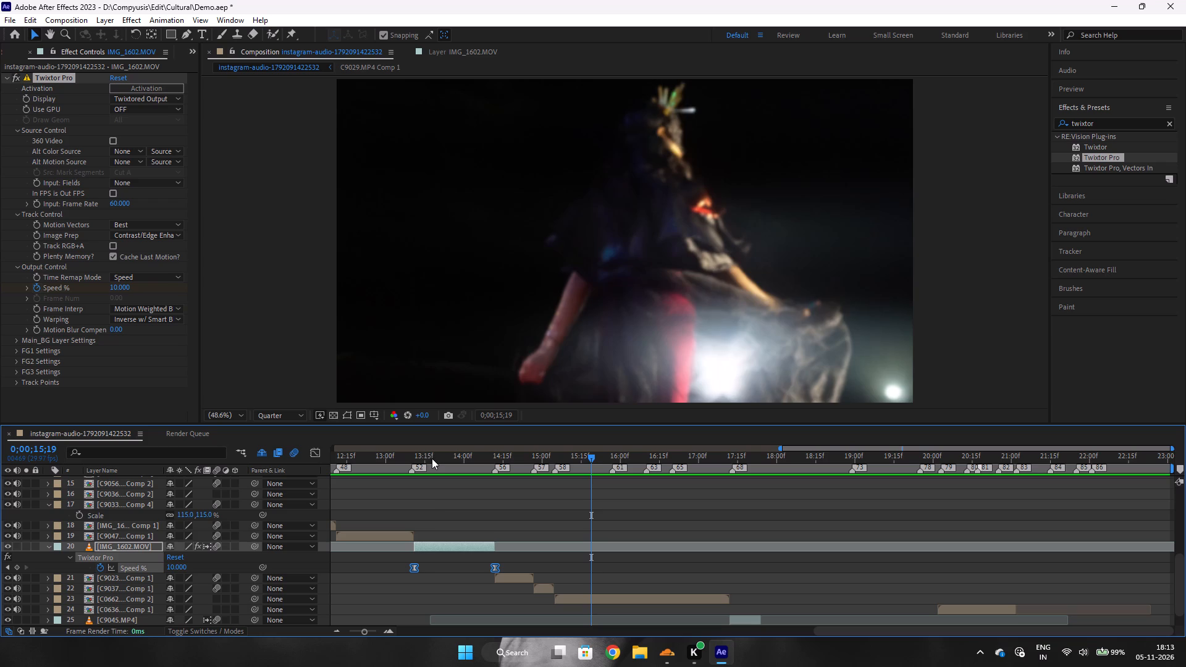
pyautogui.click(432, 458)
pyautogui.press('space')
pyautogui.press('space')
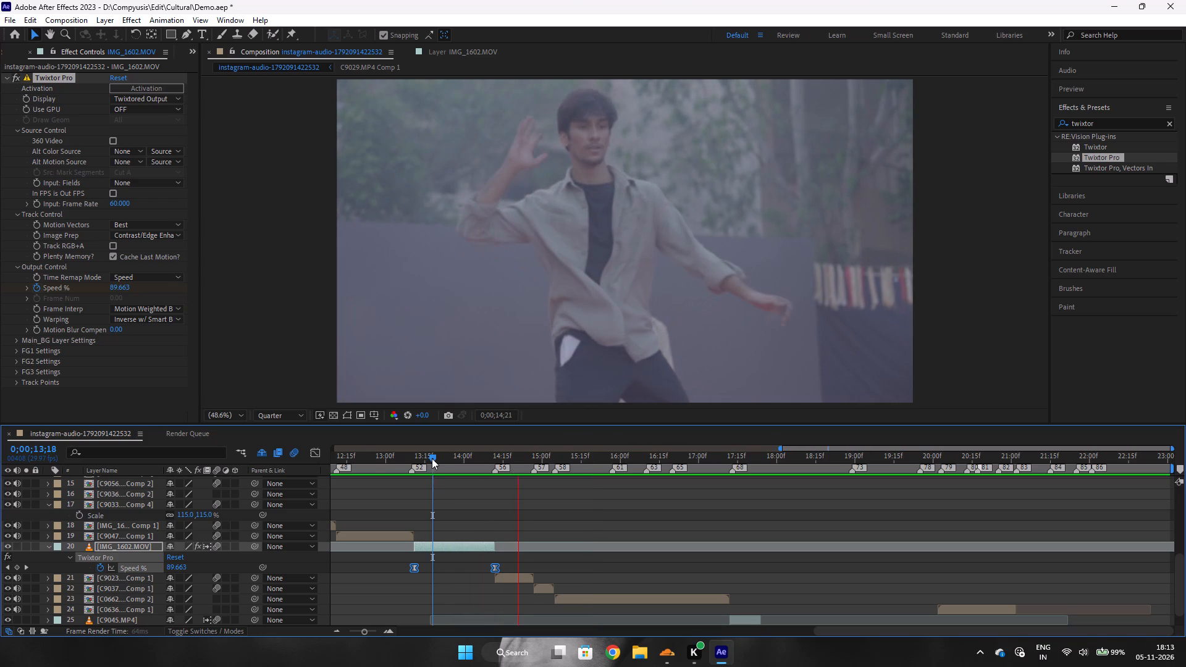
pyautogui.click(371, 459)
pyautogui.moveTo(371, 459); pyautogui.dragTo(481, 472)
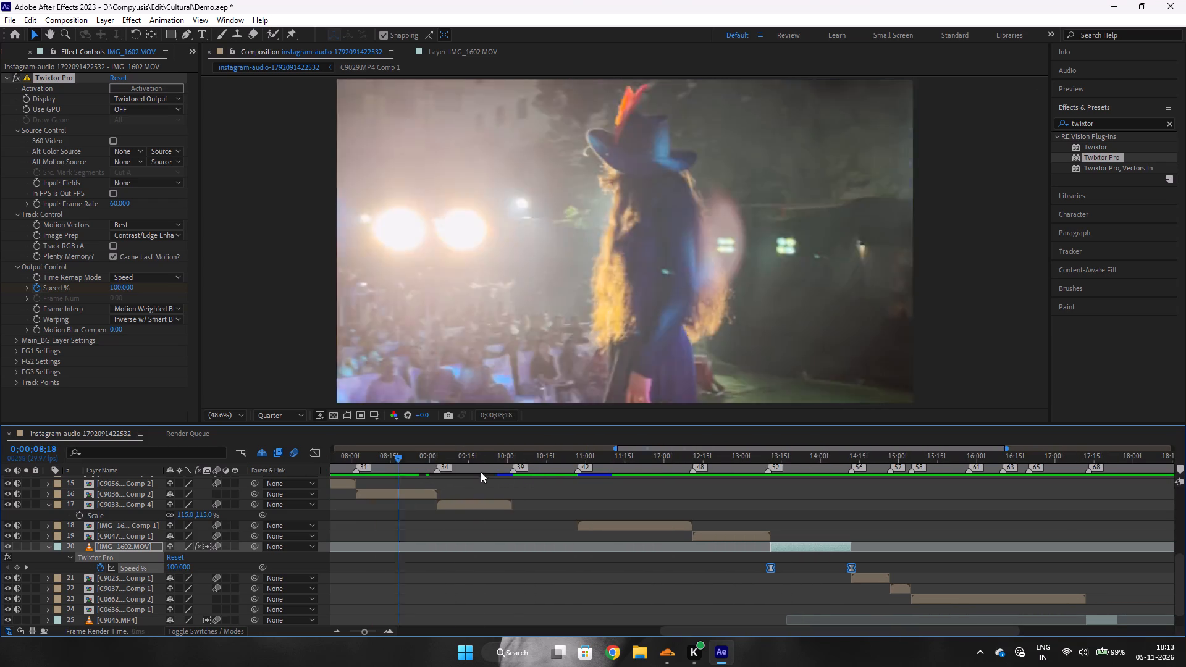
pyautogui.moveTo(481, 472); pyautogui.dragTo(587, 481)
pyautogui.press('space')
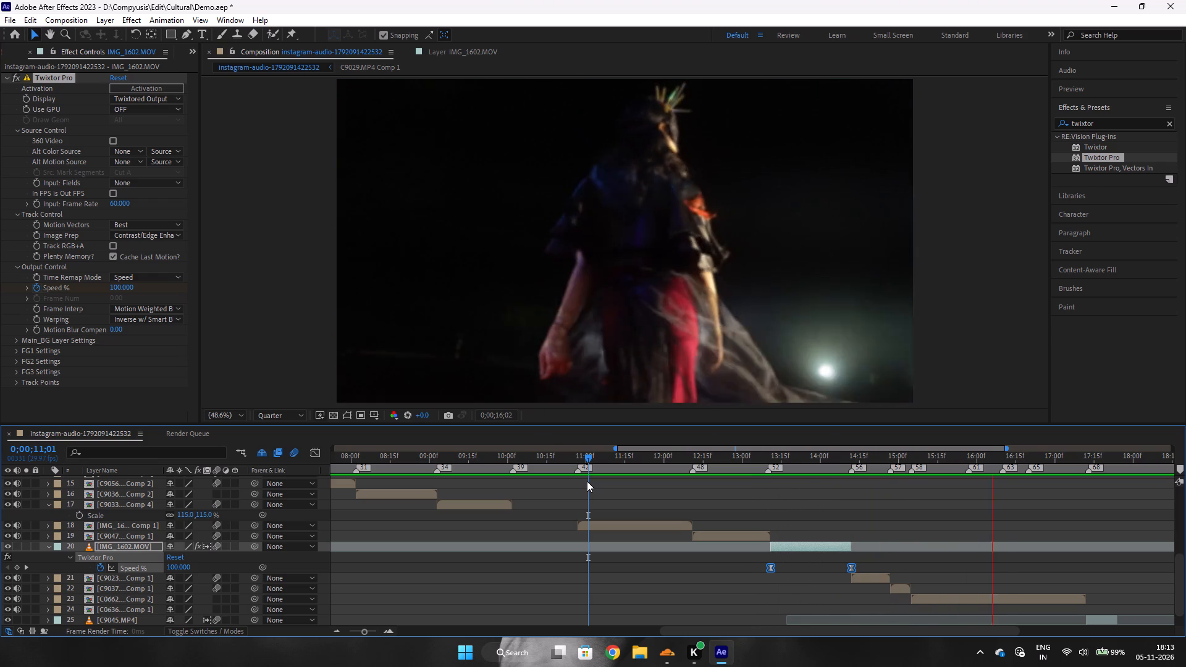
pyautogui.press('space')
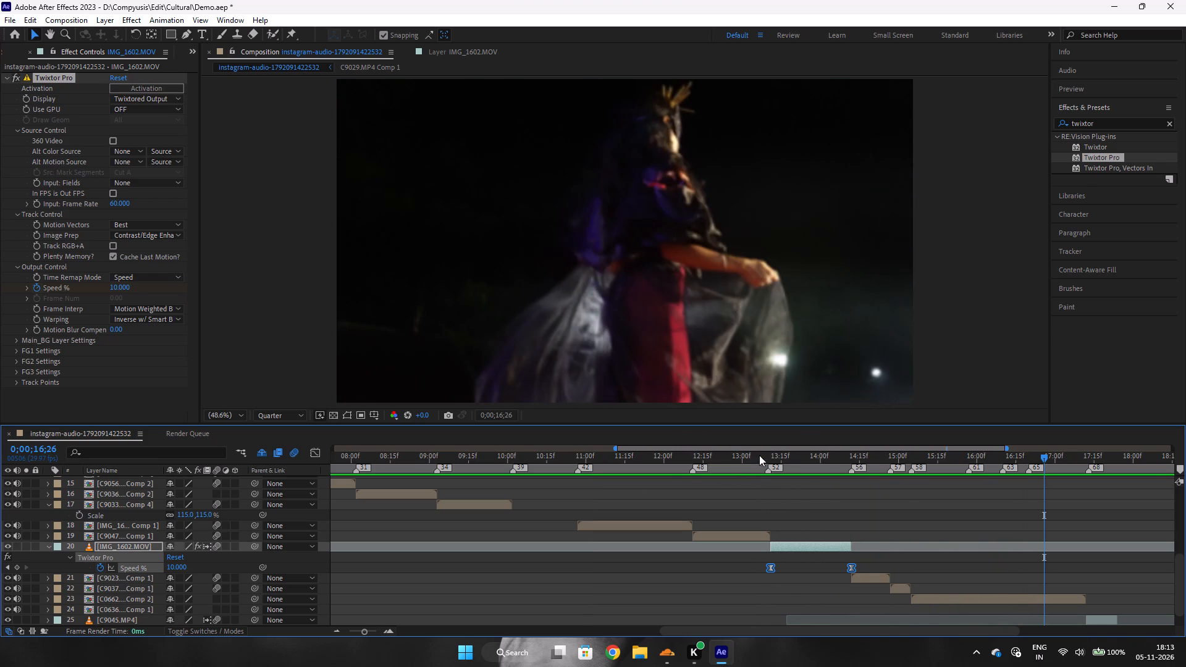
# Pre-compose IMG_1602.MOV as IMG_1602.MOV Comp 2, moving all attributes into it and adjusting its duration to the layer's time span.
pyautogui.click(759, 455)
pyautogui.rightClick(812, 545)
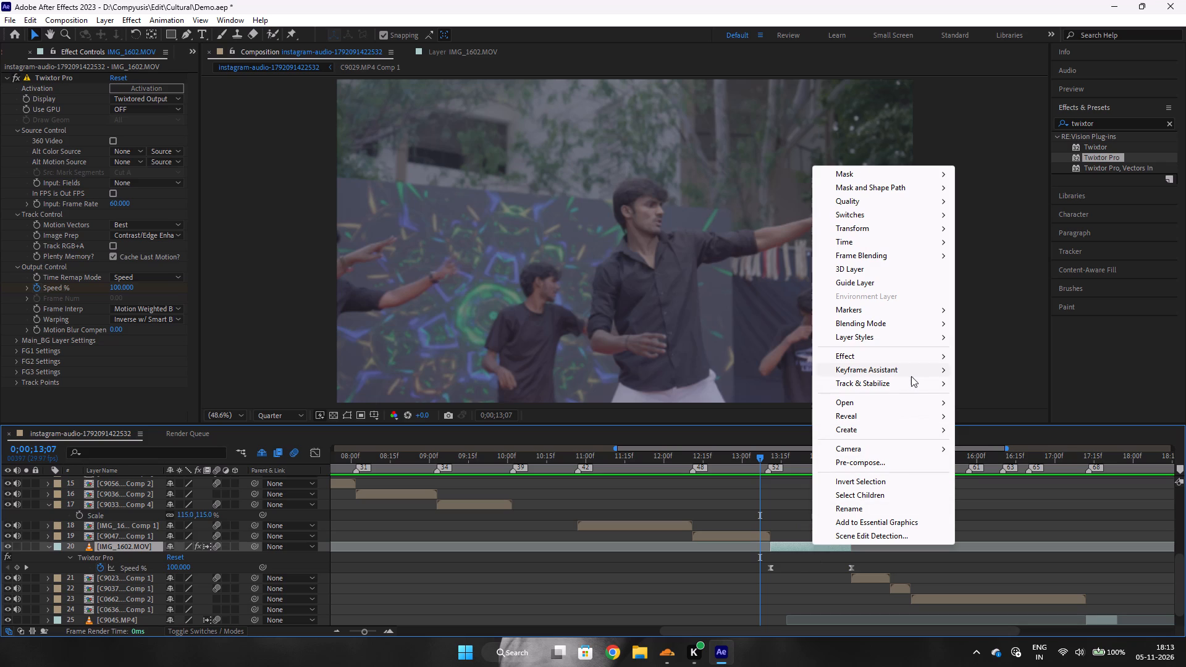
pyautogui.click(899, 463)
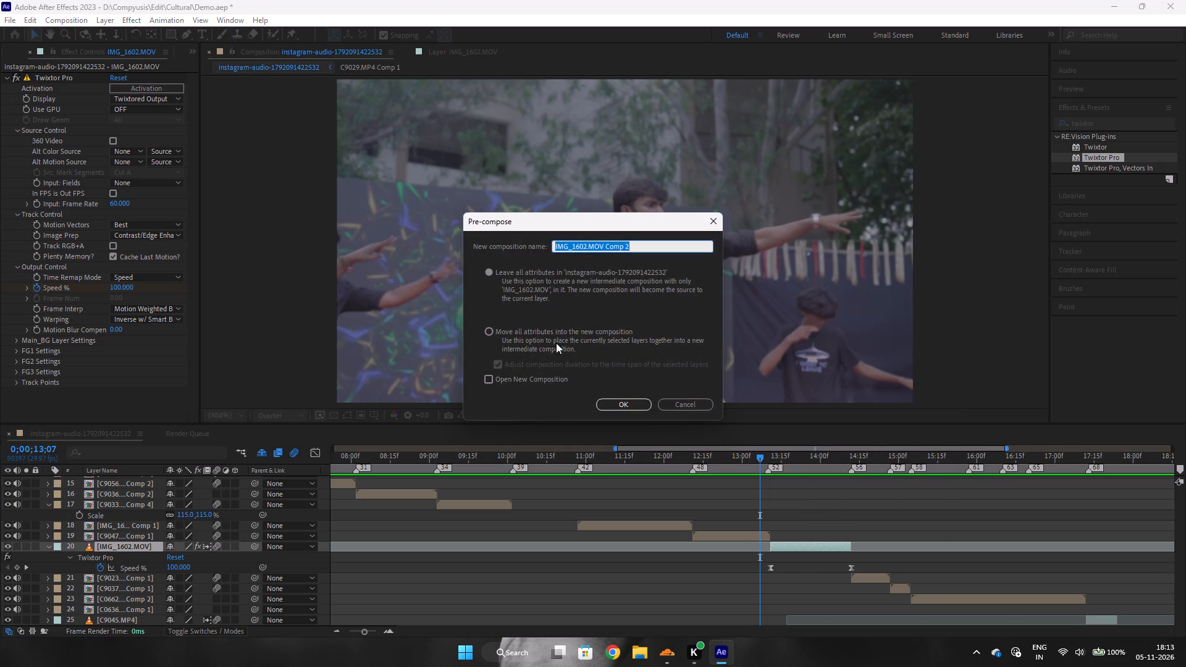
pyautogui.click(547, 340)
pyautogui.click(518, 333)
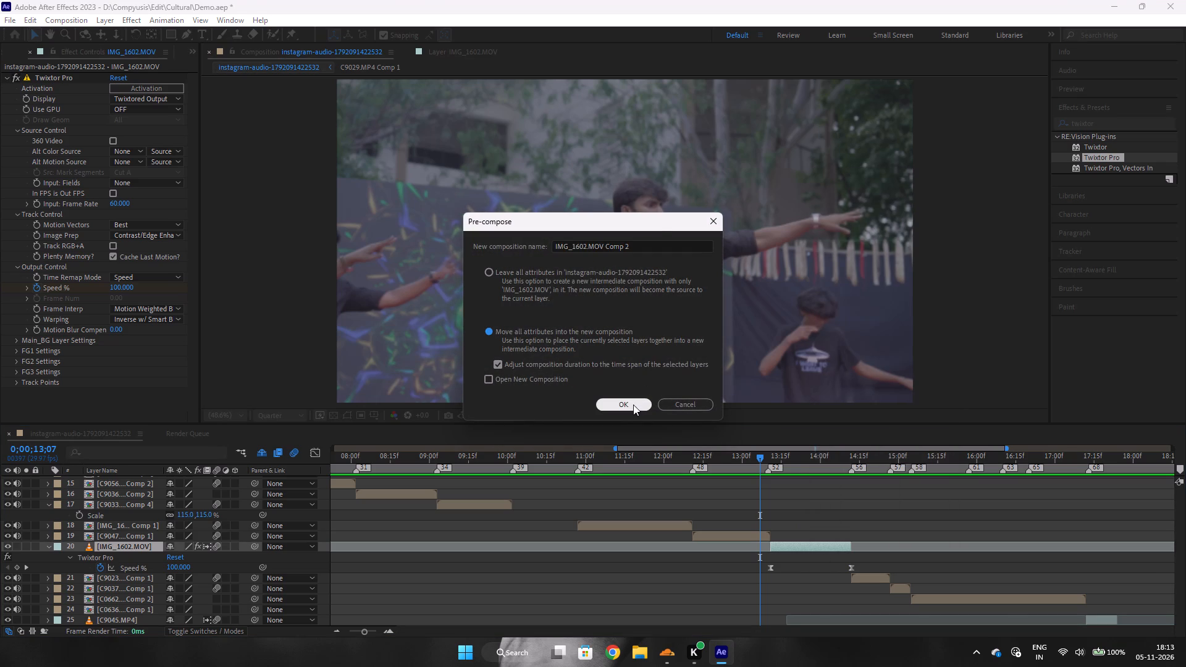
pyautogui.click(633, 405)
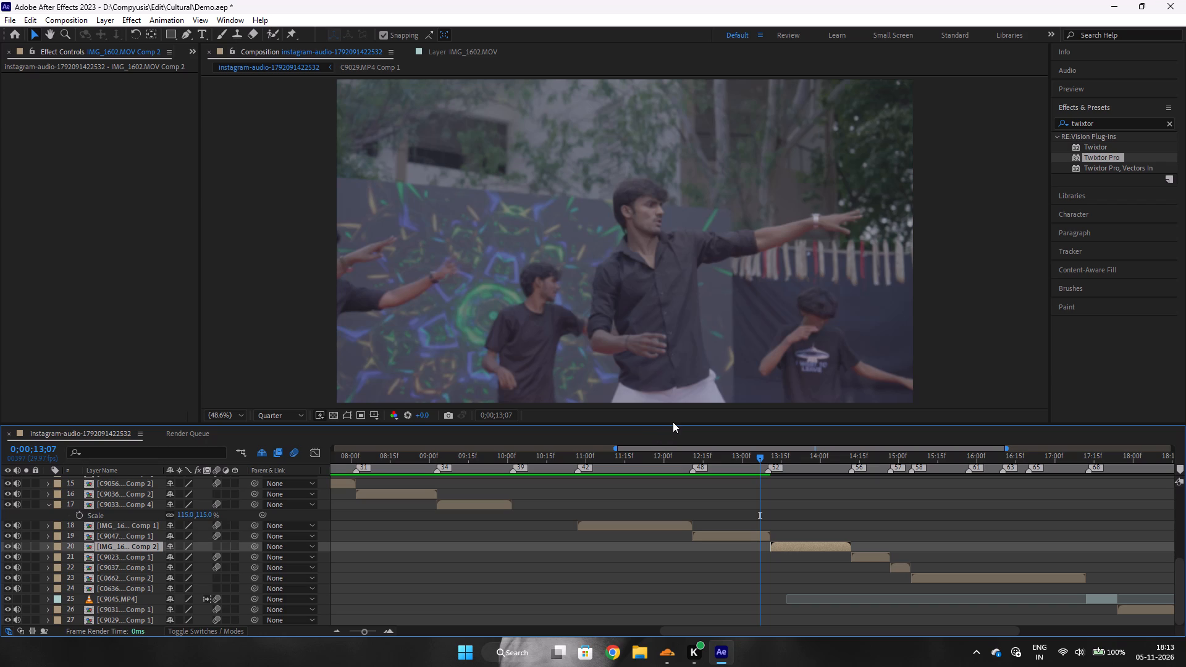
# Enable motion blur on the IMG_1602.MOV Comp 2 layer.
pyautogui.press('space')
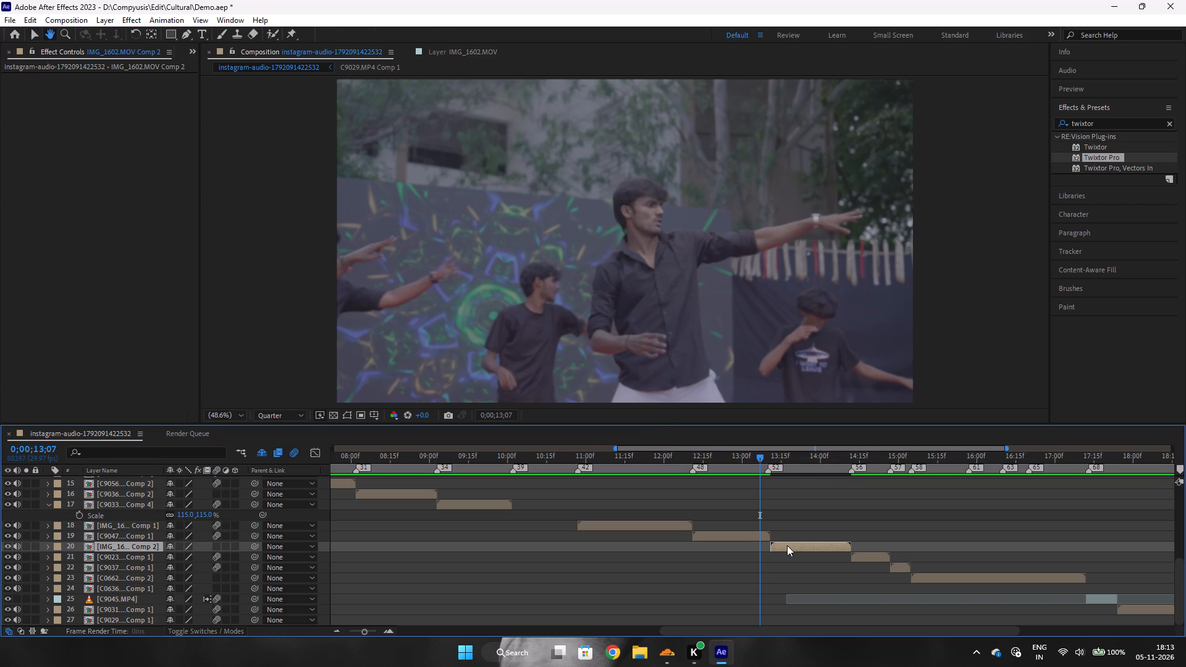
pyautogui.click(217, 544)
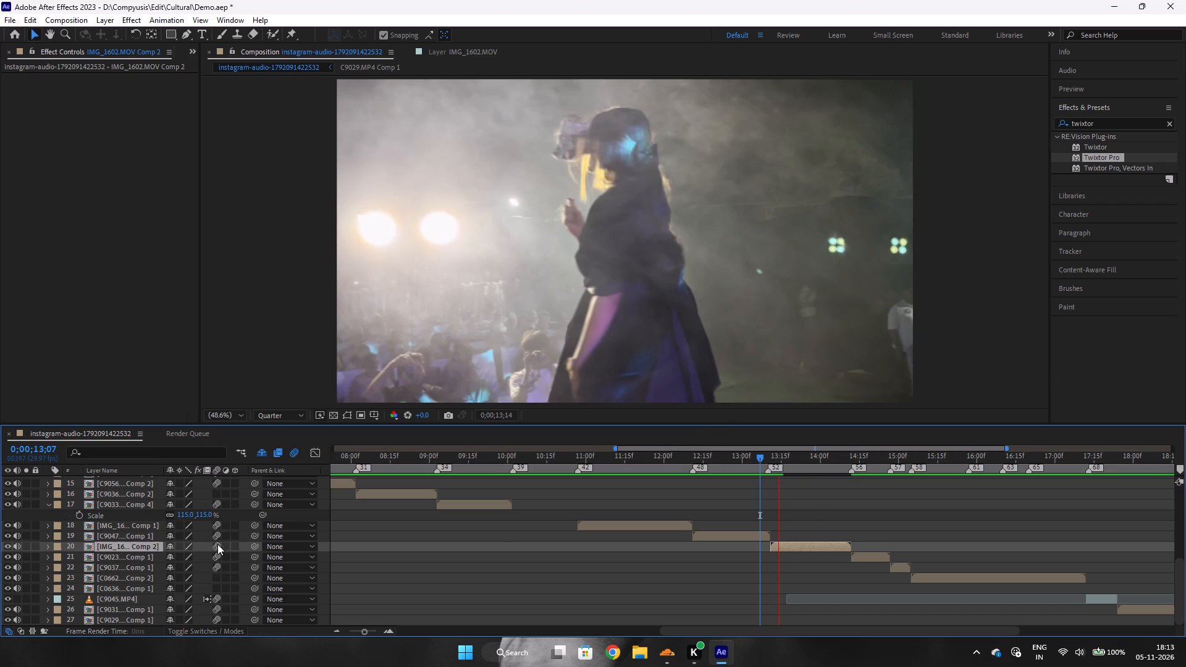
# Play back the montage from 0;00;12;26 and 0;00;12;22 to review the pre-composed IMG_1602.MOV clip and the clips after it.
pyautogui.click(732, 470)
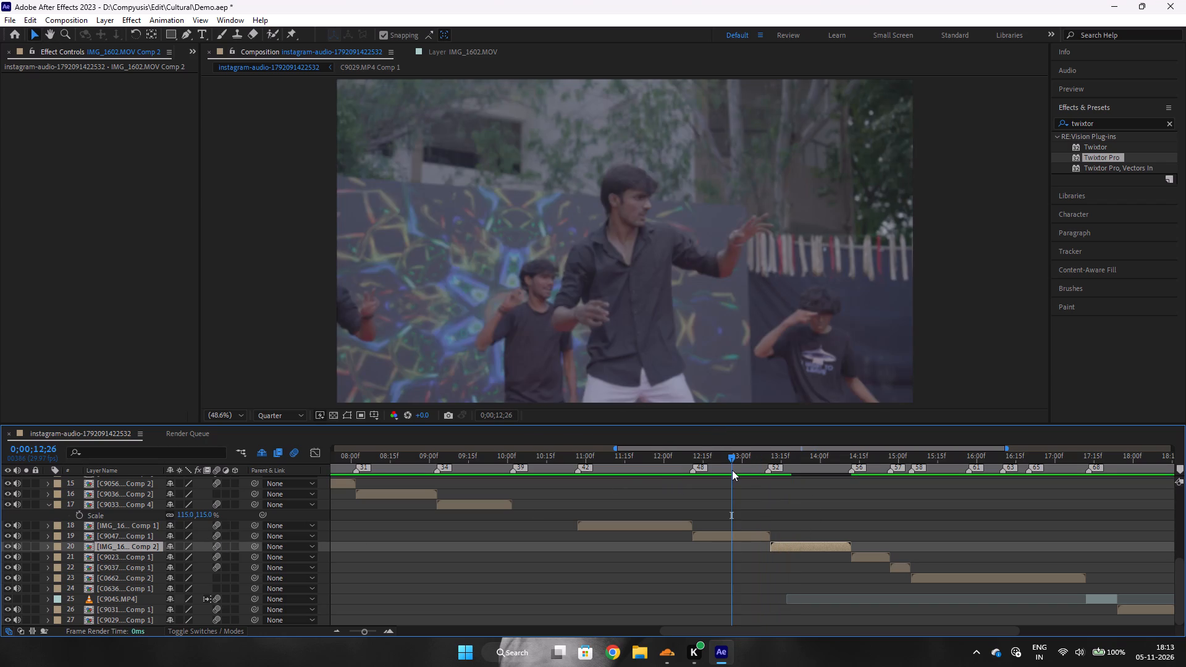
pyautogui.press('space')
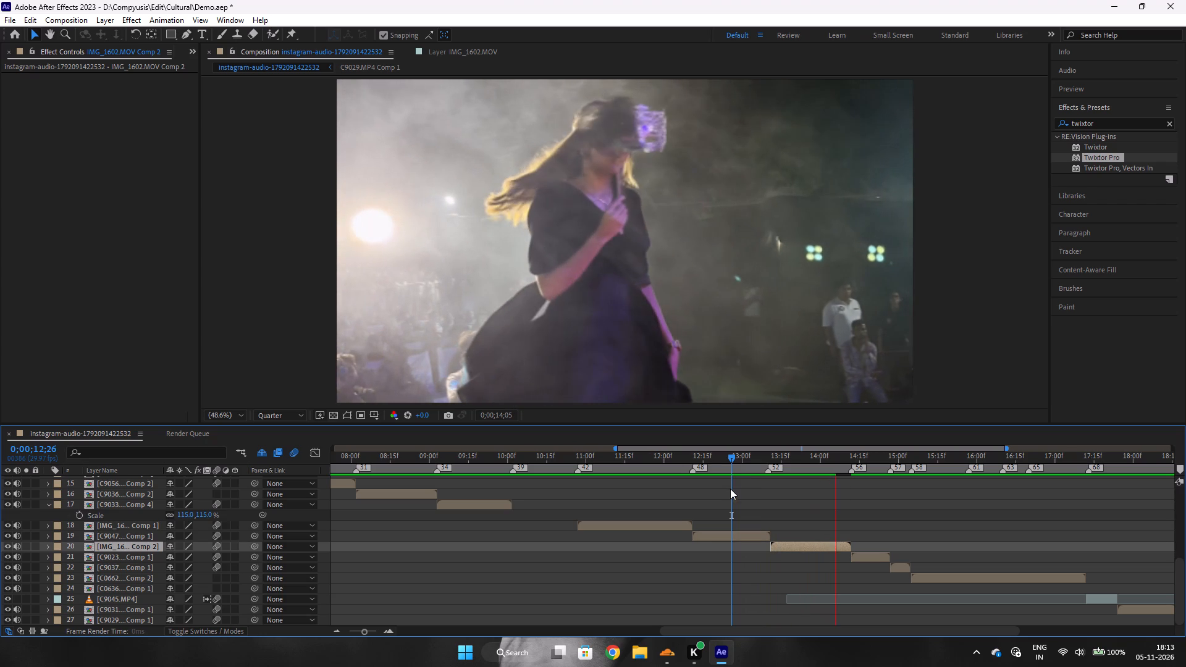
pyautogui.click(721, 468)
pyautogui.press('space')
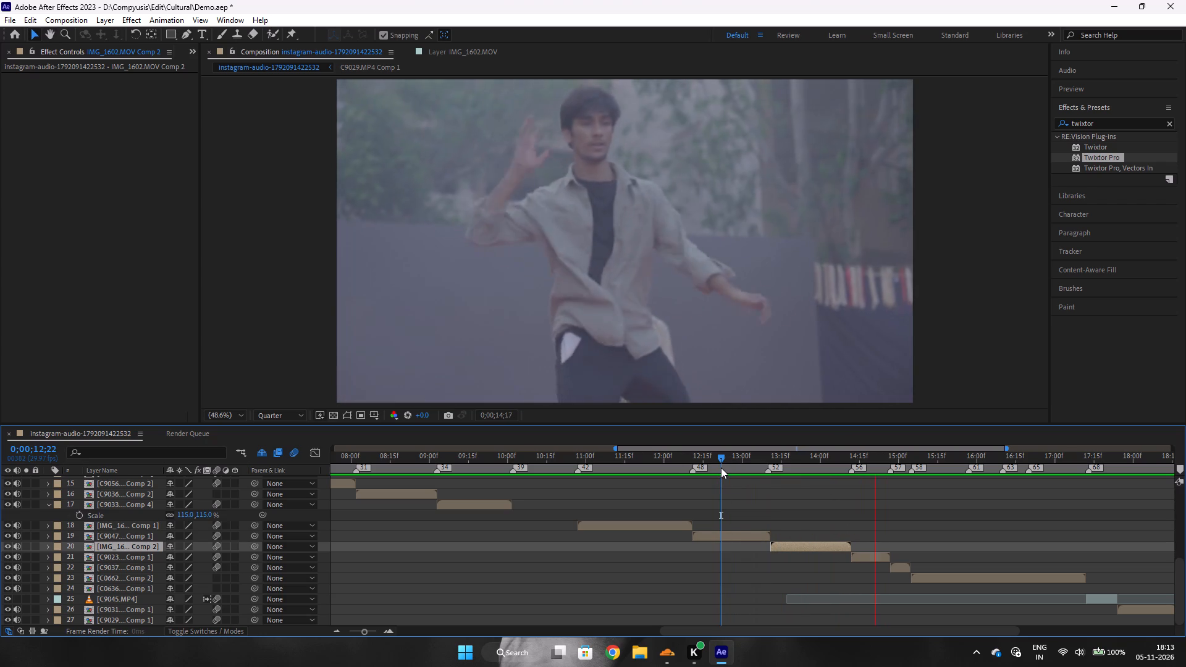
pyautogui.press('space')
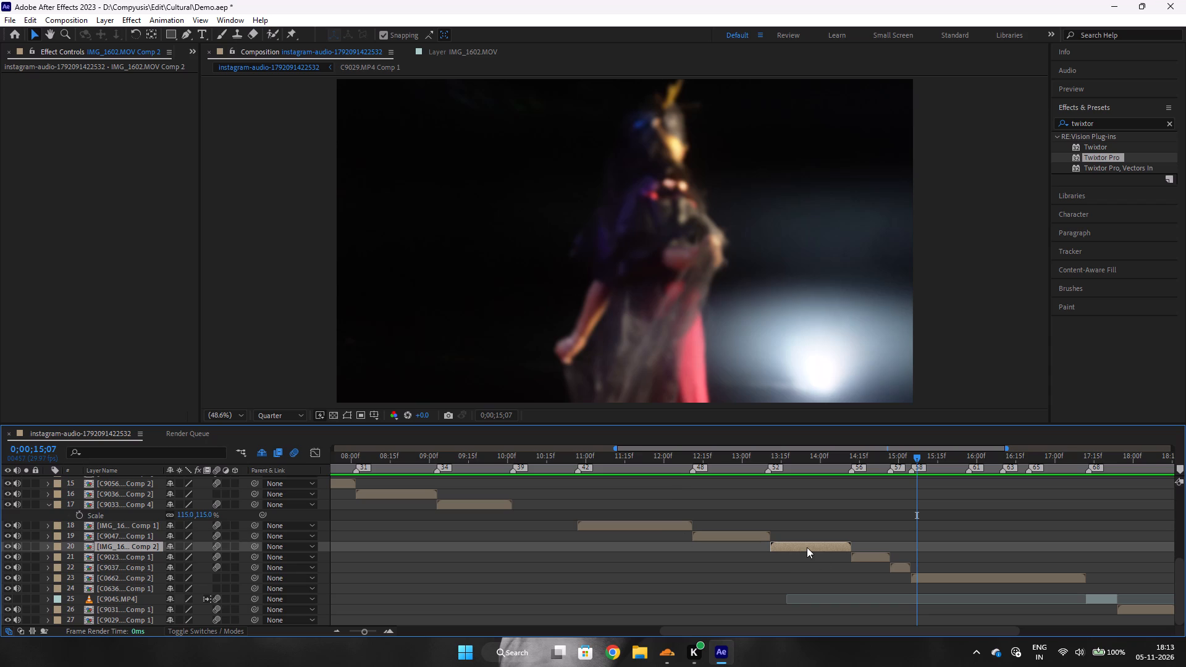
# Start a Stabilize Motion track with Position only on the IMG_1602.MOV Comp 2 layer at 0;00;13;19.
pyautogui.click(807, 547)
pyautogui.click(790, 468)
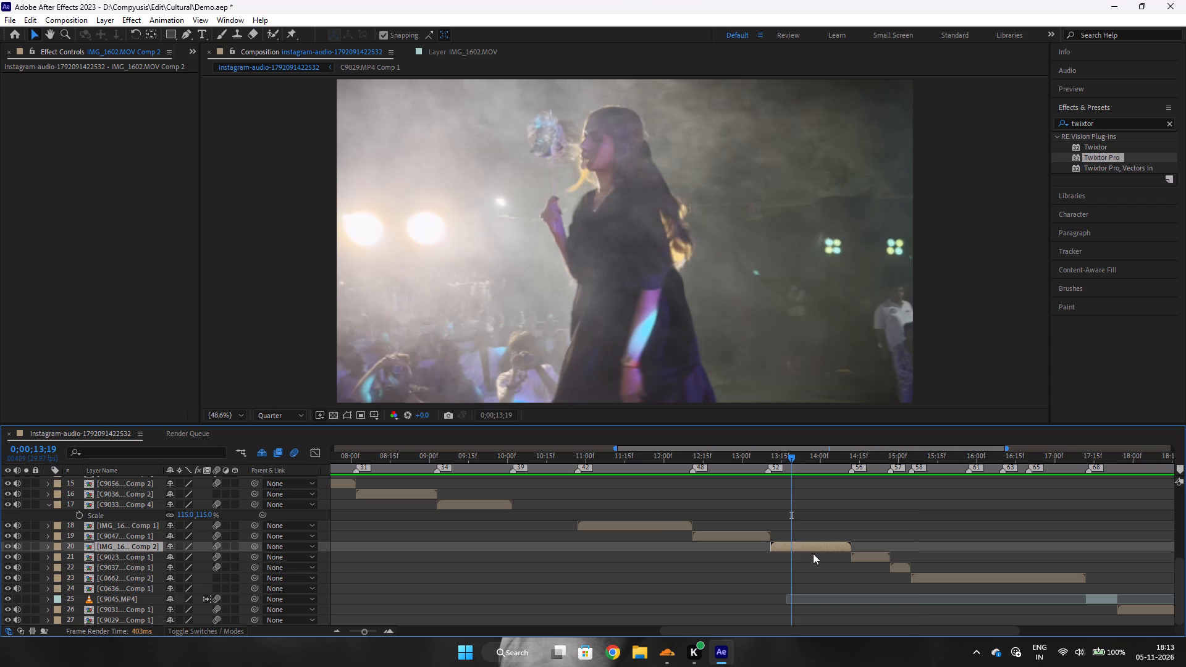
pyautogui.click(814, 546)
pyautogui.rightClick(814, 546)
pyautogui.click(814, 546)
pyautogui.click(1107, 251)
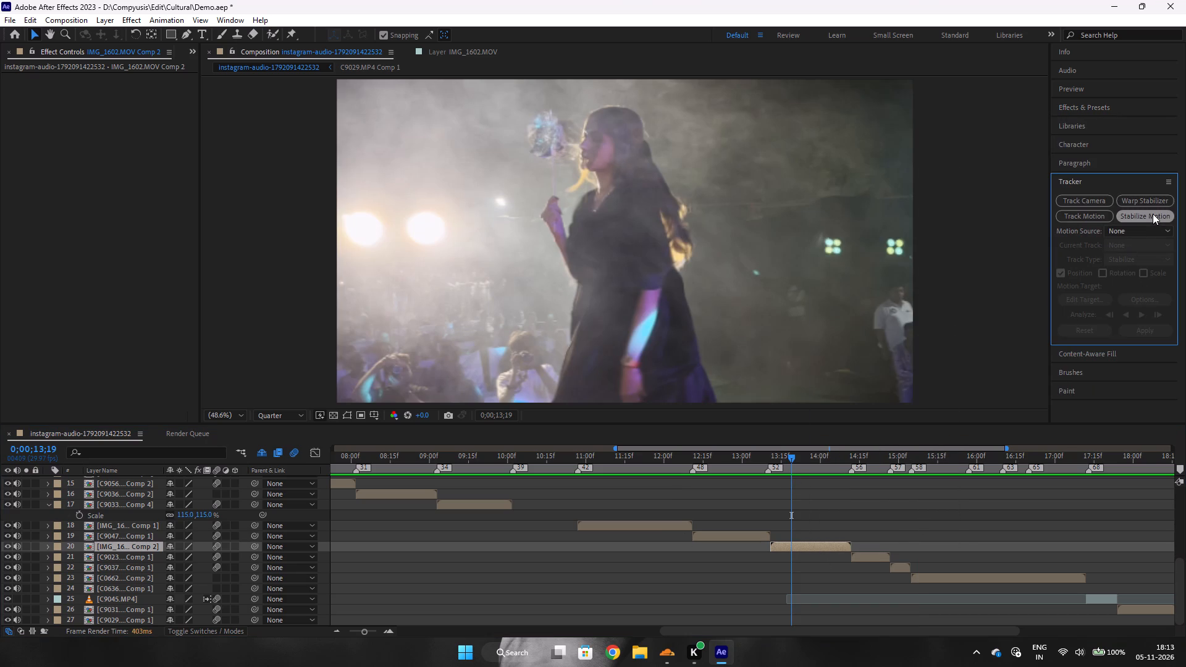
pyautogui.click(1153, 214)
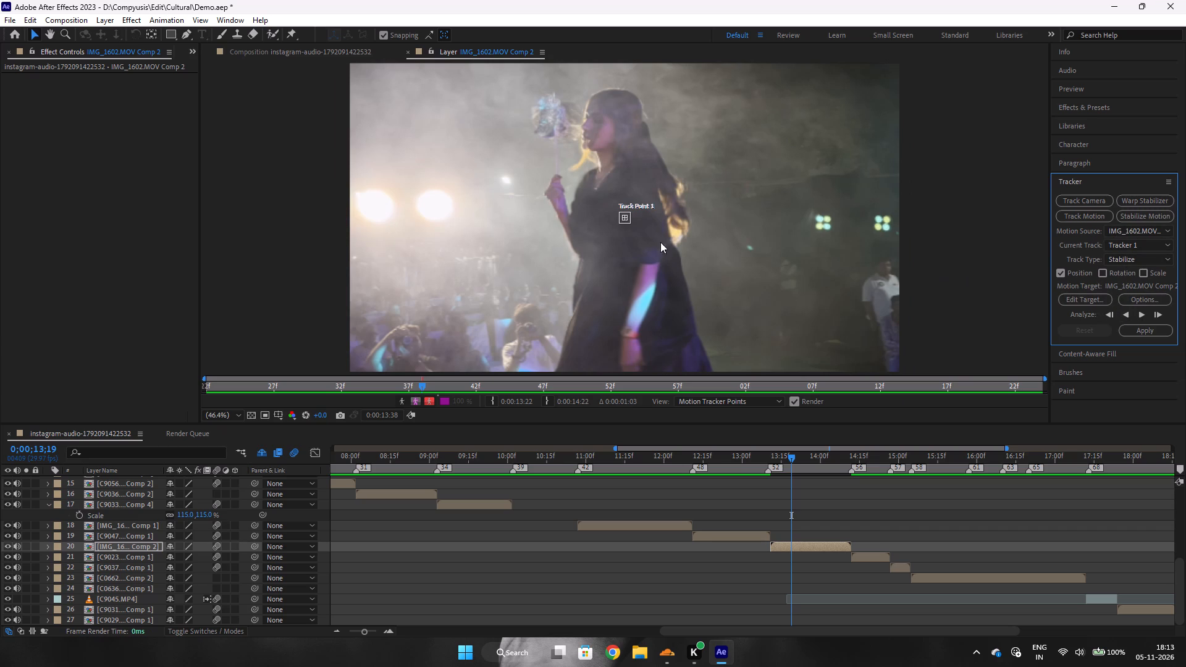
# Enlarge Track Point 1's feature and search regions into wide rectangles and place the point just in front of the woman's face.
pyautogui.moveTo(622, 217); pyautogui.dragTo(602, 138)
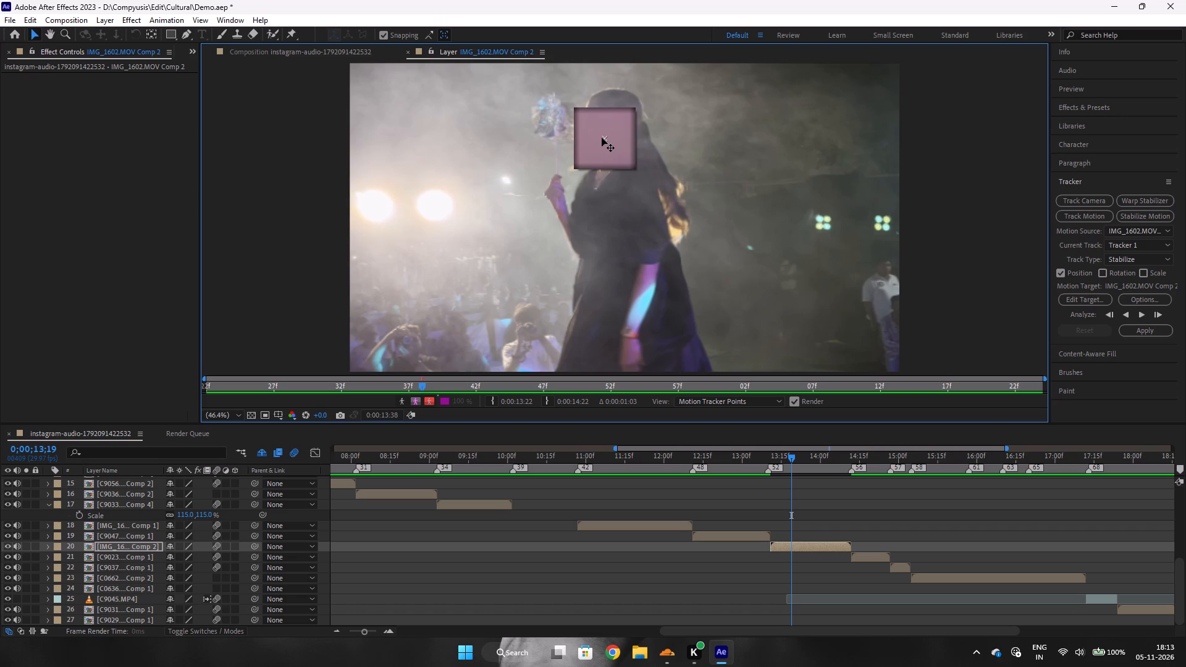
pyautogui.moveTo(602, 138); pyautogui.dragTo(602, 135)
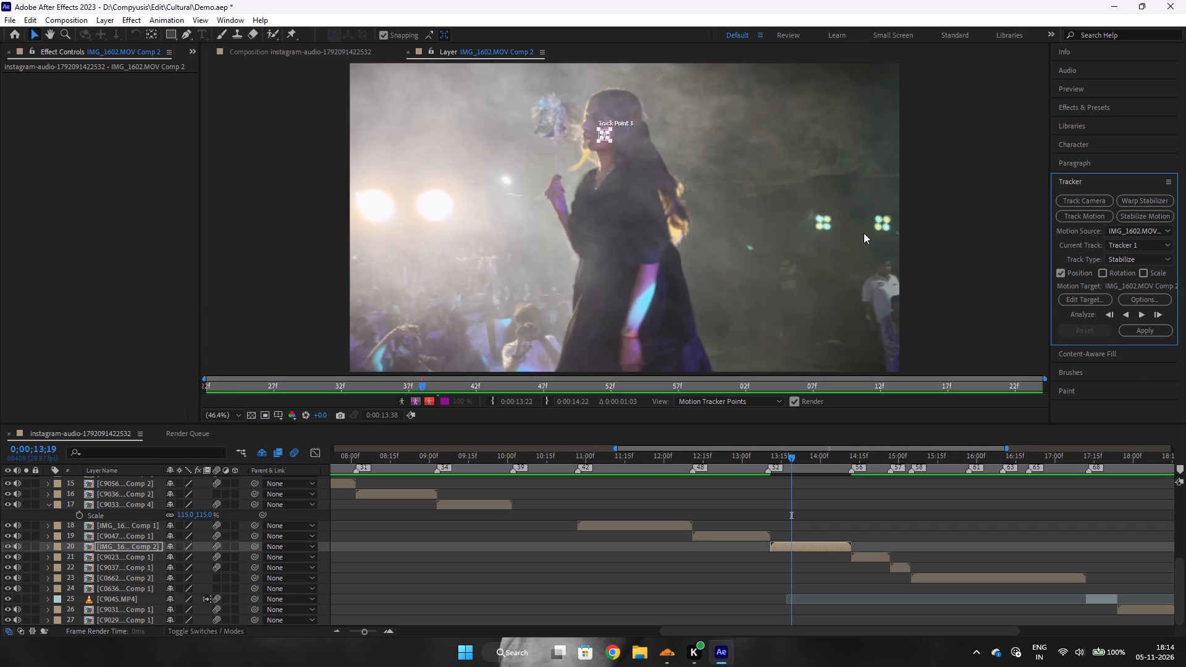
pyautogui.click(608, 136)
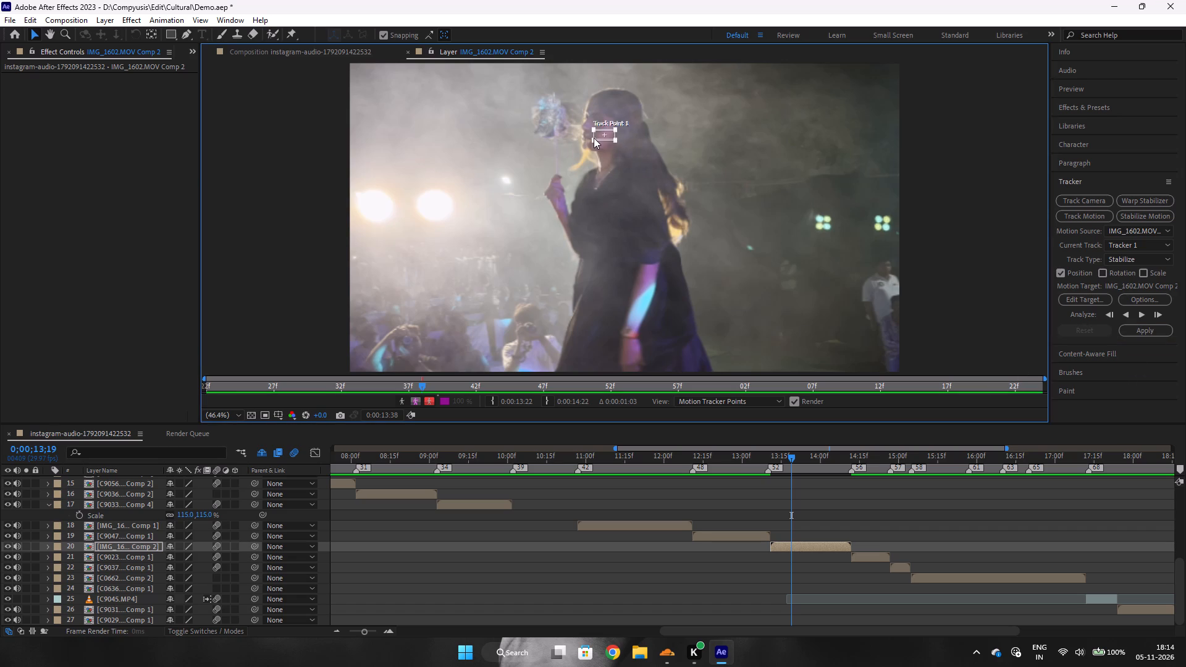
pyautogui.moveTo(604, 133); pyautogui.dragTo(587, 137)
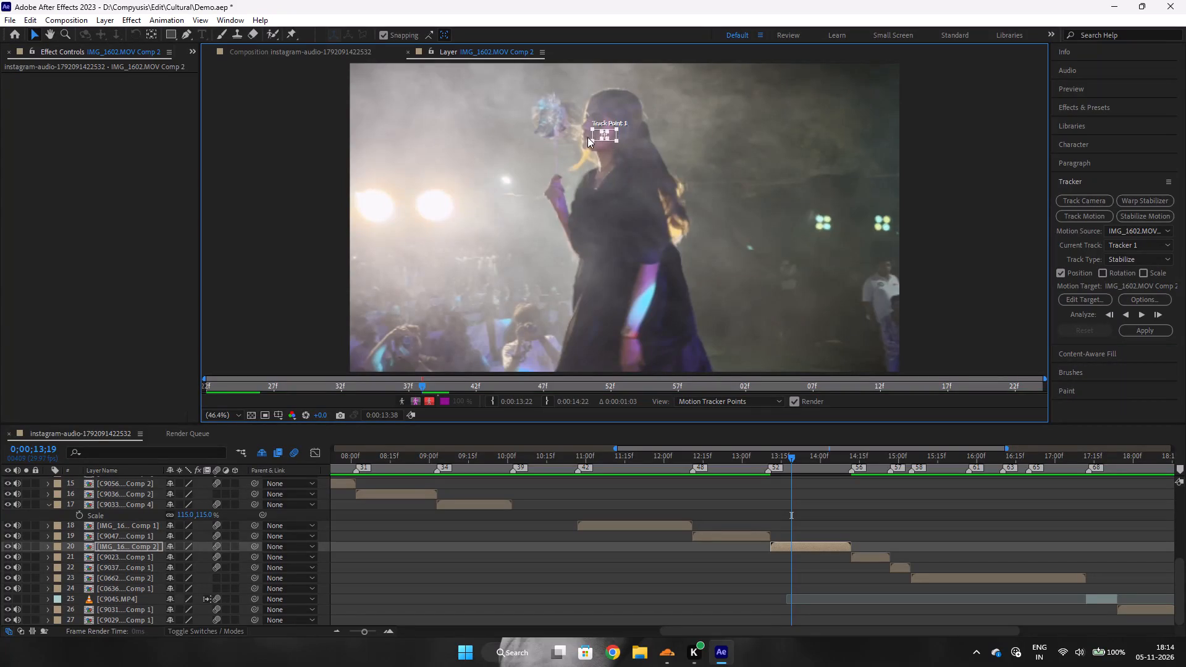
pyautogui.moveTo(587, 137); pyautogui.dragTo(594, 142)
pyautogui.moveTo(604, 136); pyautogui.dragTo(540, 134)
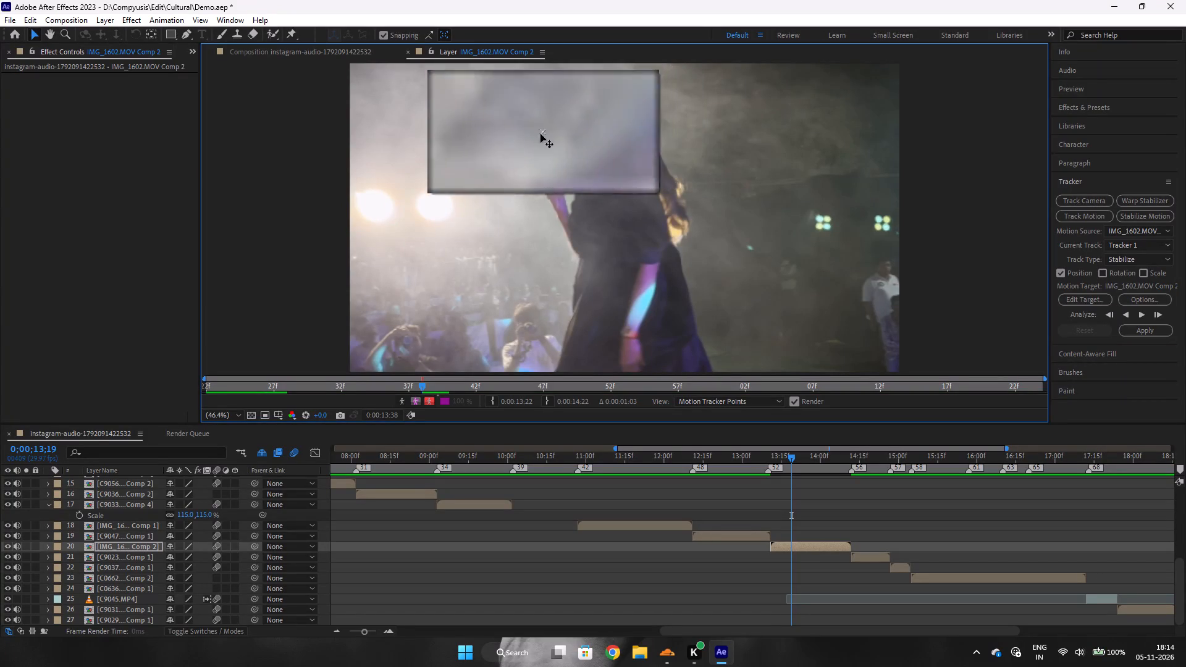
pyautogui.moveTo(540, 134); pyautogui.dragTo(566, 147)
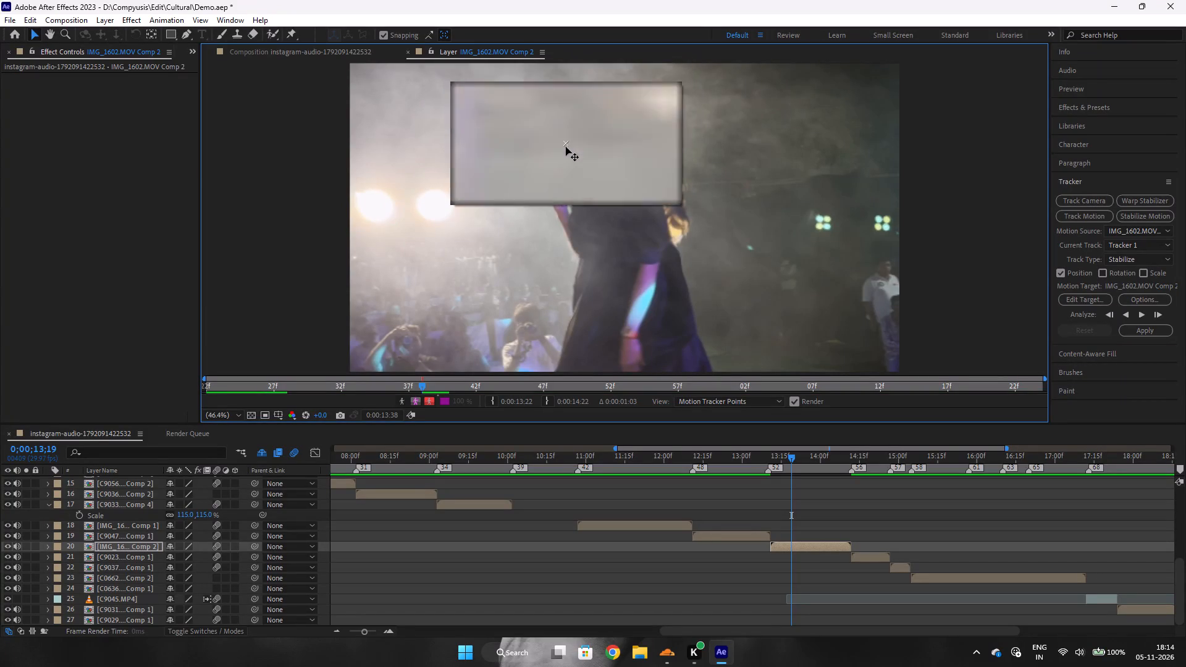
pyautogui.moveTo(566, 147); pyautogui.dragTo(552, 143)
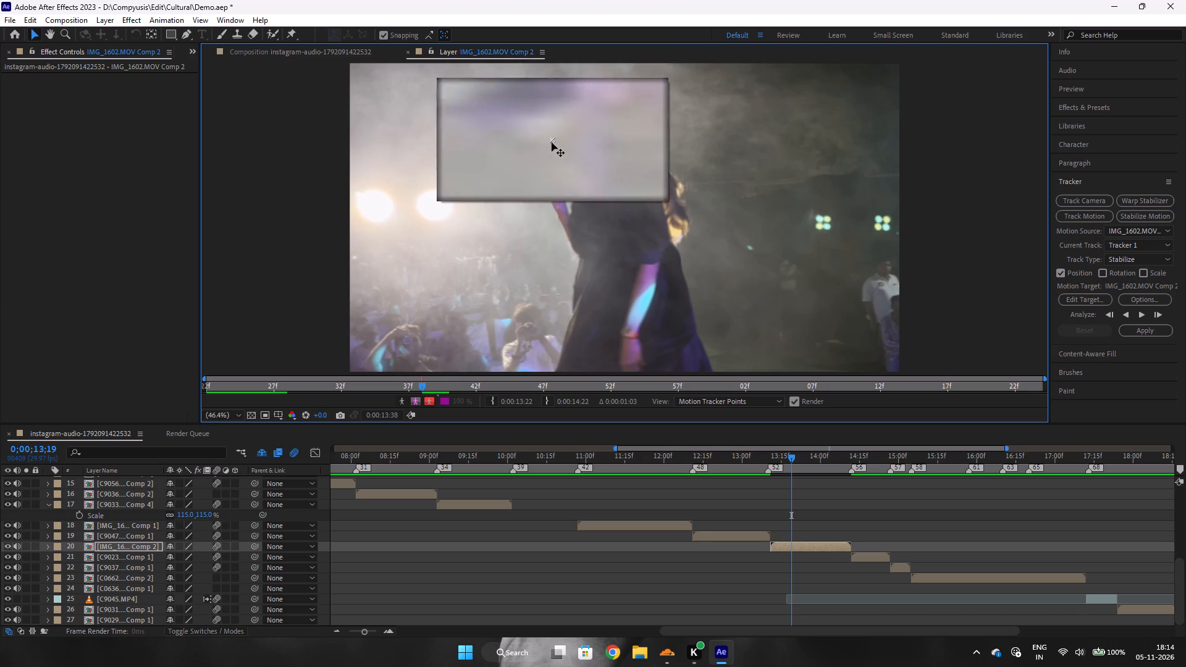
pyautogui.moveTo(552, 143); pyautogui.dragTo(568, 183)
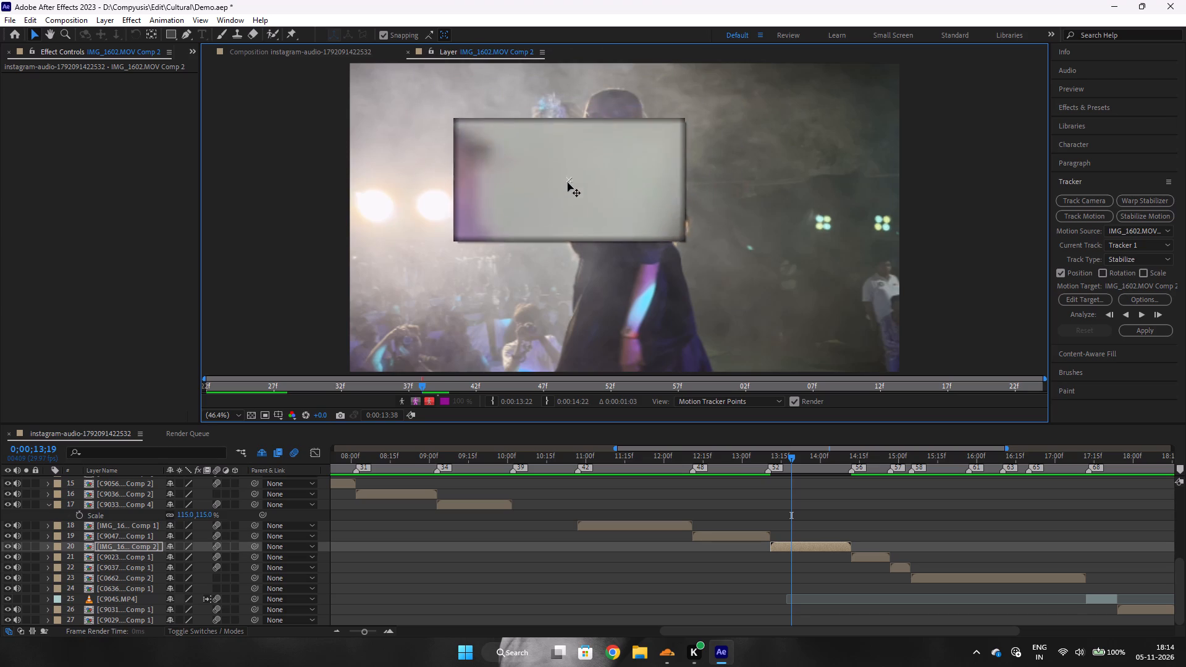
pyautogui.moveTo(568, 183); pyautogui.dragTo(557, 143)
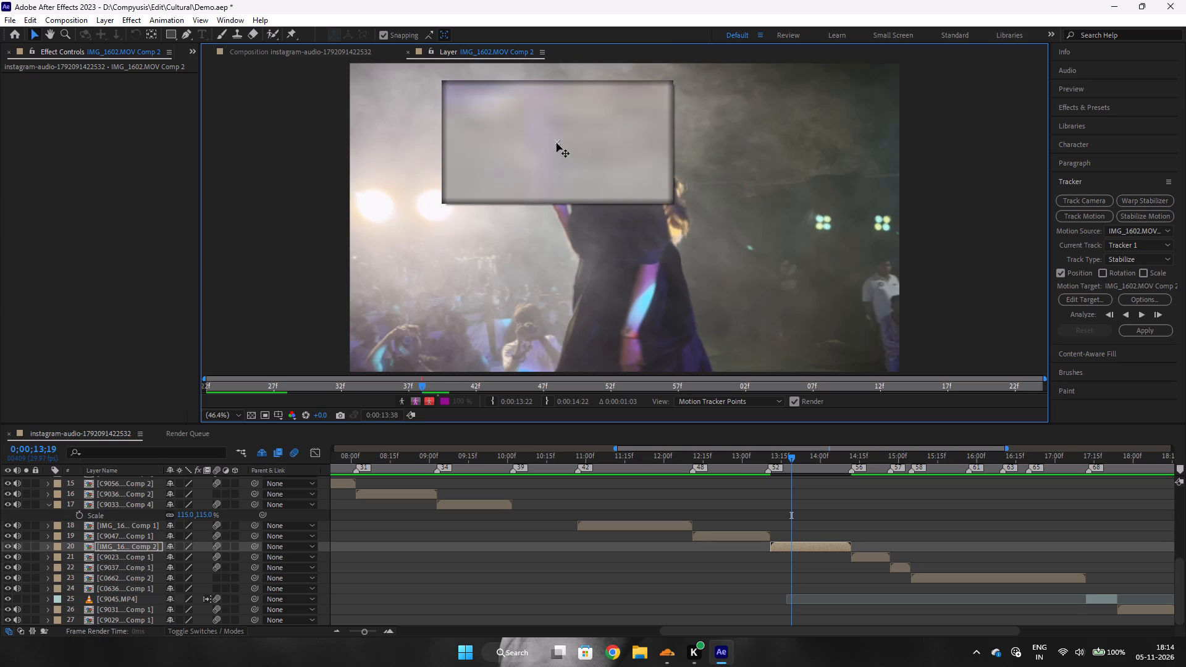
pyautogui.moveTo(557, 143); pyautogui.dragTo(565, 129)
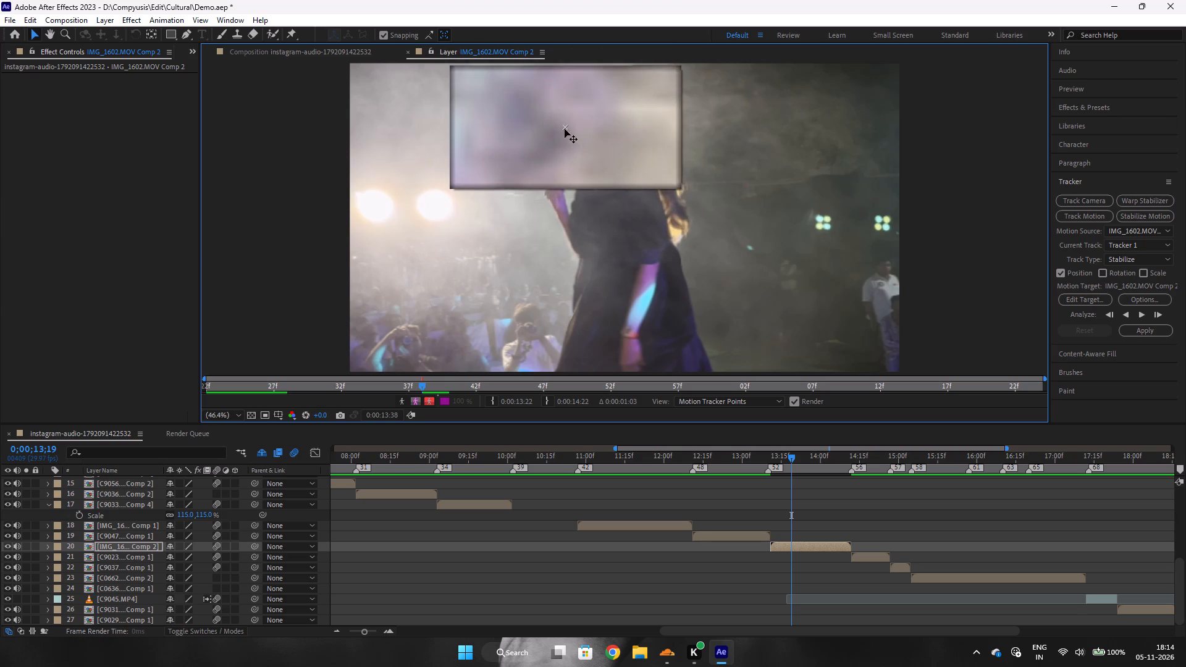
pyautogui.moveTo(565, 129); pyautogui.dragTo(558, 126)
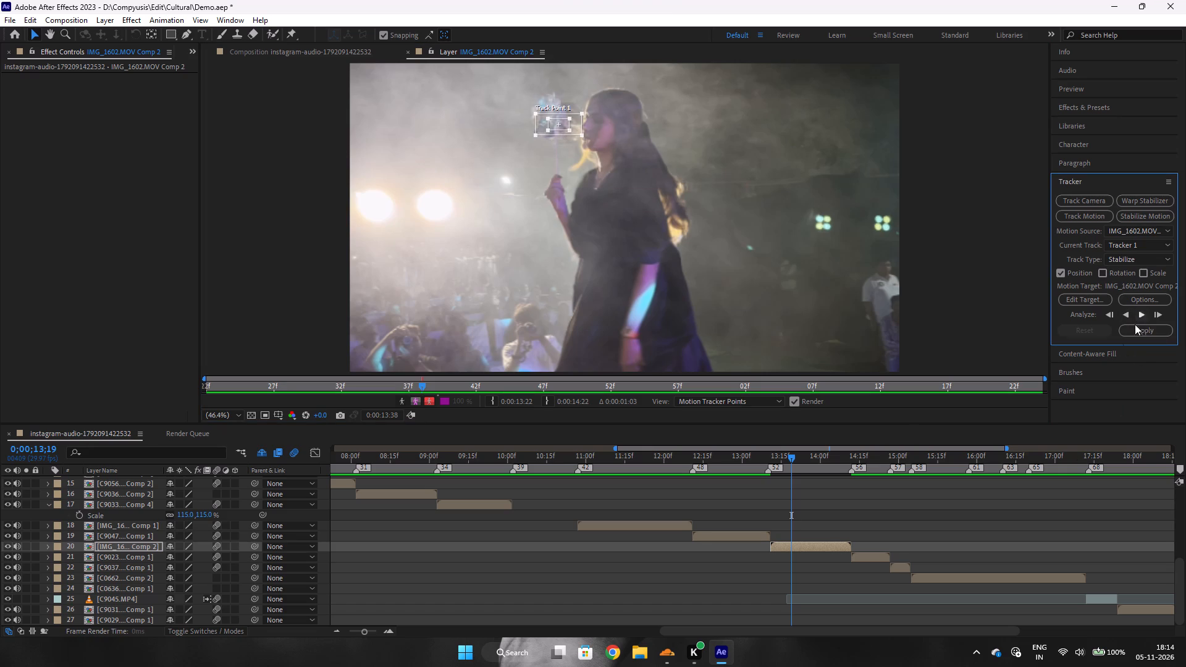
# Go to the start of IMG_1602.MOV Comp 2 at 0;00;13;11 and move Track Point 1 onto the woman's forearm.
pyautogui.moveTo(790, 453); pyautogui.dragTo(775, 453)
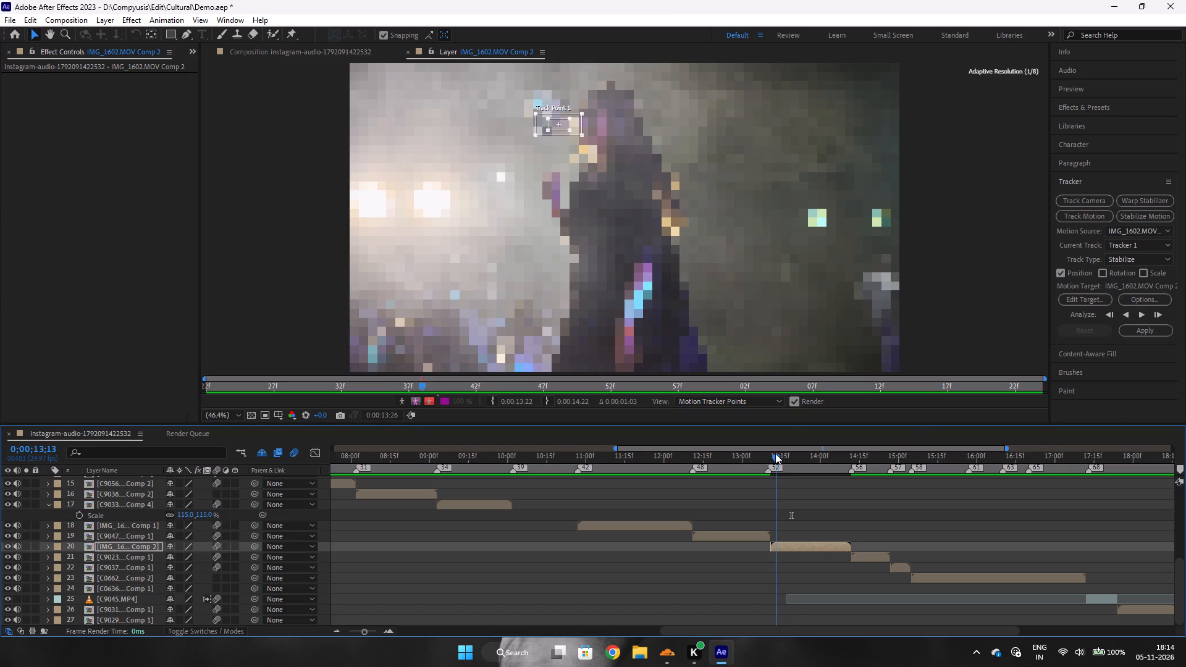
pyautogui.moveTo(775, 453); pyautogui.dragTo(770, 451)
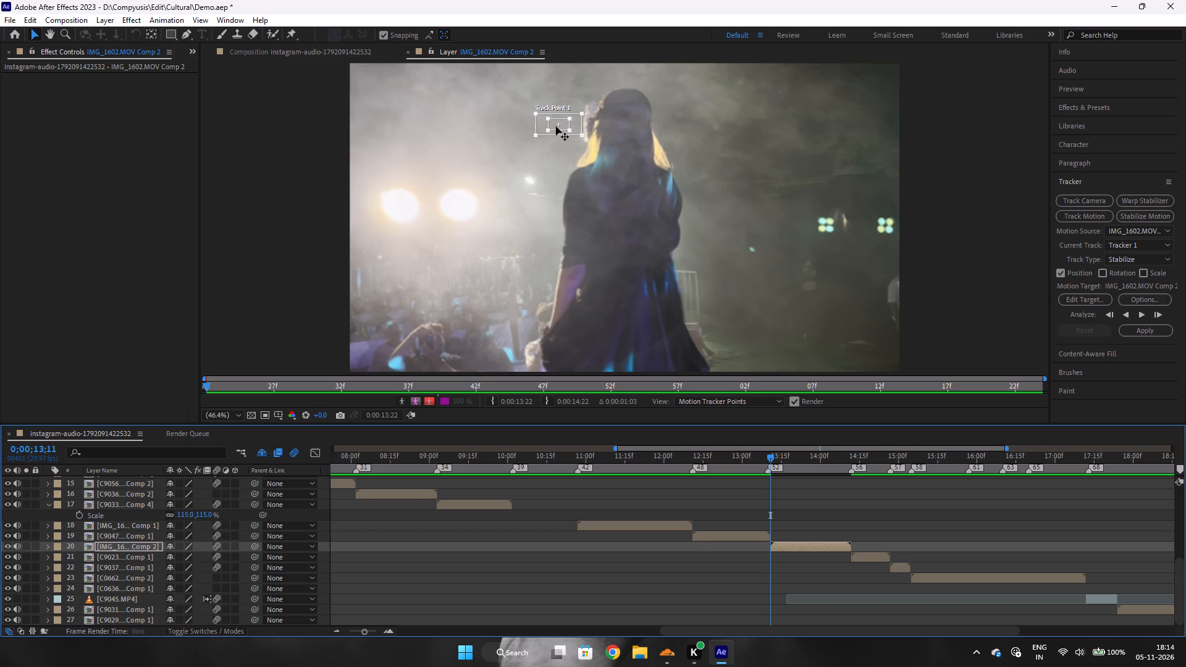
pyautogui.moveTo(561, 122); pyautogui.dragTo(583, 125)
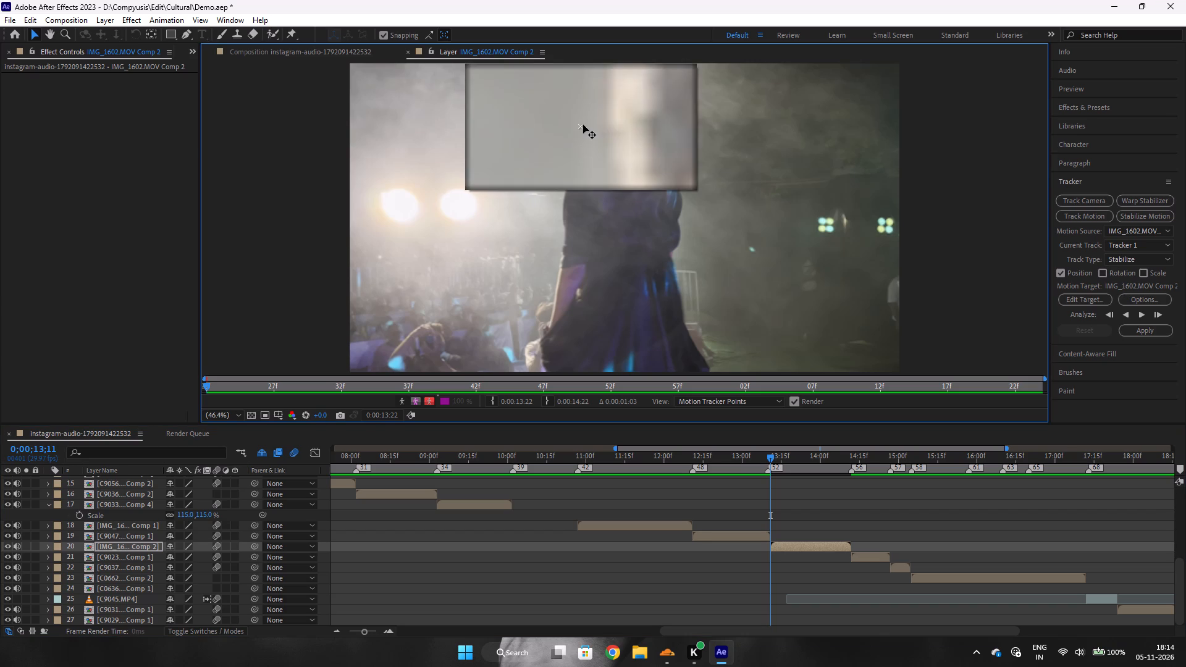
pyautogui.moveTo(583, 125); pyautogui.dragTo(606, 133)
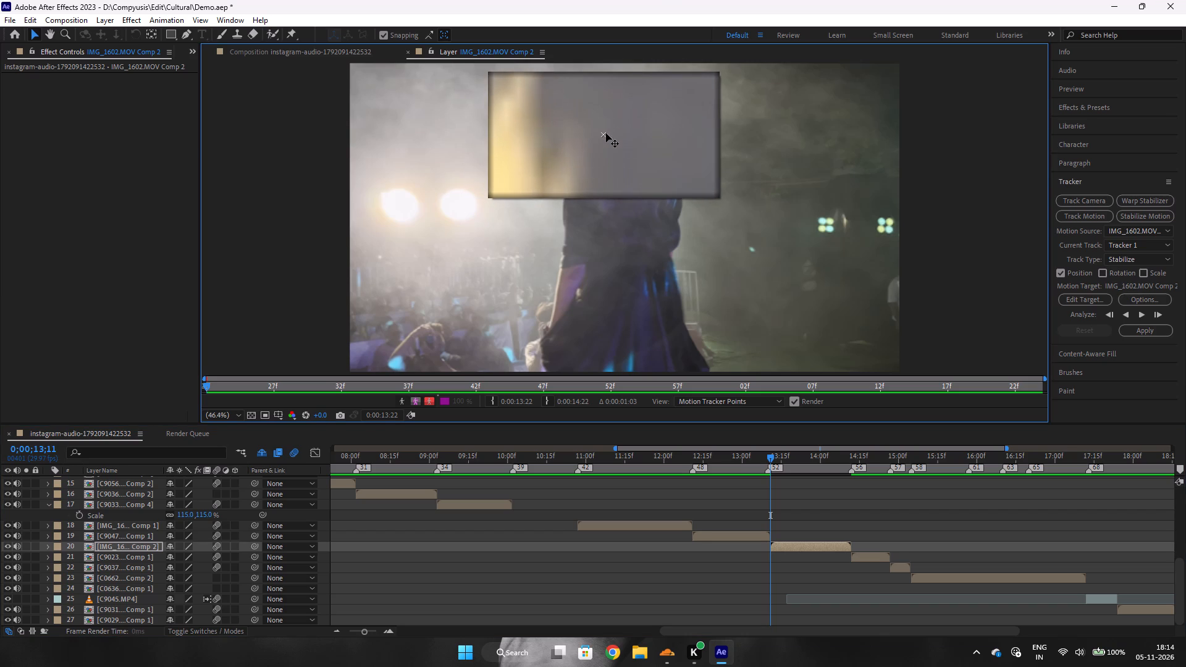
pyautogui.moveTo(606, 133); pyautogui.dragTo(568, 284)
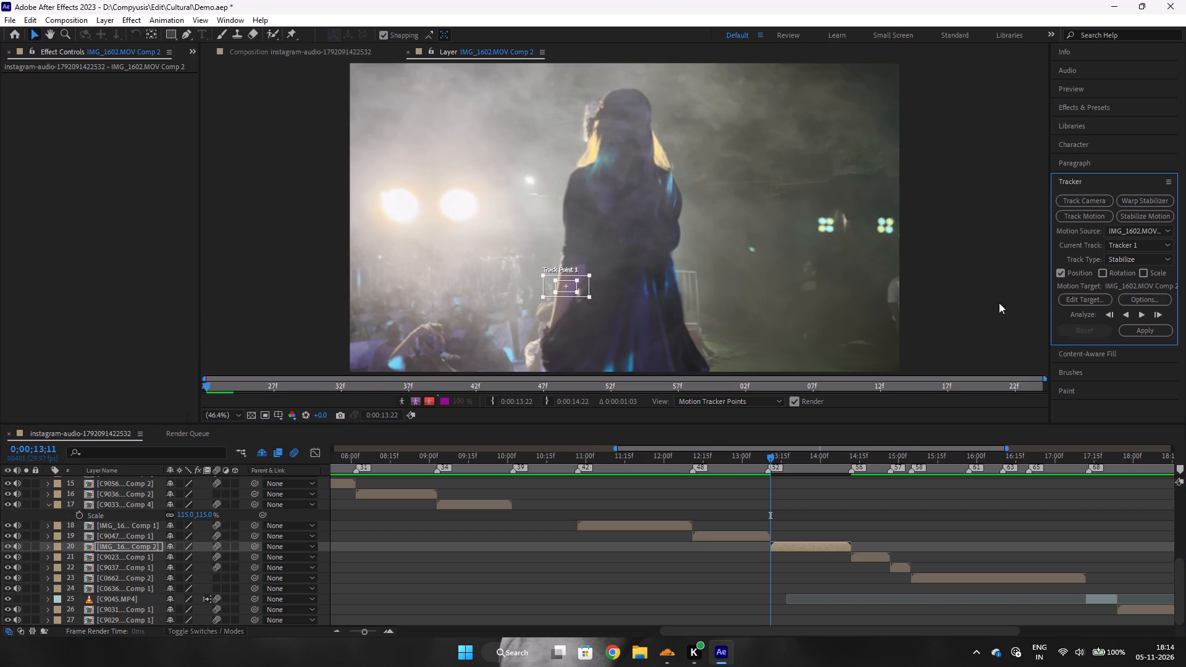
# Analyze the stabilization track forward from the start of the clip to 0;00;13;26.
pyautogui.click(1140, 314)
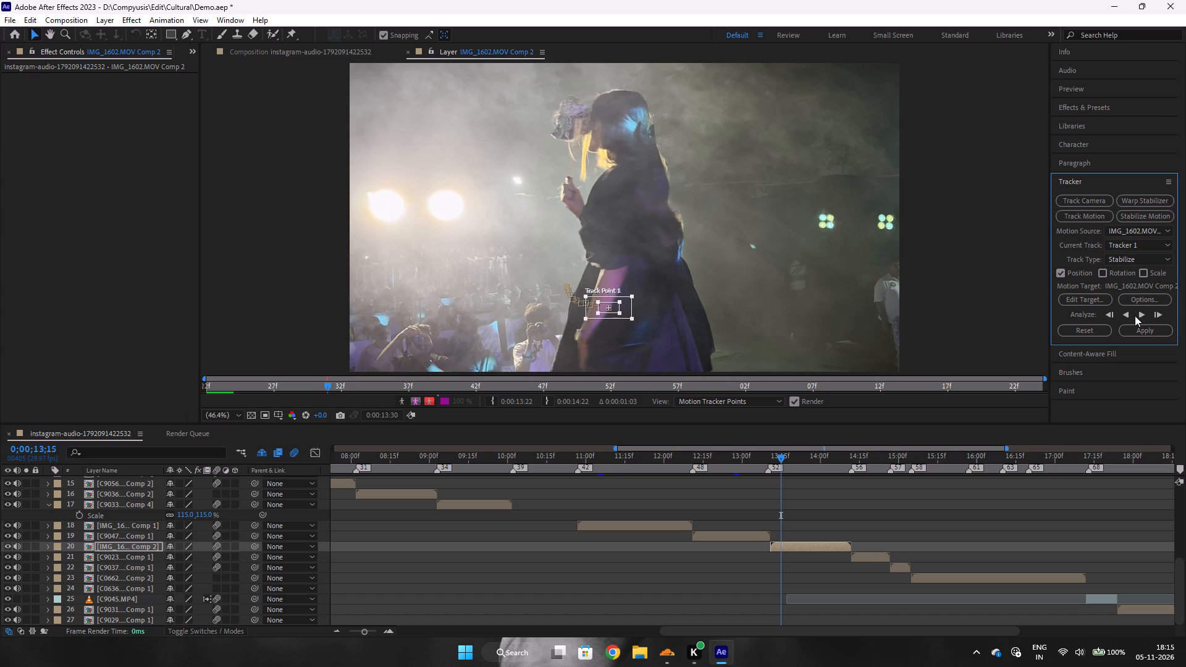
pyautogui.click(1140, 311)
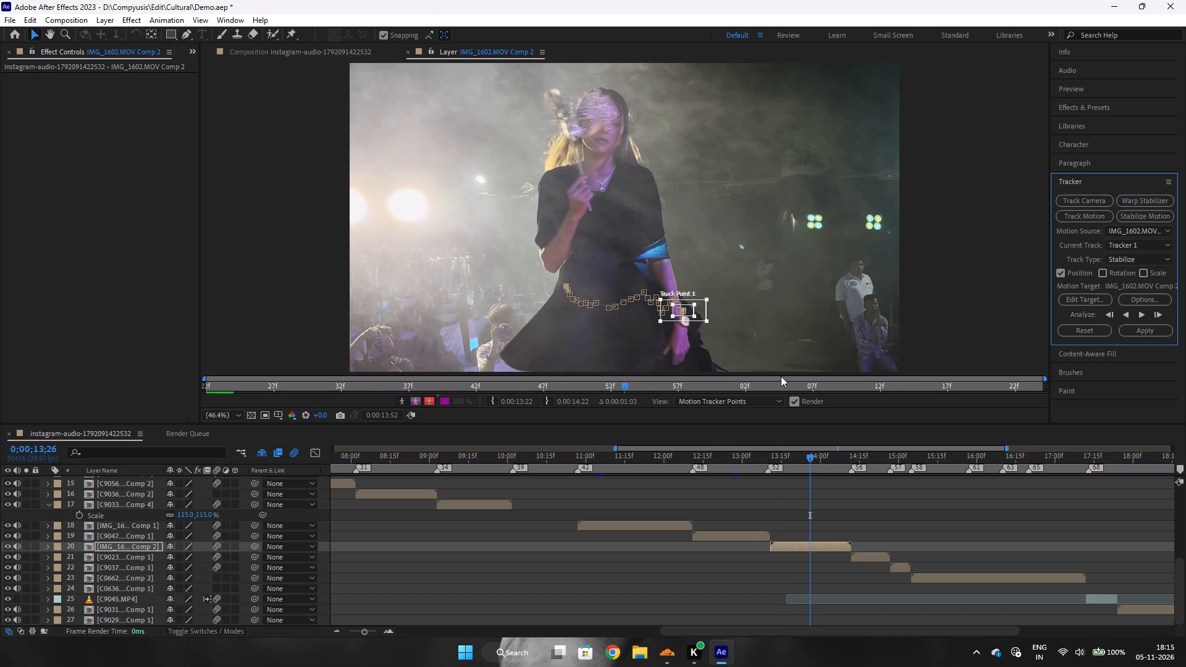
# Try to reposition Track Point 1 up the woman's arm at 0;00;13;26, placing its attach point on her face.
pyautogui.moveTo(681, 309); pyautogui.dragTo(666, 277)
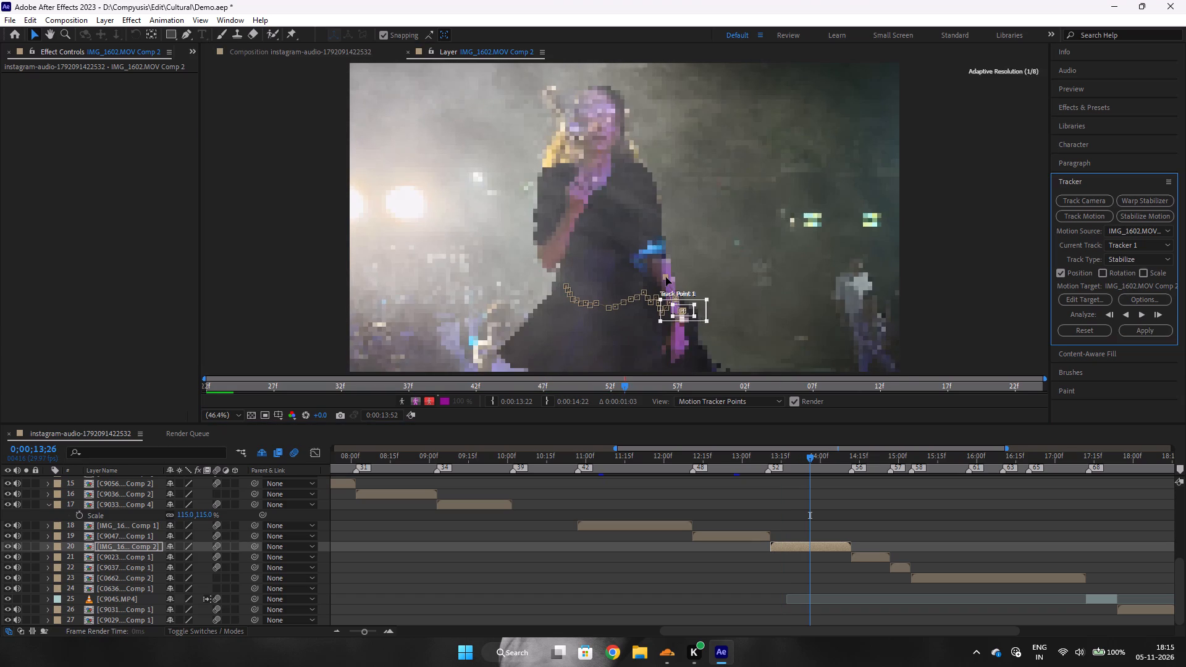
pyautogui.moveTo(666, 277); pyautogui.dragTo(663, 275)
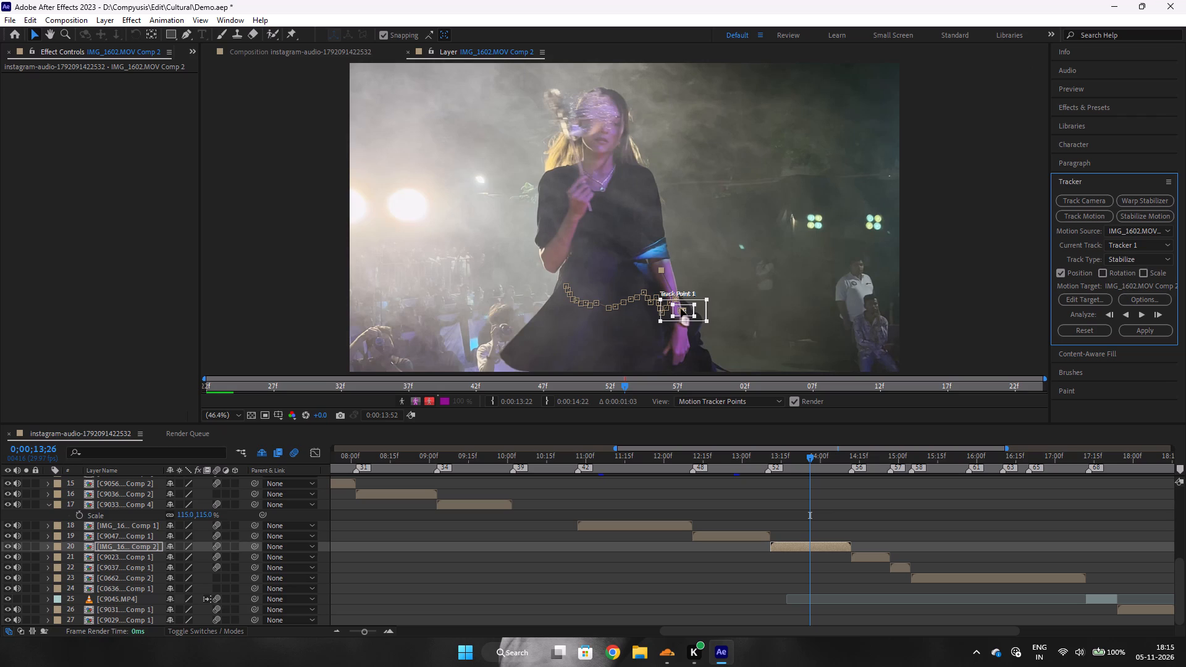
pyautogui.moveTo(681, 309); pyautogui.dragTo(671, 277)
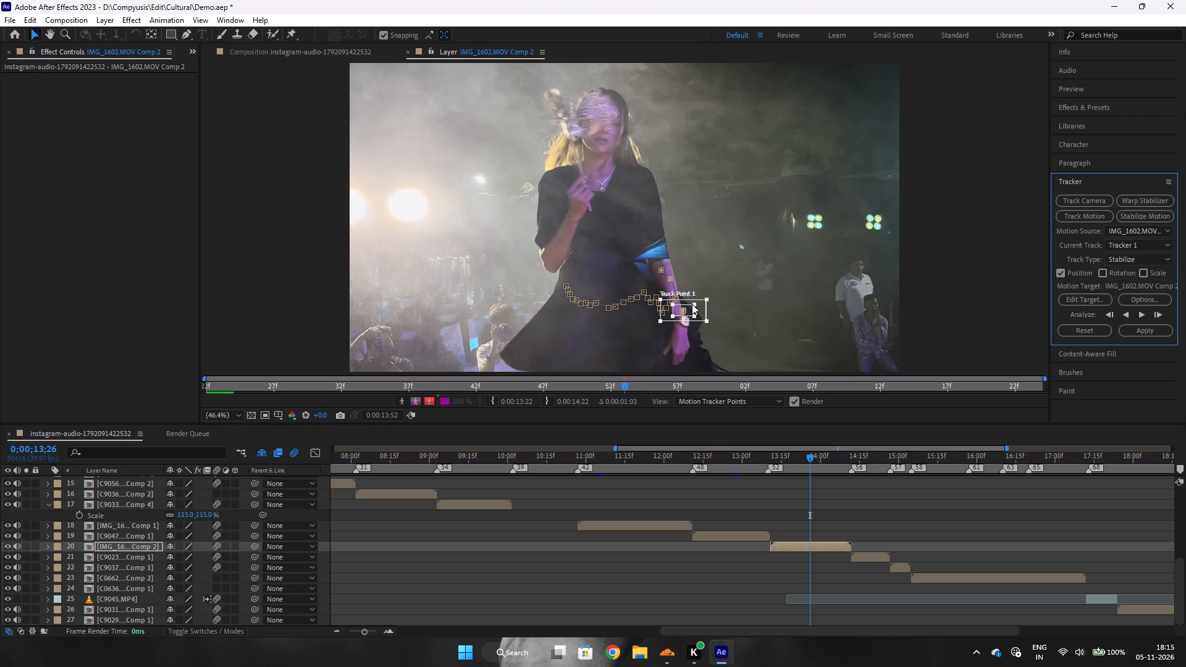
pyautogui.click(684, 311)
pyautogui.moveTo(684, 310); pyautogui.dragTo(670, 251)
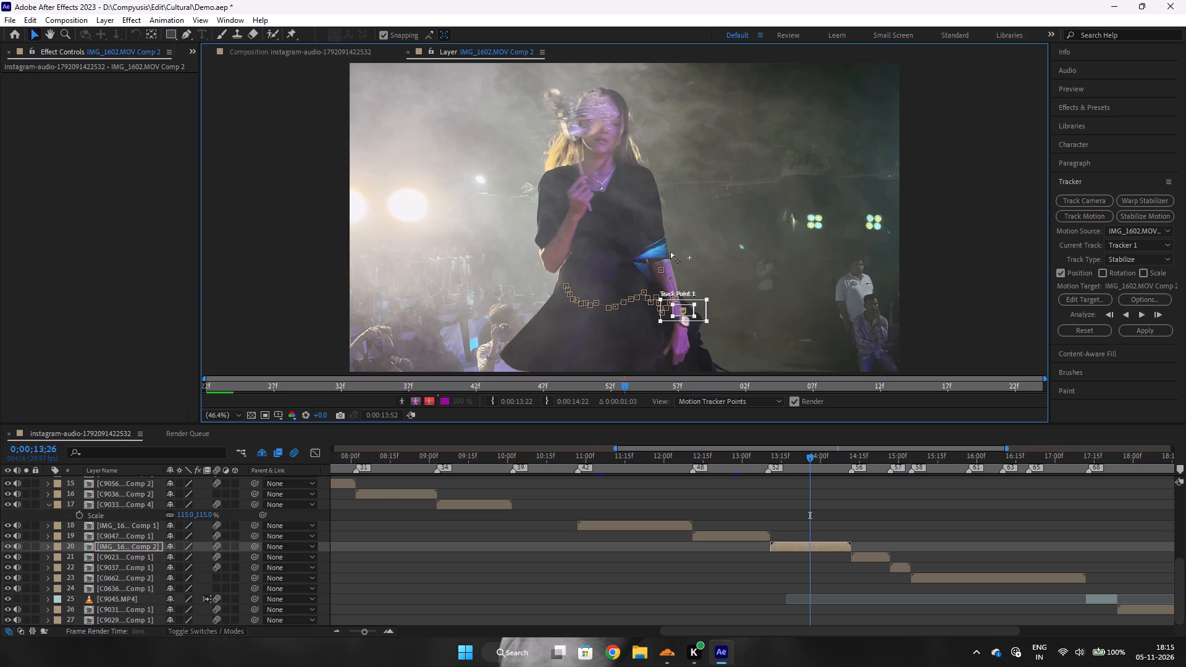
pyautogui.moveTo(670, 251); pyautogui.dragTo(597, 138)
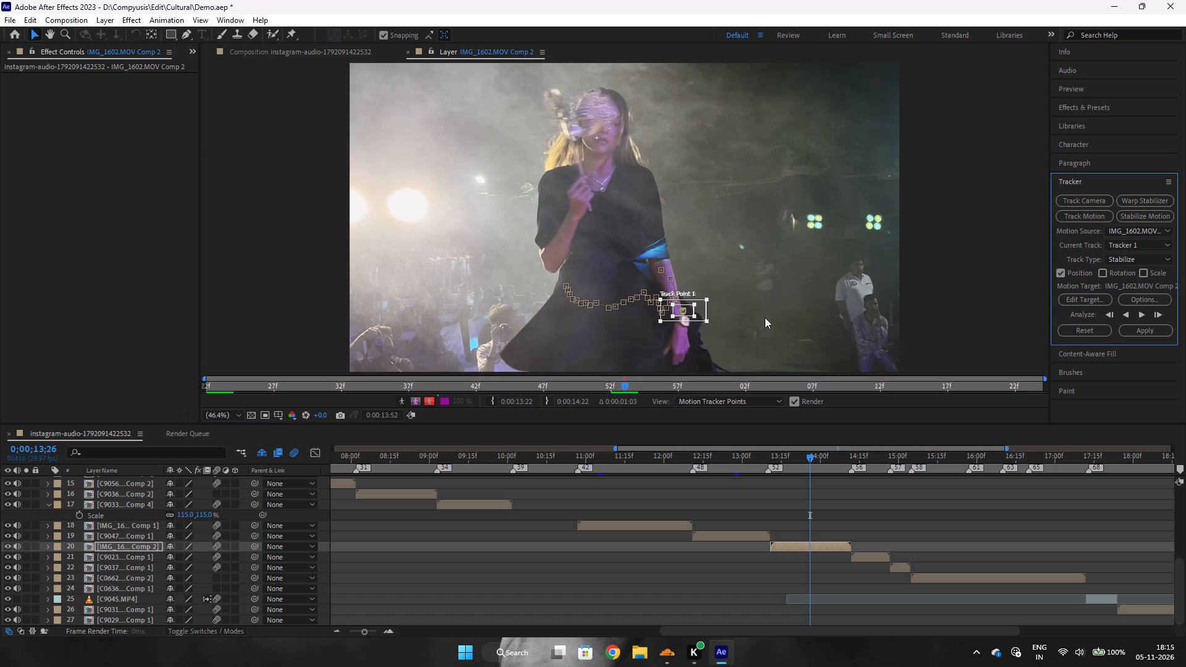
# Continue analyzing the track forward from 0;00;13;26 to 0;00;14;09.
pyautogui.click(1142, 316)
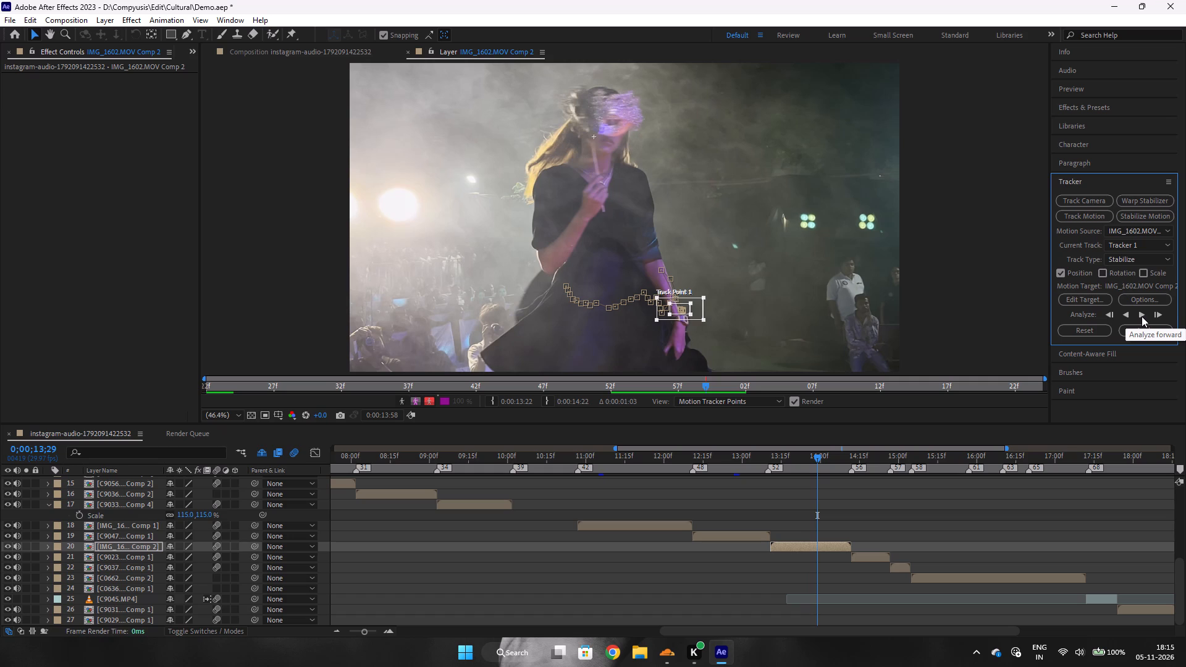
pyautogui.click(1142, 316)
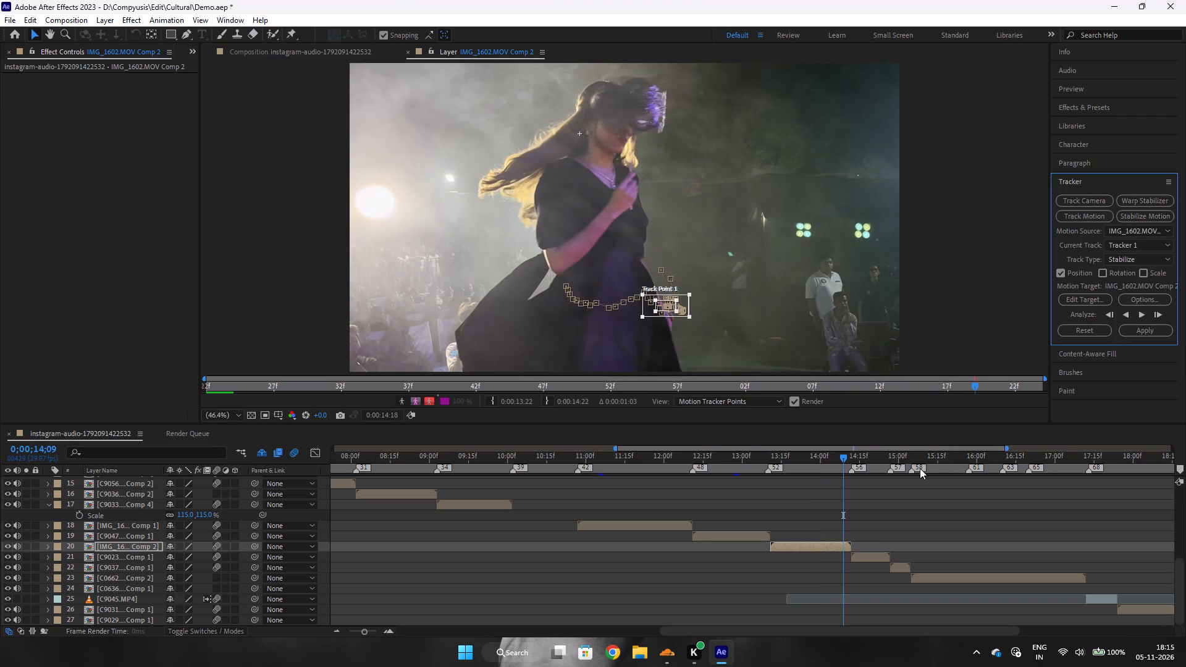
# Apply the stabilization to IMG_1602.MOV Comp 2 in the X and Y dimensions.
pyautogui.click(1151, 335)
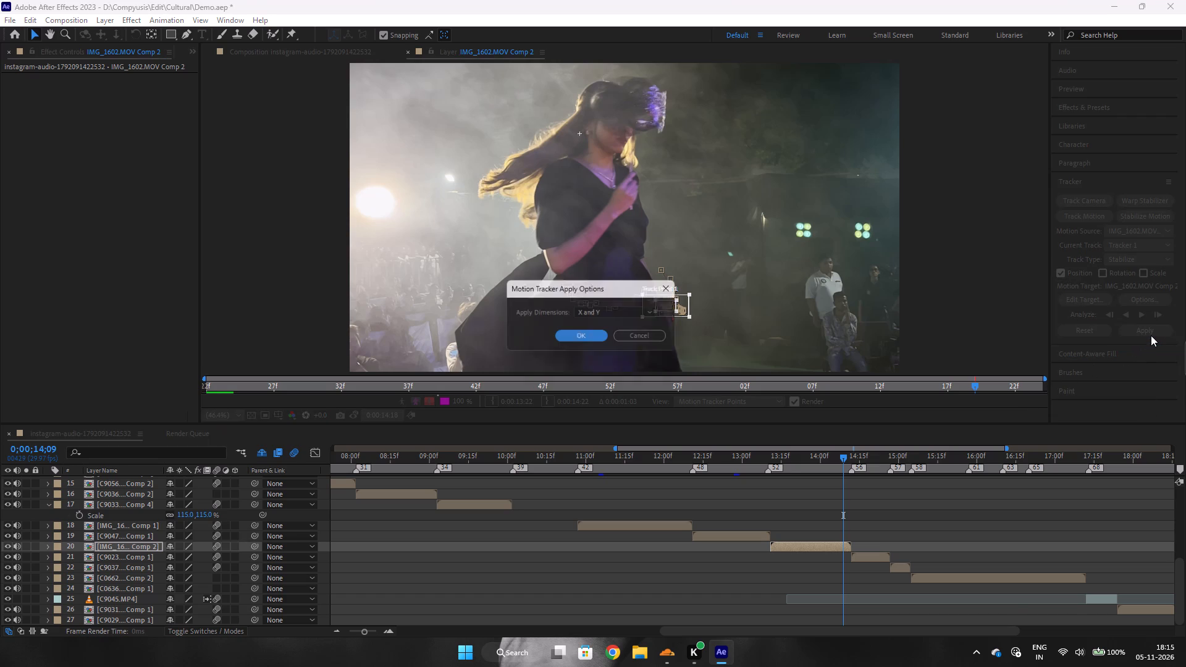
pyautogui.click(588, 338)
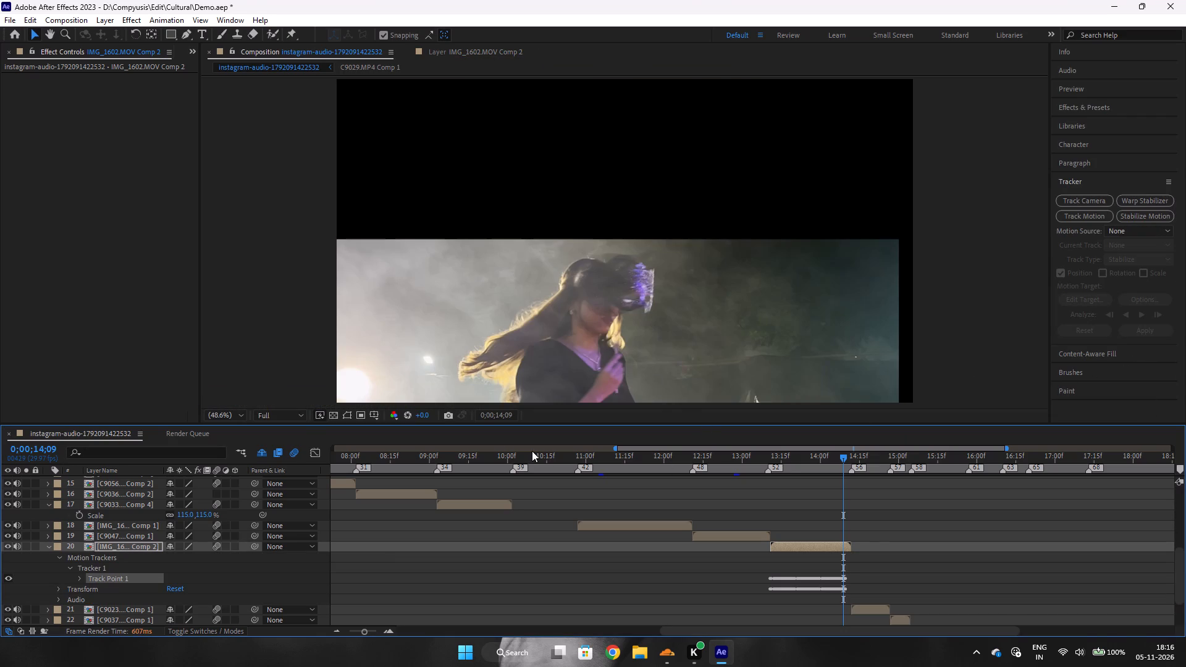
# Set the composition preview resolution to Quarter.
pyautogui.click(291, 416)
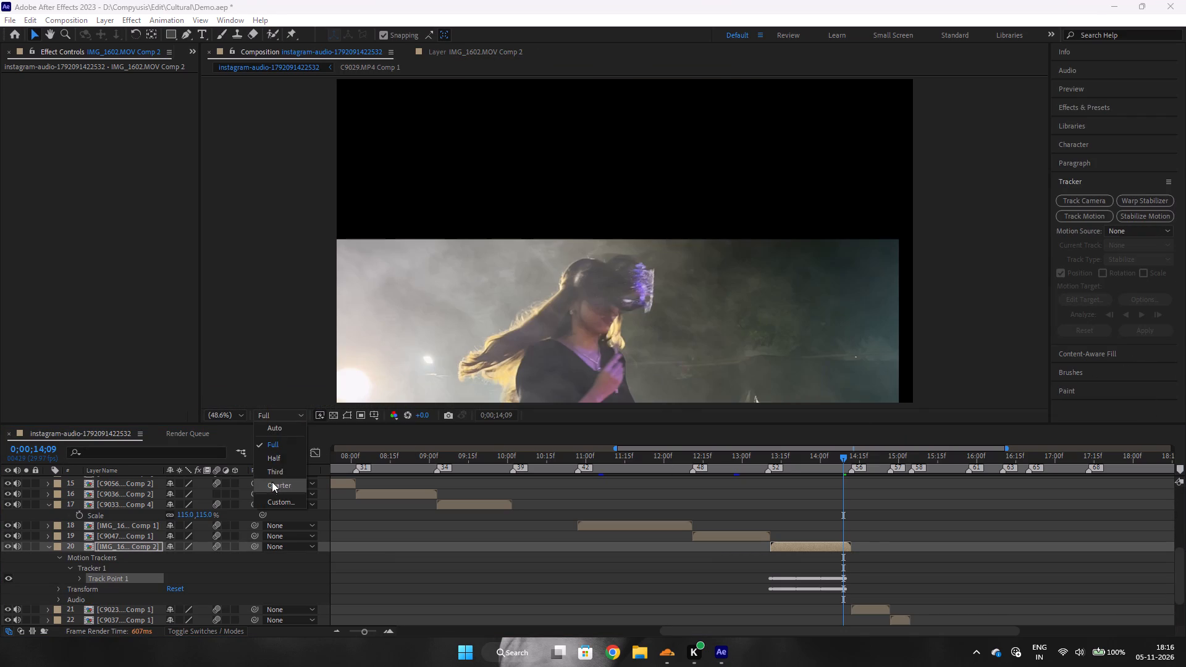
pyautogui.click(272, 484)
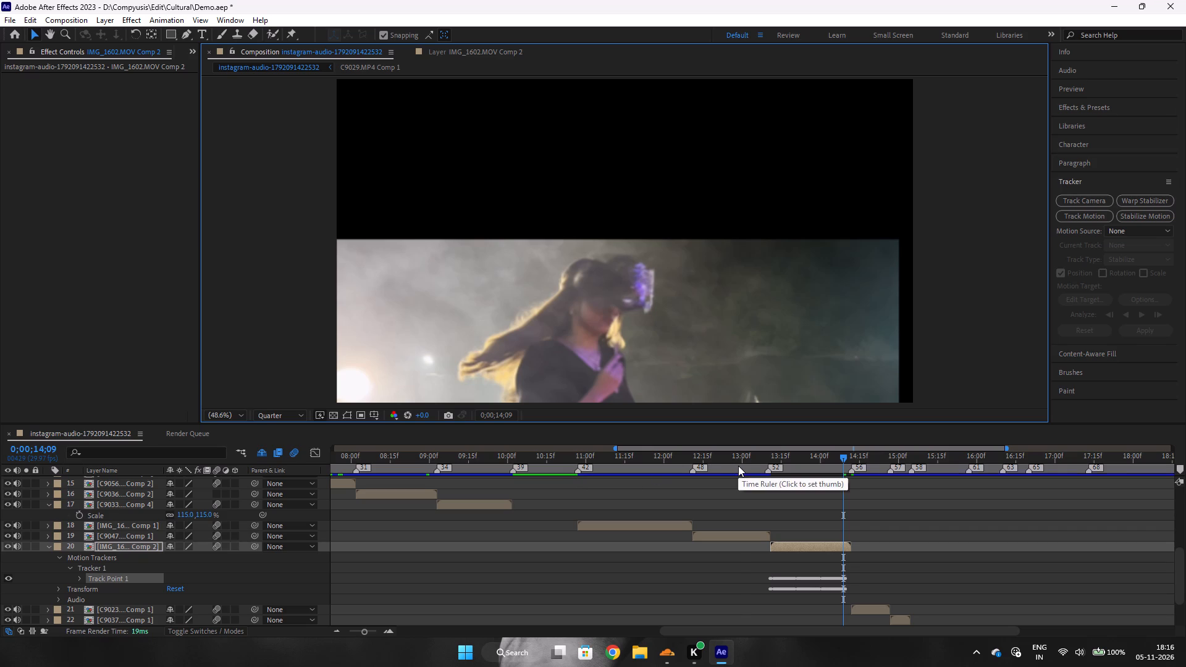
# Play back the montage from 0;00;12;29 to review the stabilized IMG_1602.MOV Comp 2 clip.
pyautogui.click(738, 466)
pyautogui.press('space')
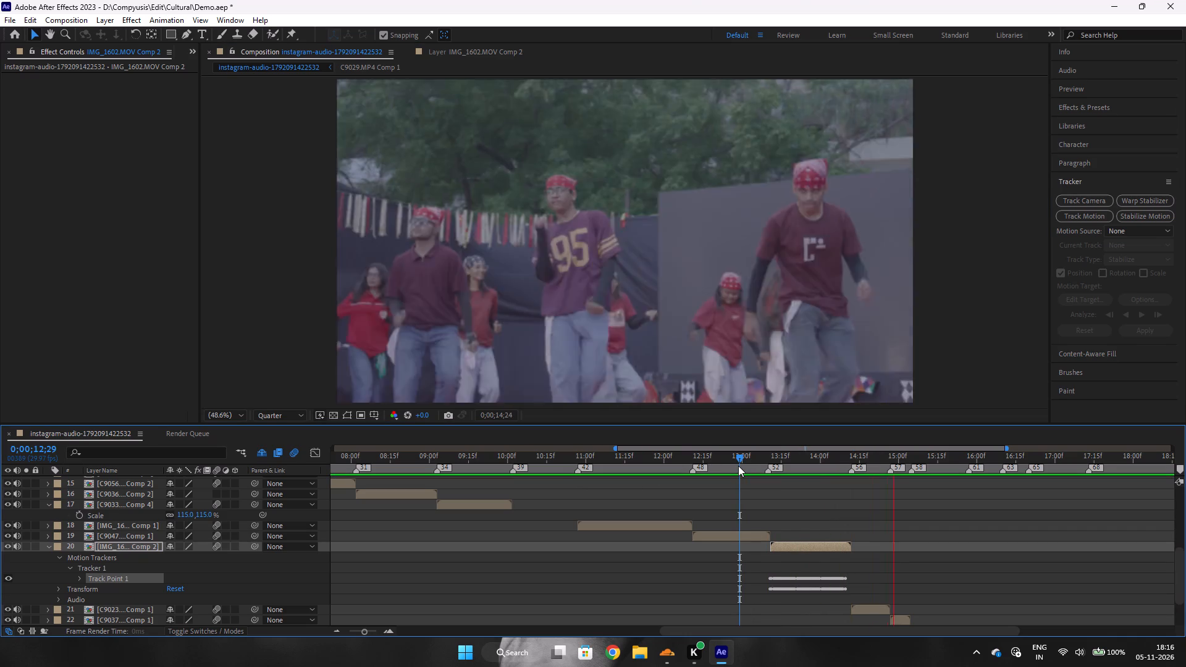
# Play back the montage from 0;00;12;29 and scrub through the stabilized IMG_1602.MOV Comp 2 clip to check its framing.
pyautogui.click(738, 466)
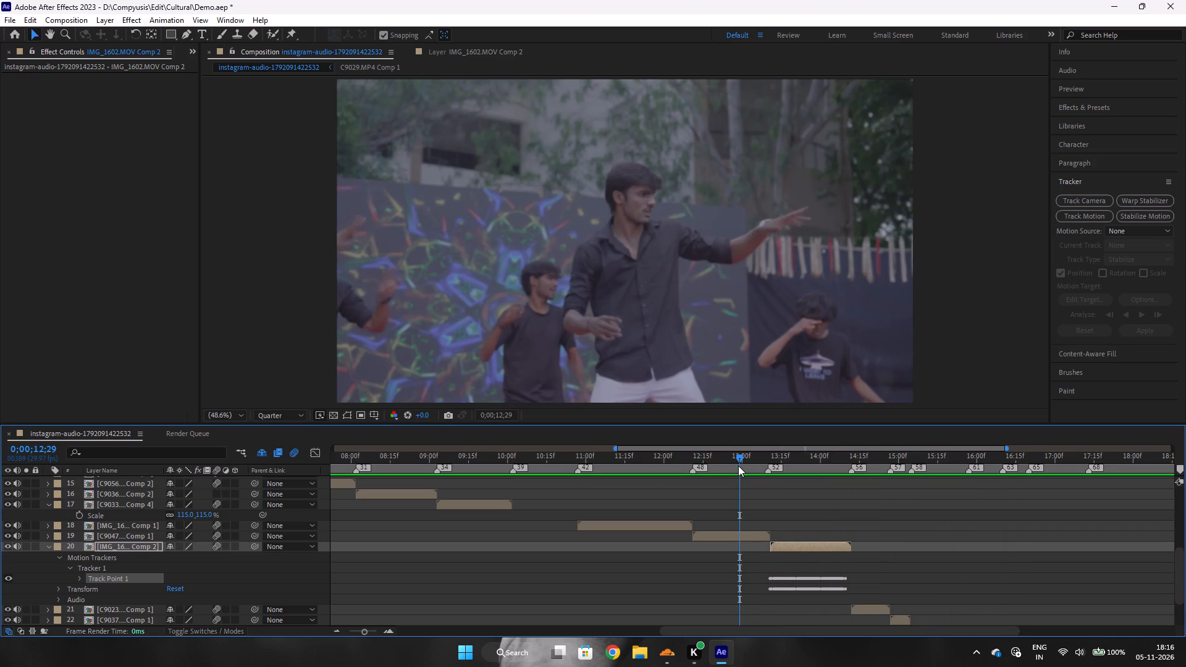
pyautogui.press('space')
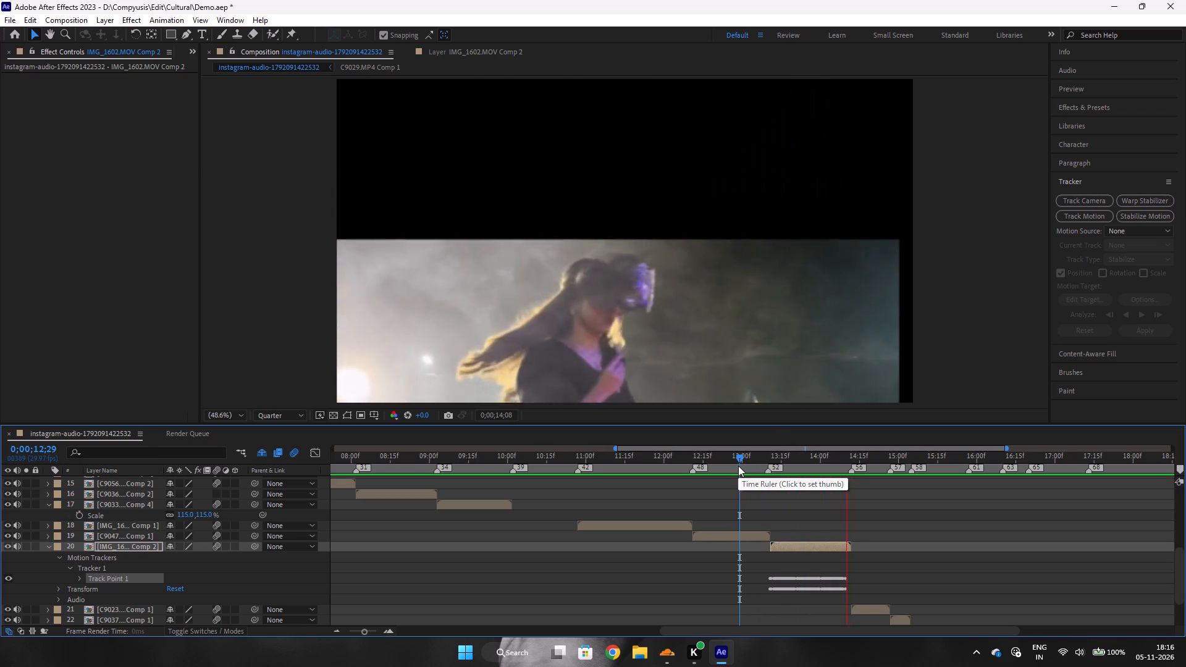
pyautogui.press('space')
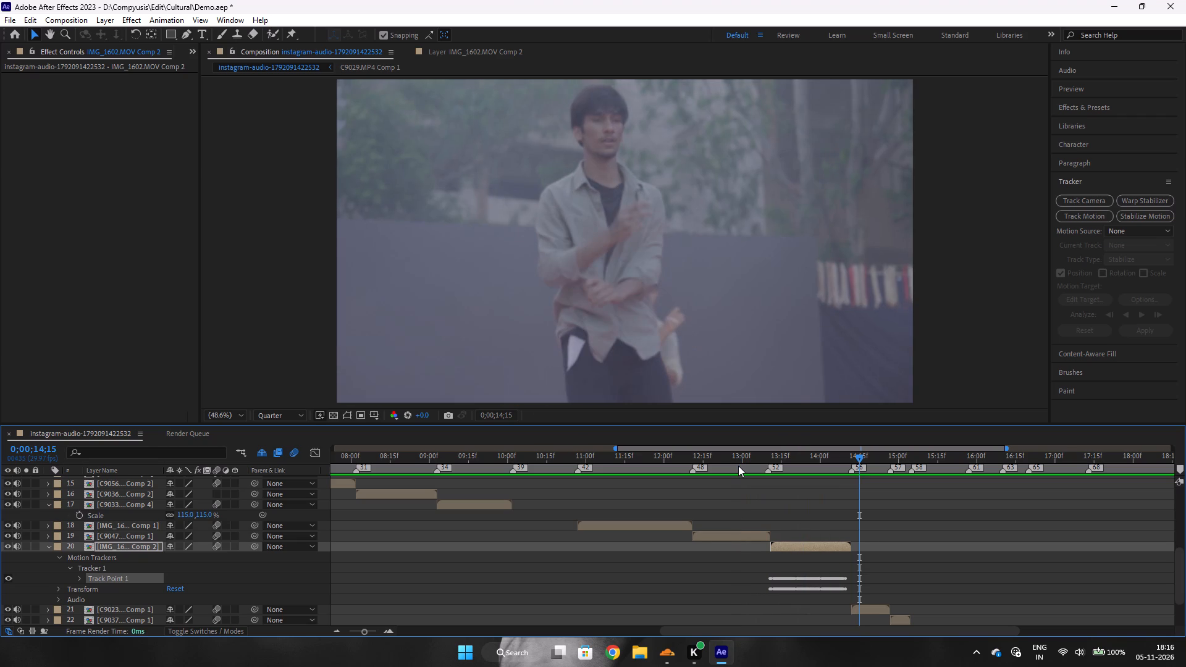
pyautogui.click(798, 469)
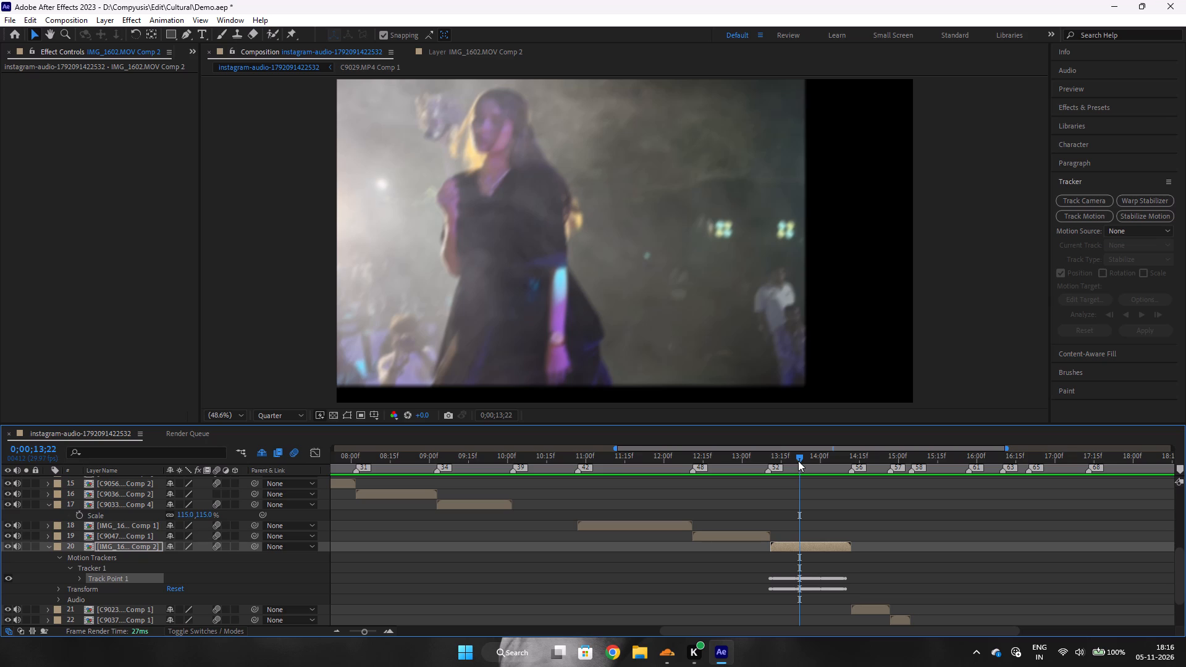
pyautogui.moveTo(799, 461); pyautogui.dragTo(817, 465)
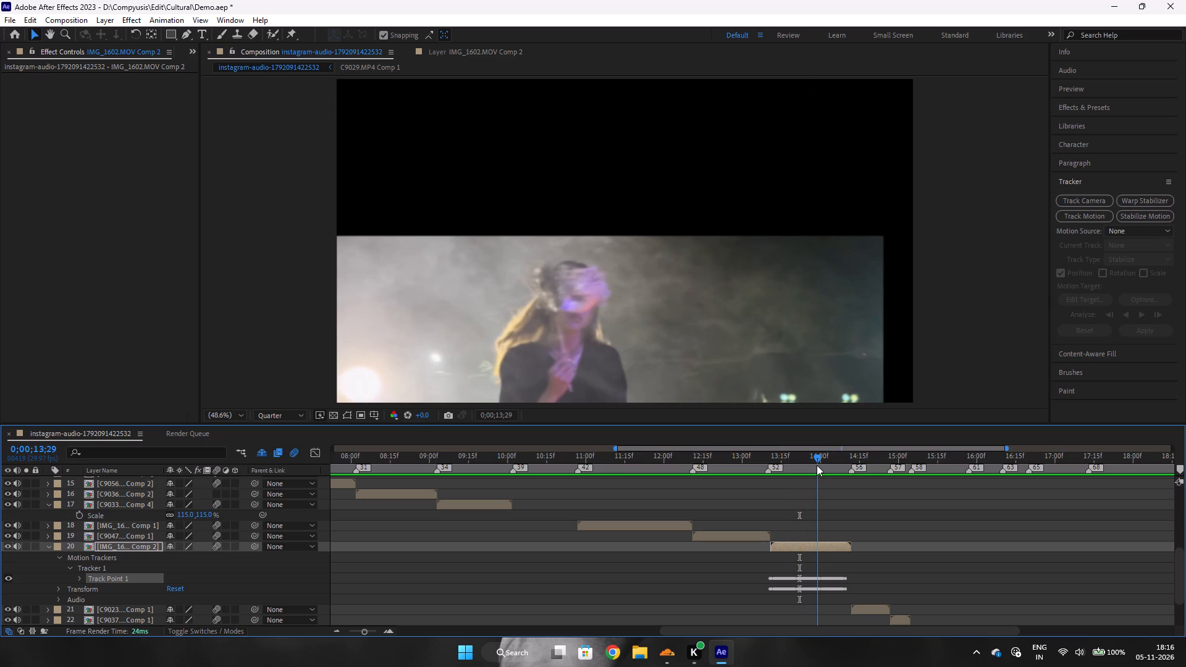
pyautogui.moveTo(817, 465); pyautogui.dragTo(830, 463)
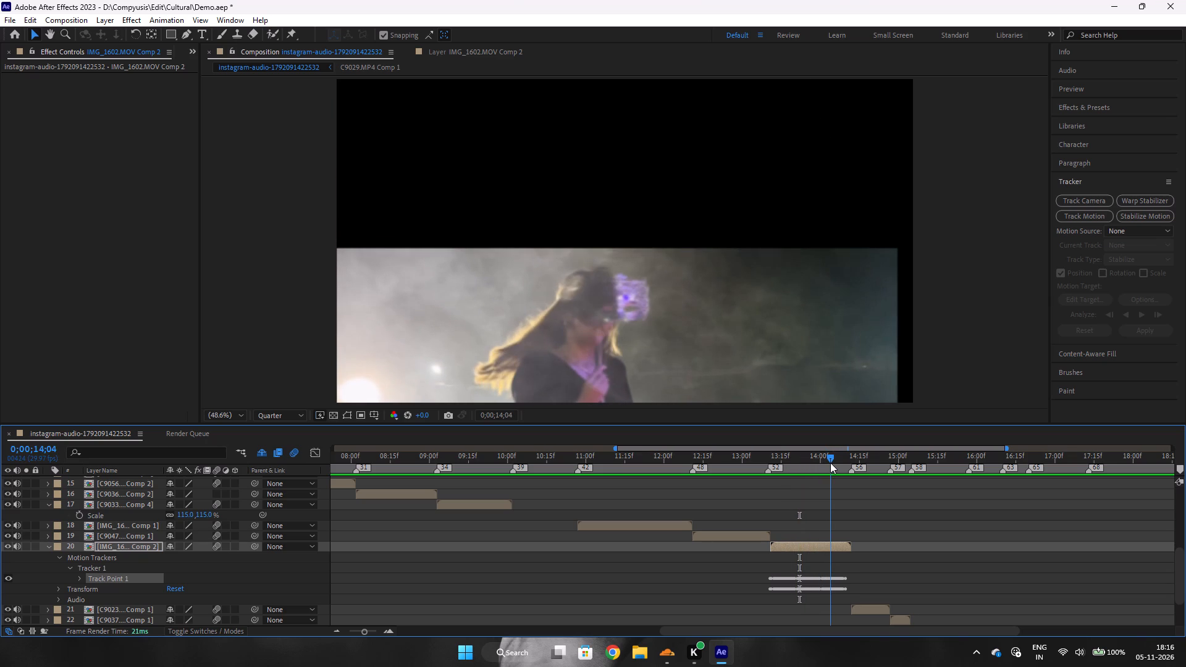
pyautogui.moveTo(830, 463); pyautogui.dragTo(830, 463)
# Undo the stabilization of IMG_1602.MOV Comp 2 and its track analysis back to 0;00;13;26.
pyautogui.click(823, 547)
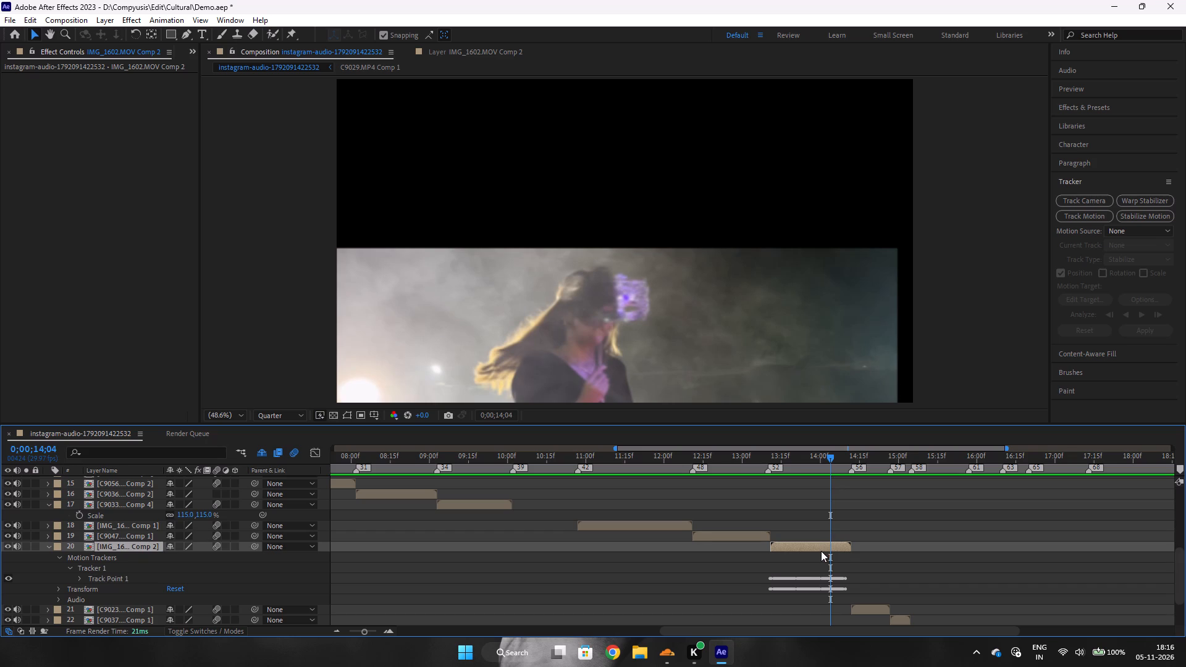
pyautogui.hotkey('ctrl', 'z')
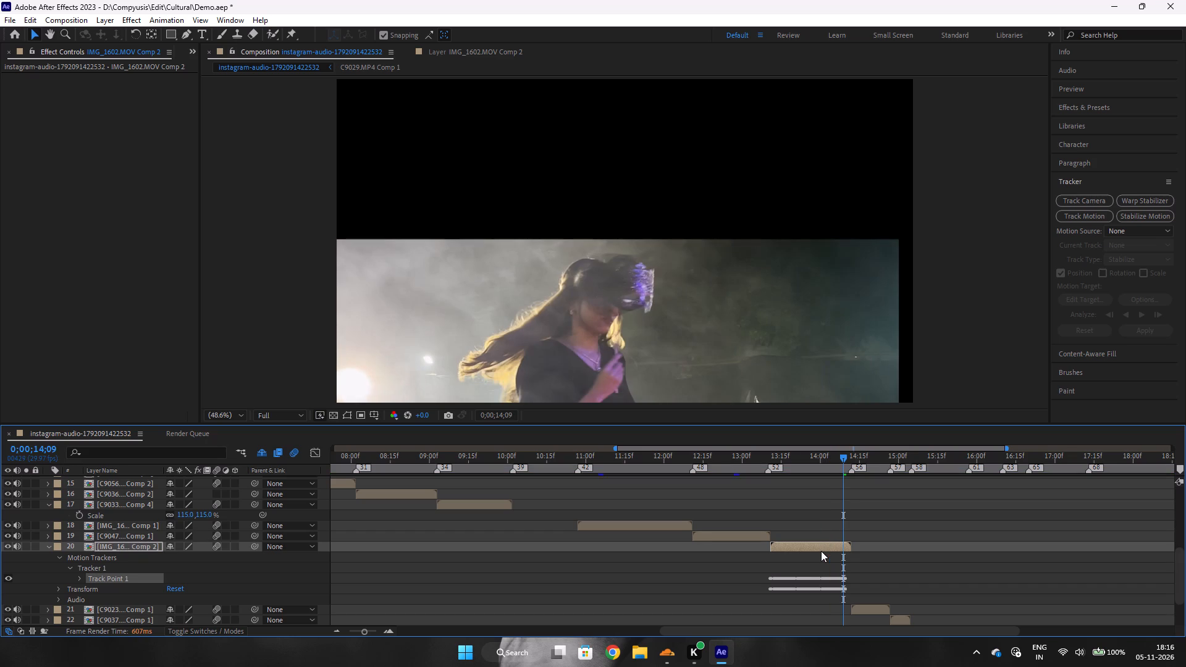
pyautogui.hotkey('ctrl', 'z')
pyautogui.hotkey('ctrl', 'z')
pyautogui.hotkey('ctrl', 'z')
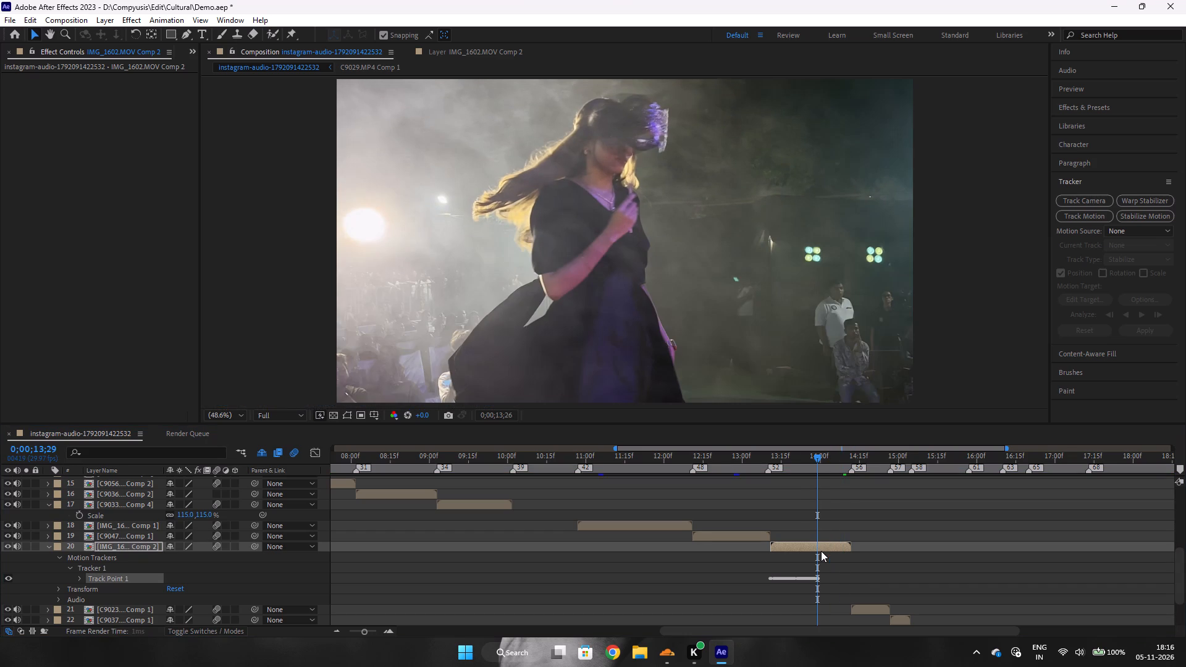
pyautogui.hotkey('ctrl', 'z')
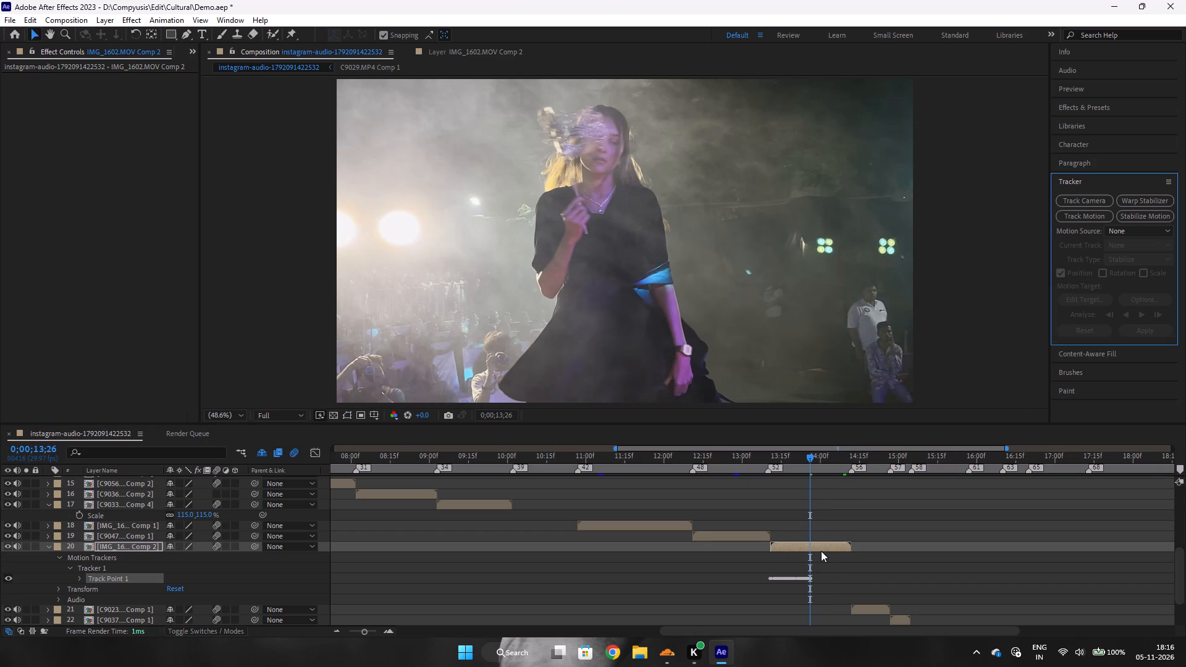
pyautogui.hotkey('ctrl', 'z')
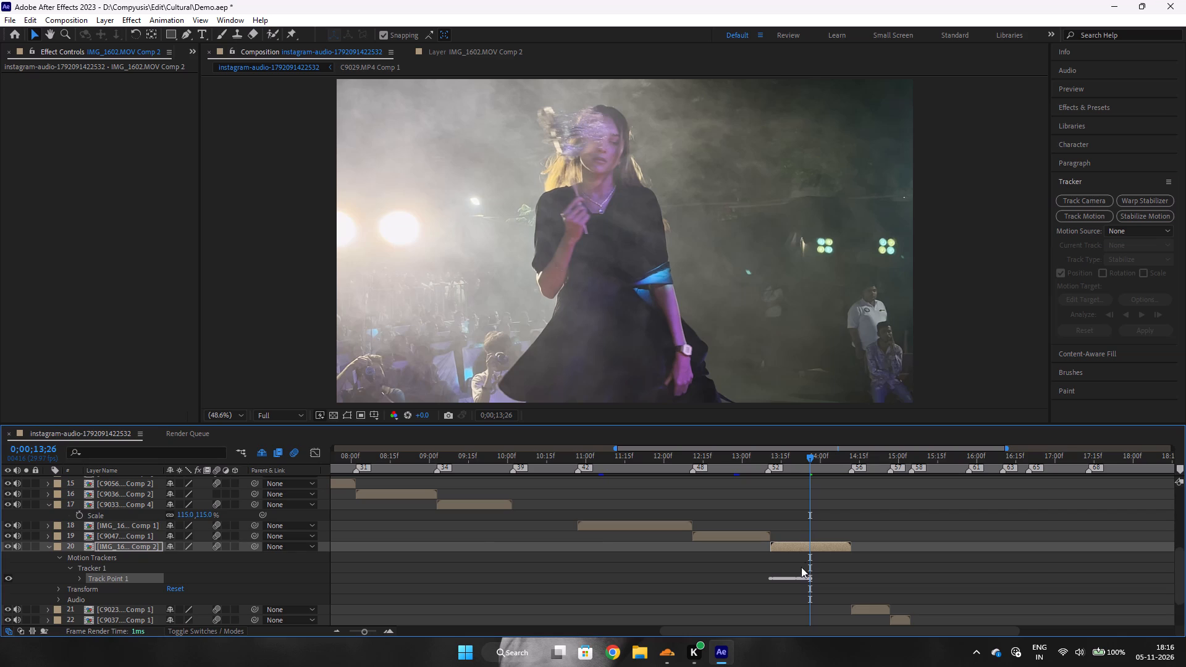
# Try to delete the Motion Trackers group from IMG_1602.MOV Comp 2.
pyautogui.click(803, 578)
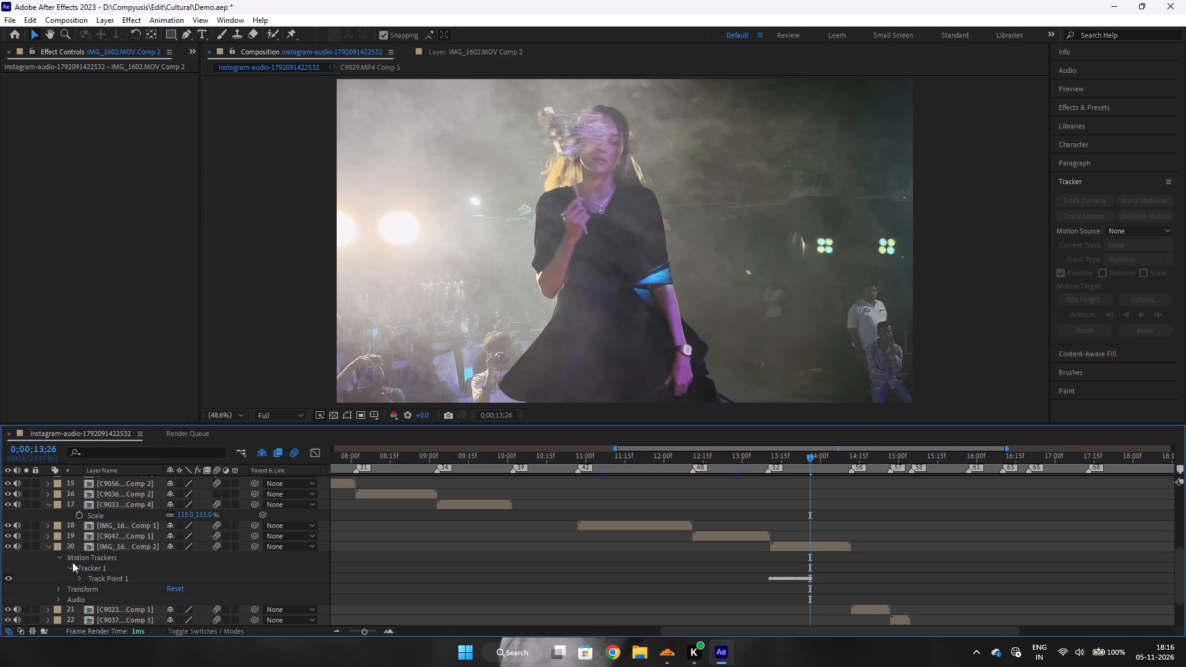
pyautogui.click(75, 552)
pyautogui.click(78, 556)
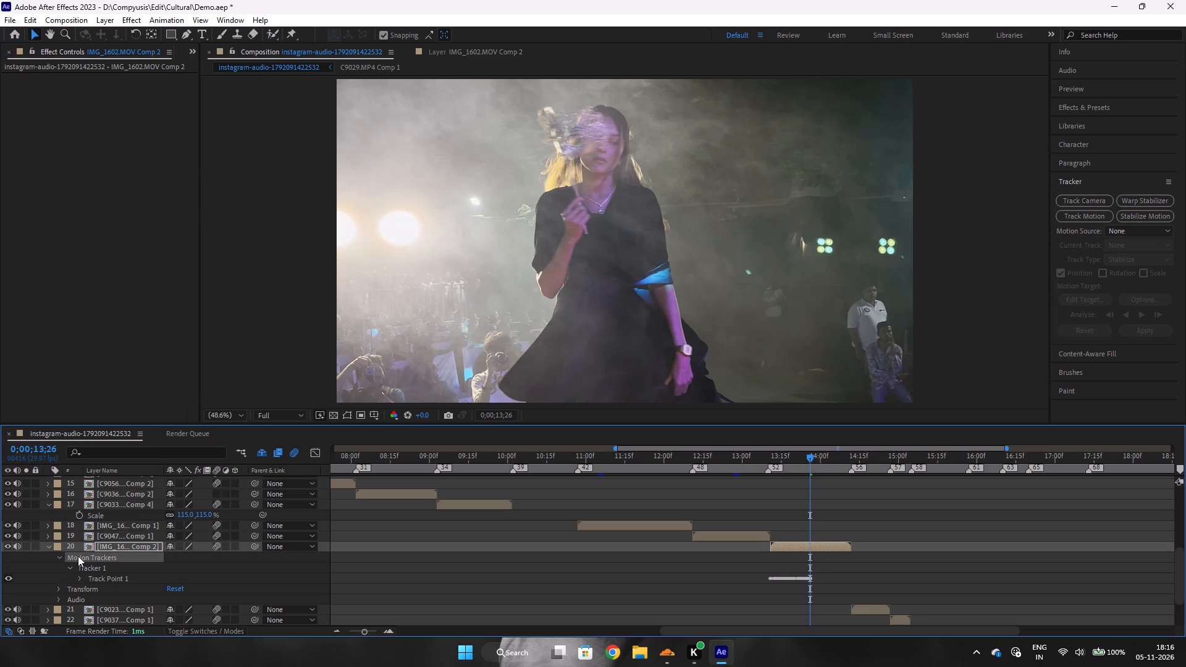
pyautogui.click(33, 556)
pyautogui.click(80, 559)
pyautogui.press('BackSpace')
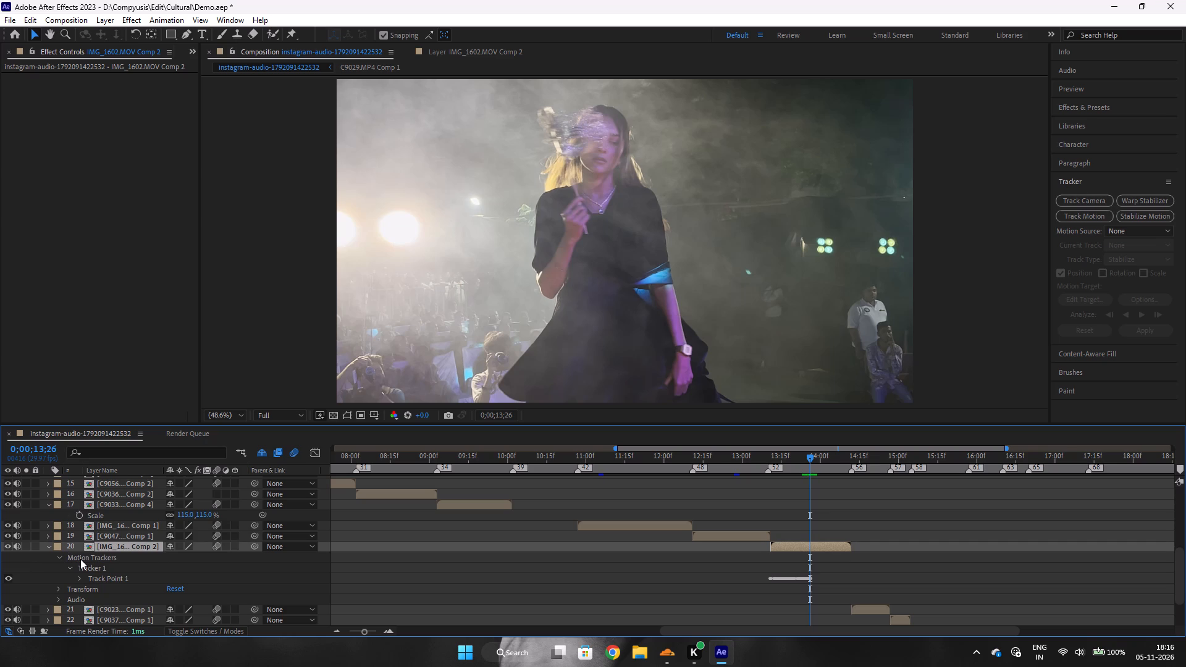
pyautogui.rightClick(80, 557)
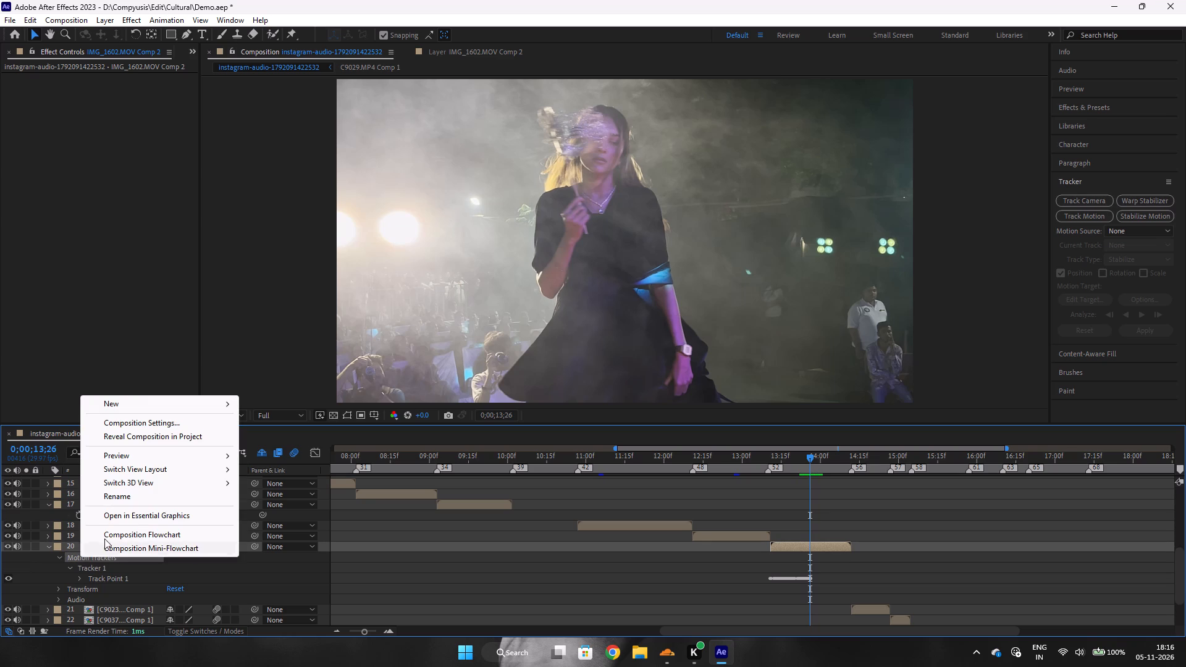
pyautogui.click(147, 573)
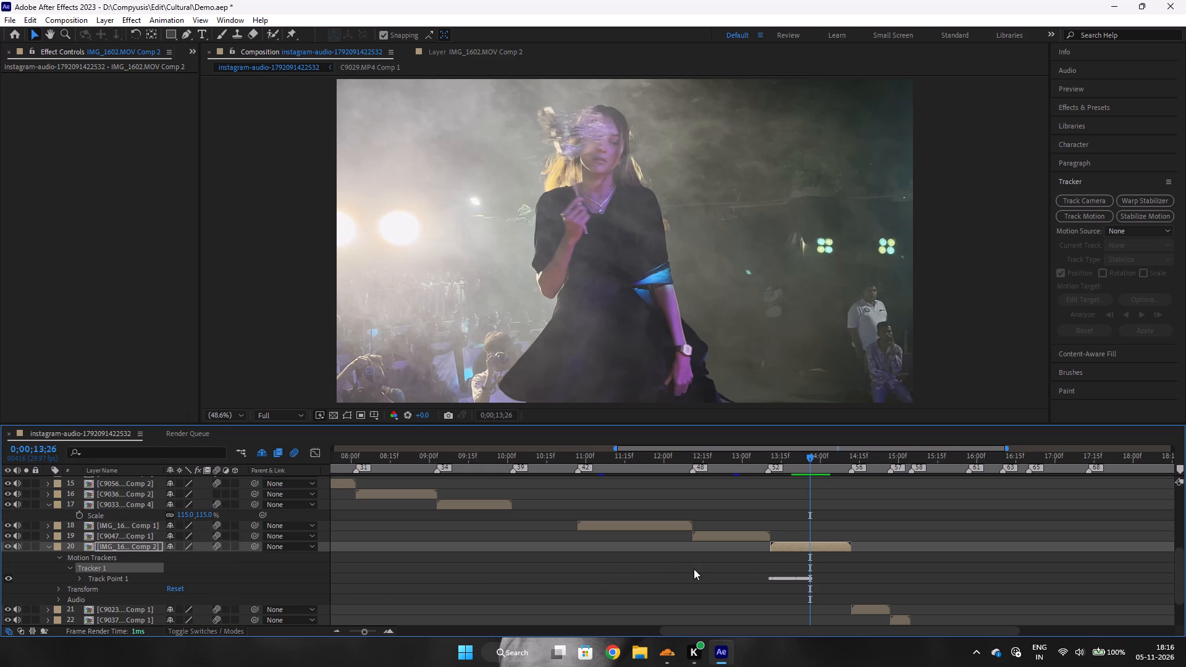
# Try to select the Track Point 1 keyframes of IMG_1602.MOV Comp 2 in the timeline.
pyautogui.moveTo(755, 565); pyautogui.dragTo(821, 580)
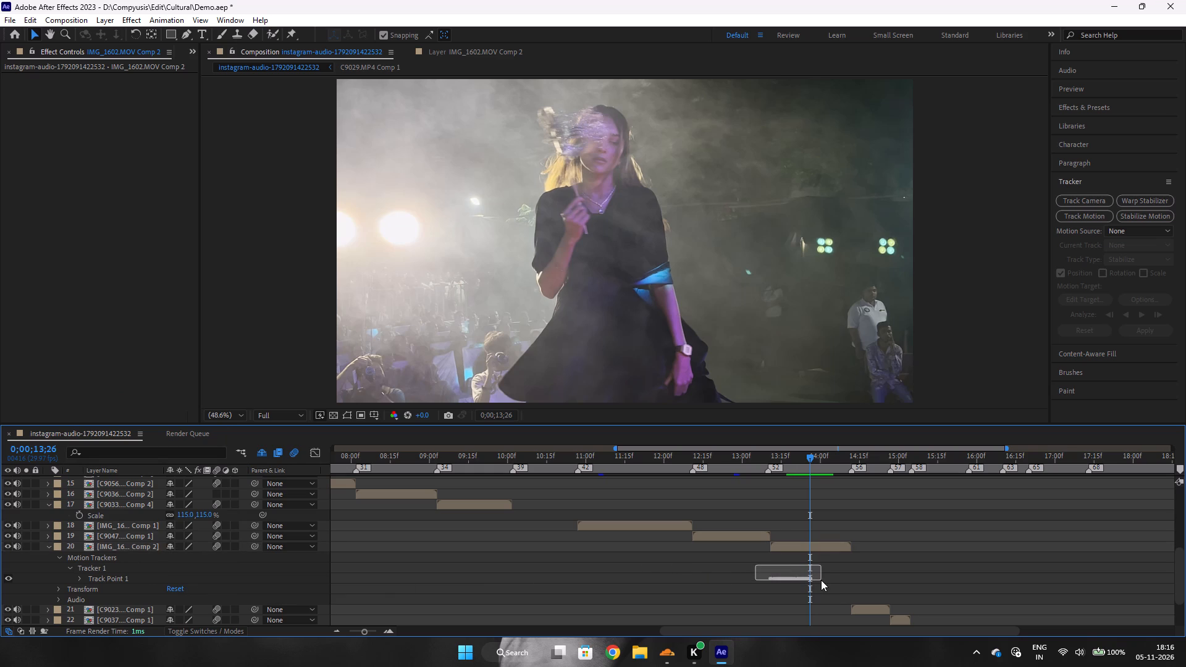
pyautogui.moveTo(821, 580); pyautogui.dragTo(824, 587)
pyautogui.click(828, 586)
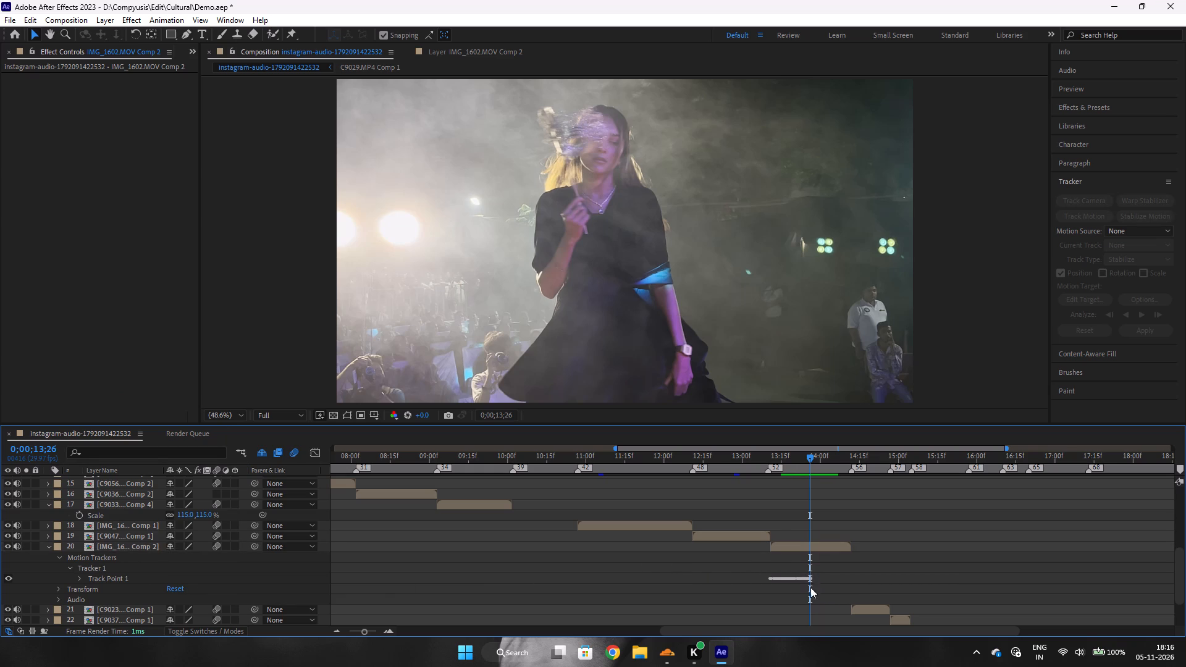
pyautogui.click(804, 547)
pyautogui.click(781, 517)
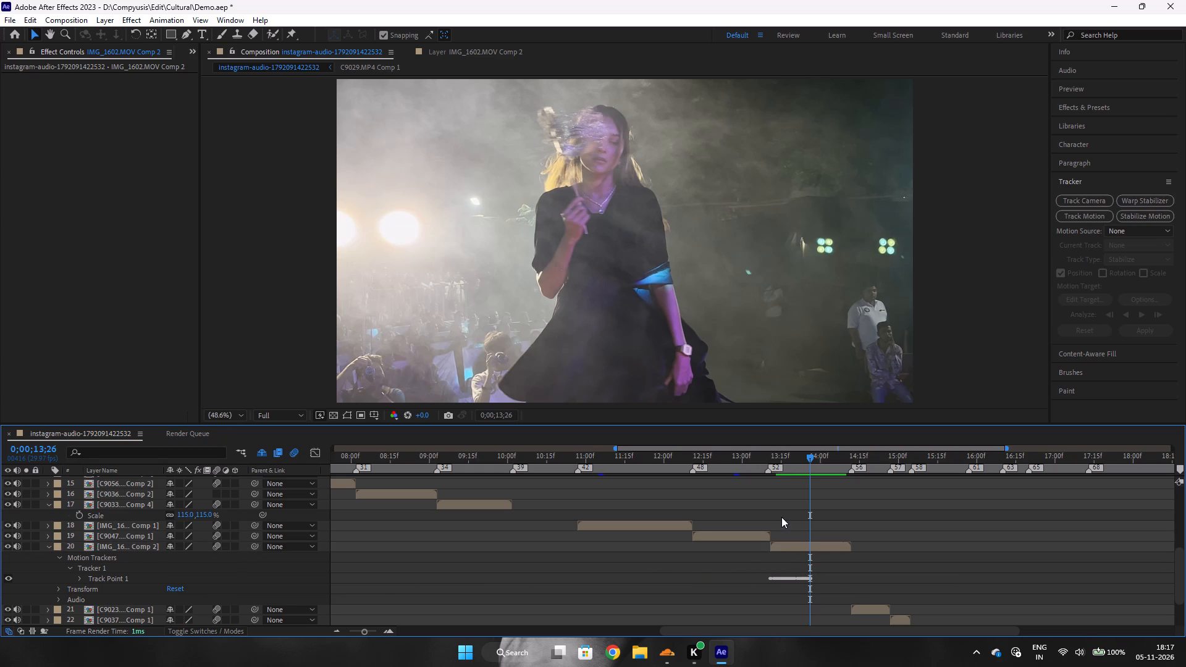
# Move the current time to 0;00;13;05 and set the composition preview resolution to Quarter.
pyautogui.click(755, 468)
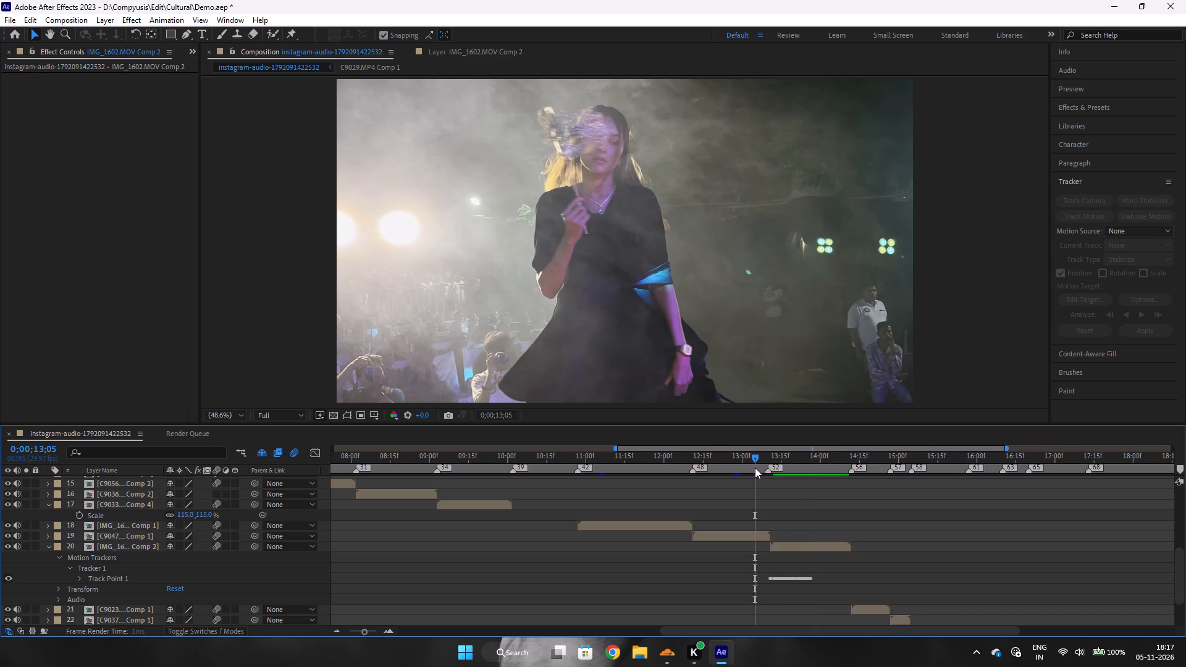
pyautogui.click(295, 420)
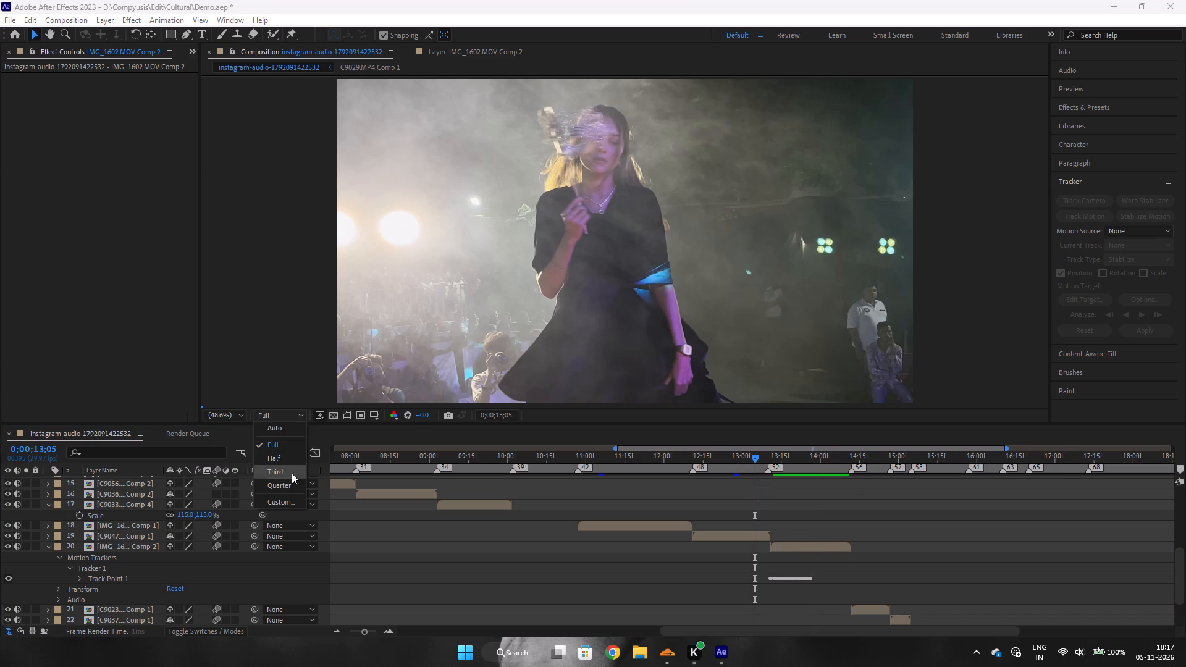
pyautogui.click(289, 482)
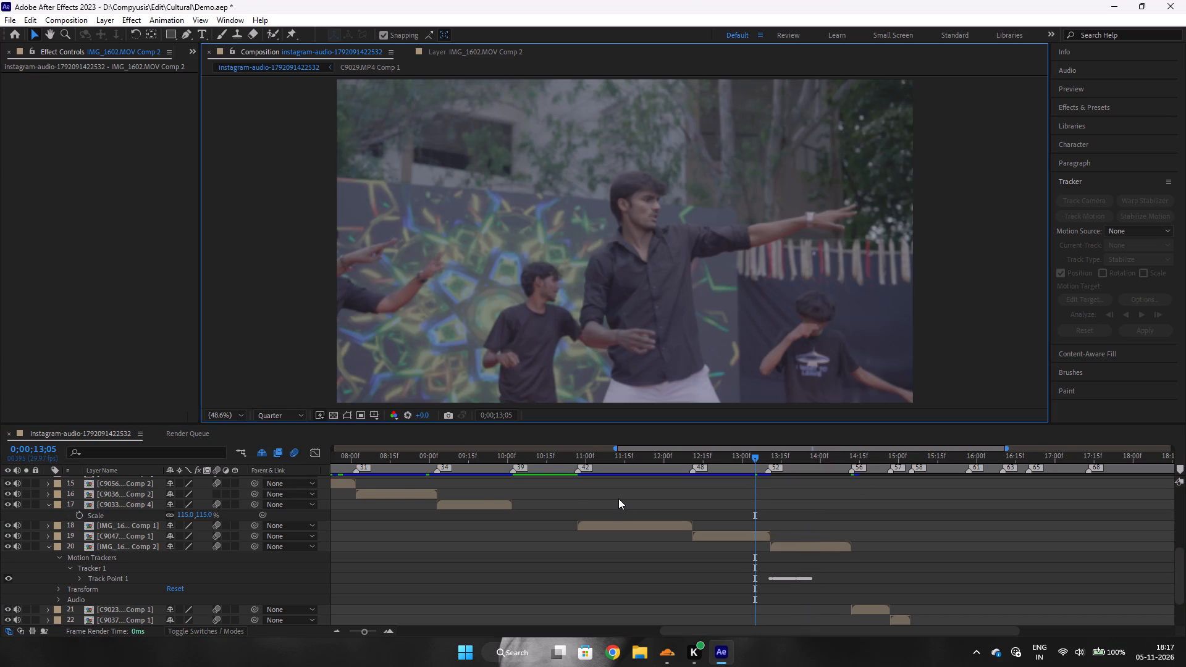
# Undo the preview resolution change and the remaining track analysis of IMG_1602.MOV Comp 2 back to 0;00;13;11.
pyautogui.hotkey('ctrl', 'z')
pyautogui.hotkey('ctrl', 'z')
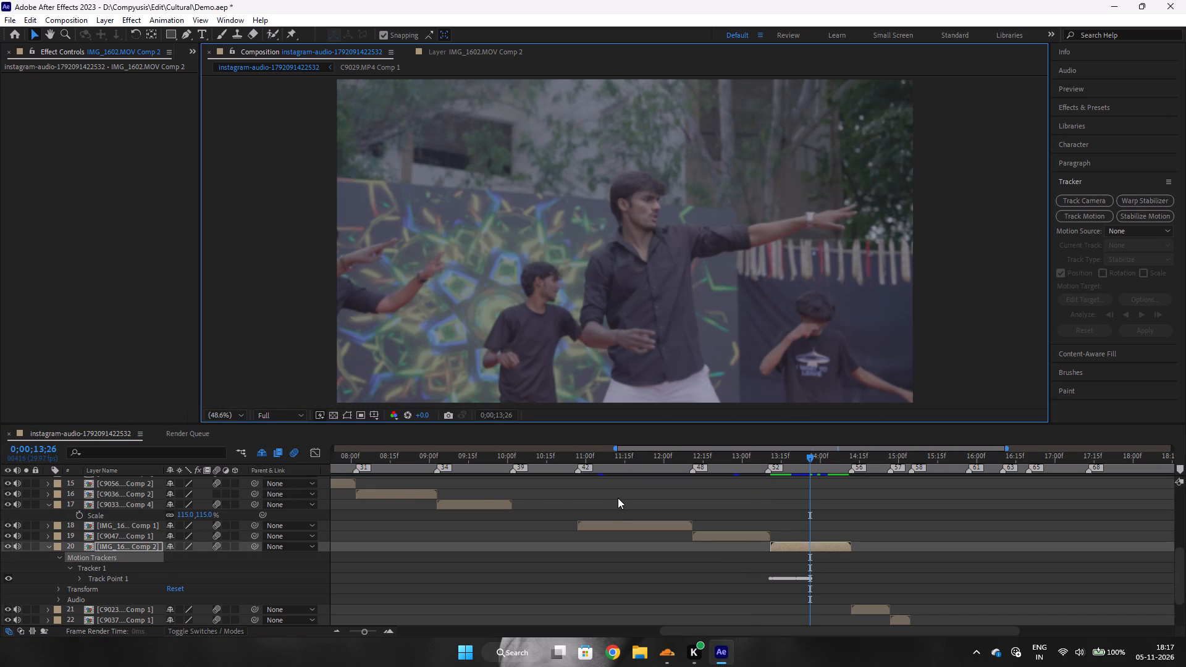
pyautogui.hotkey('ctrl', 'z')
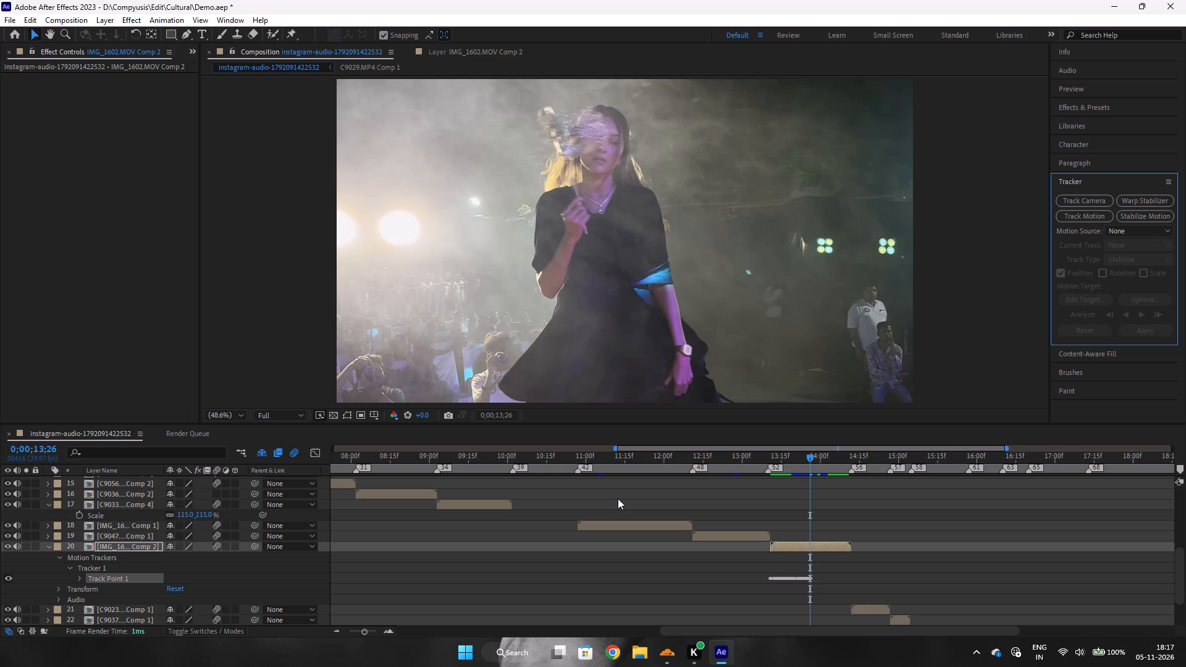
pyautogui.hotkey('ctrl', 'z')
pyautogui.hotkey('ctrl', 'z')
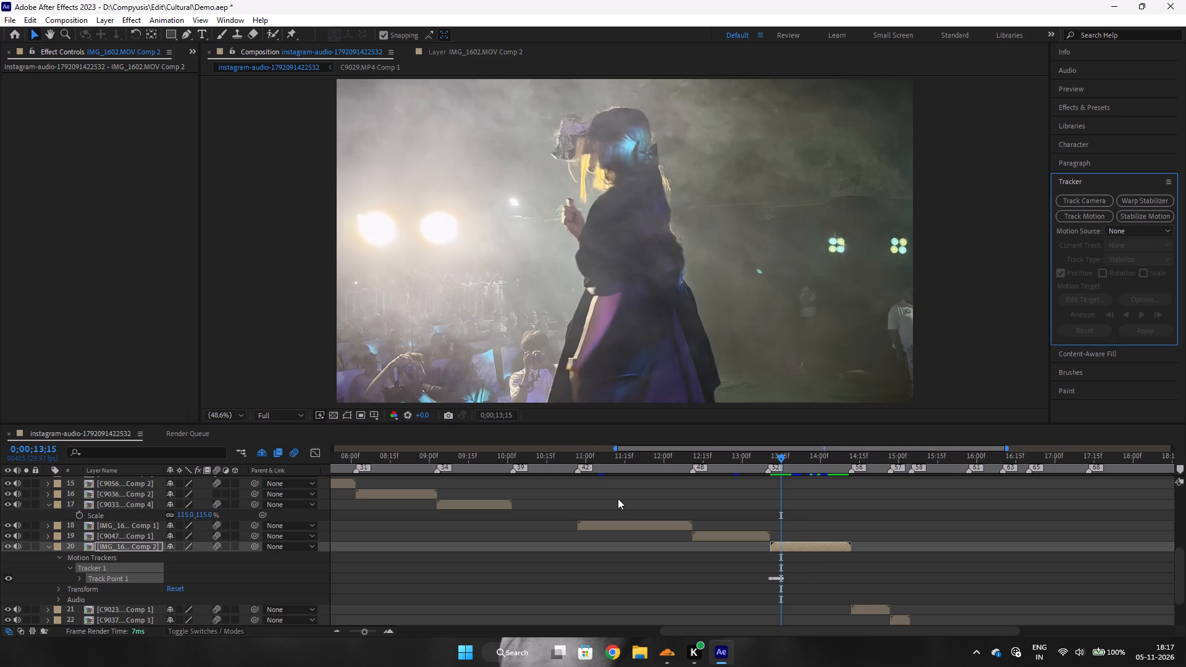
pyautogui.hotkey('ctrl', 'z')
pyautogui.hotkey('ctrl', 'z')
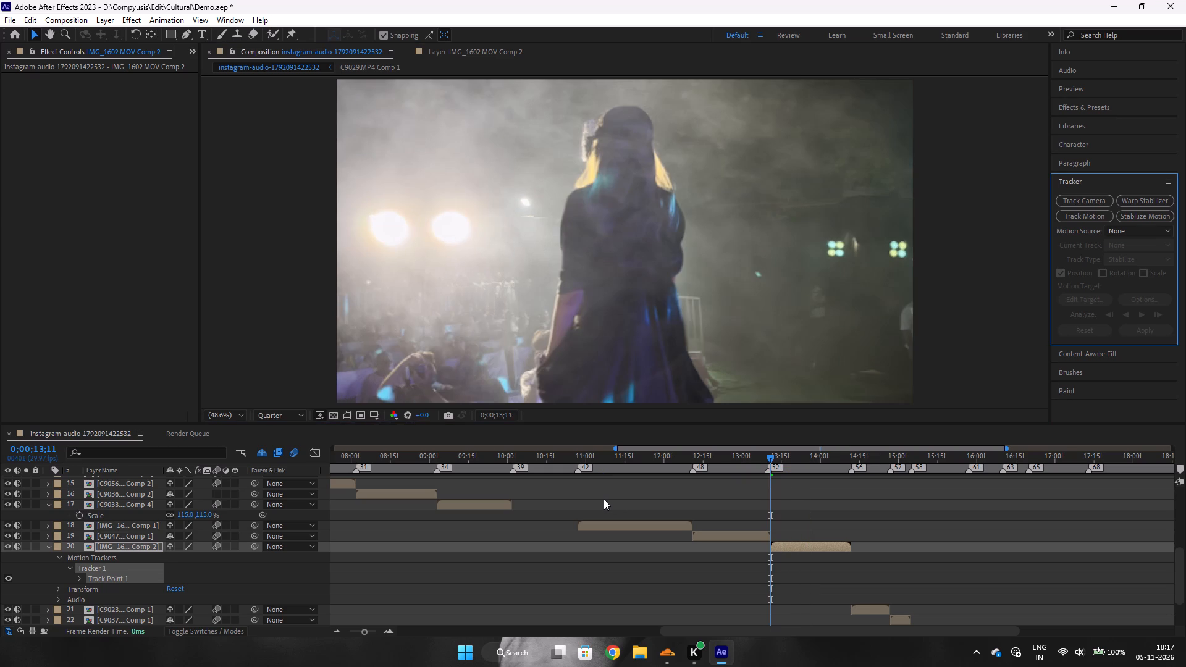
# Delete Tracker 1 from the IMG_1602.MOV Comp 2 layer.
pyautogui.click(79, 567)
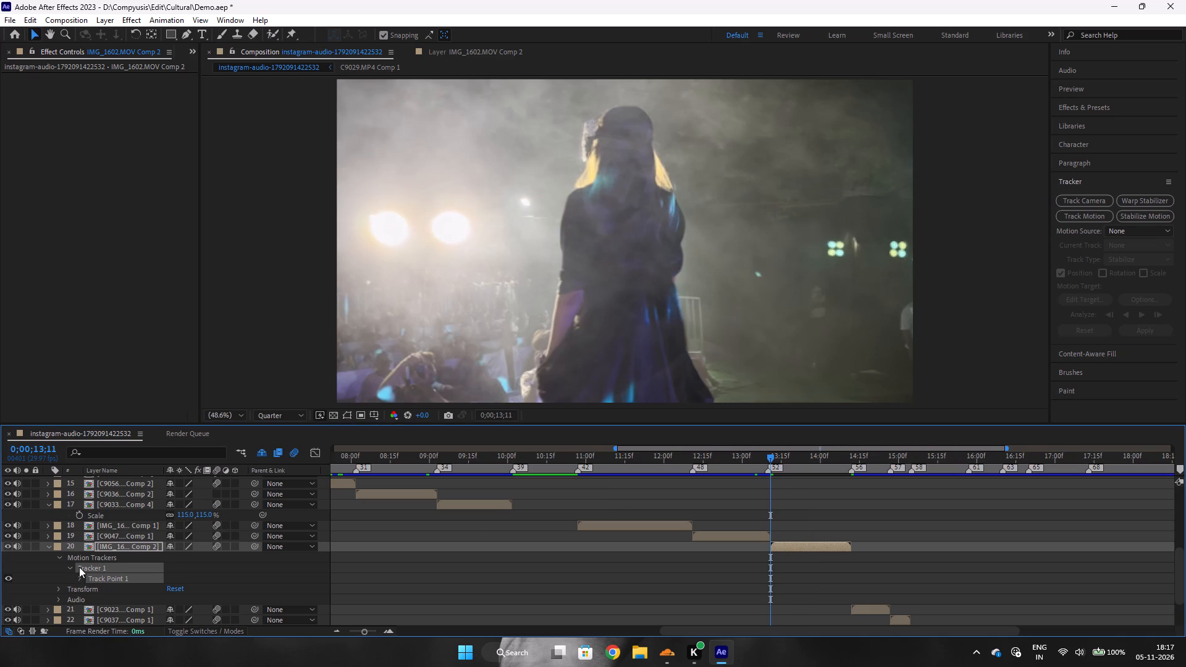
pyautogui.press('BackSpace')
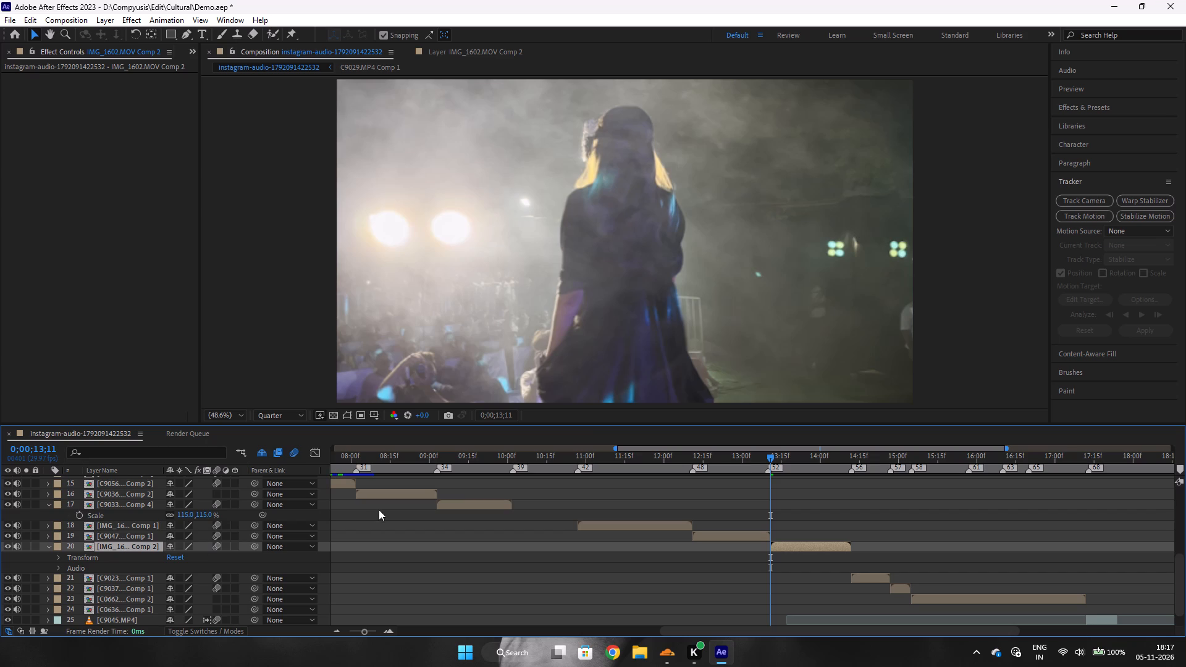
# Play back the unstabilized IMG_1602.MOV Comp 2 clip from 0;00;13;11 and again from 0;00;13;19 to review it.
pyautogui.press('space')
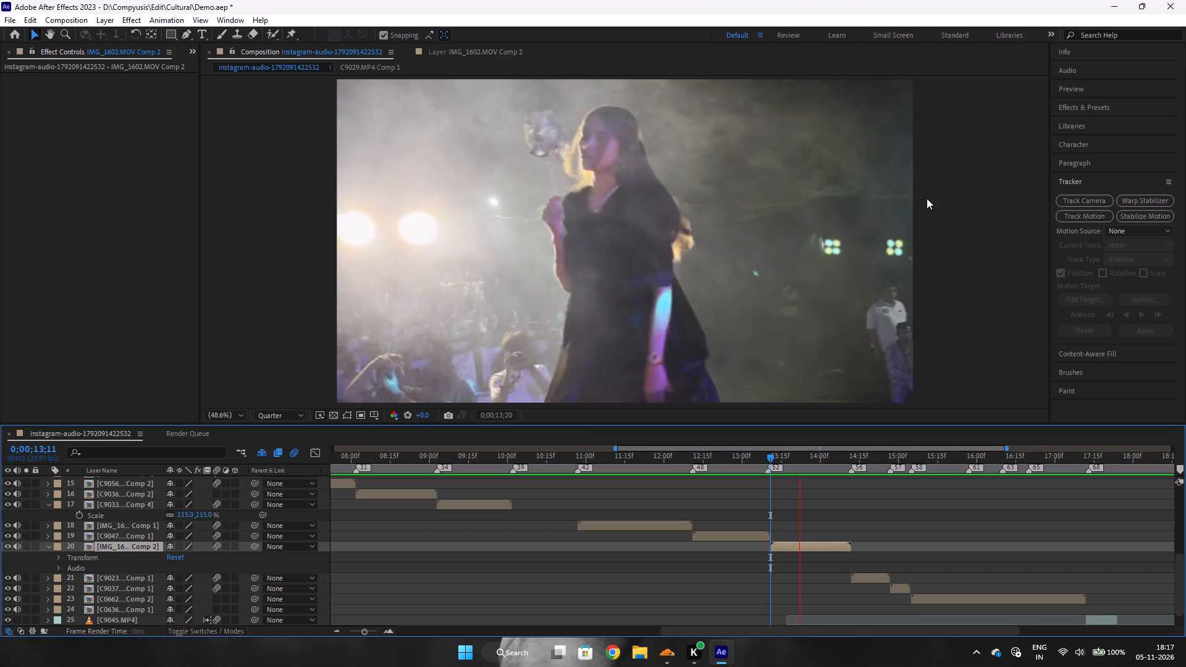
pyautogui.press('space')
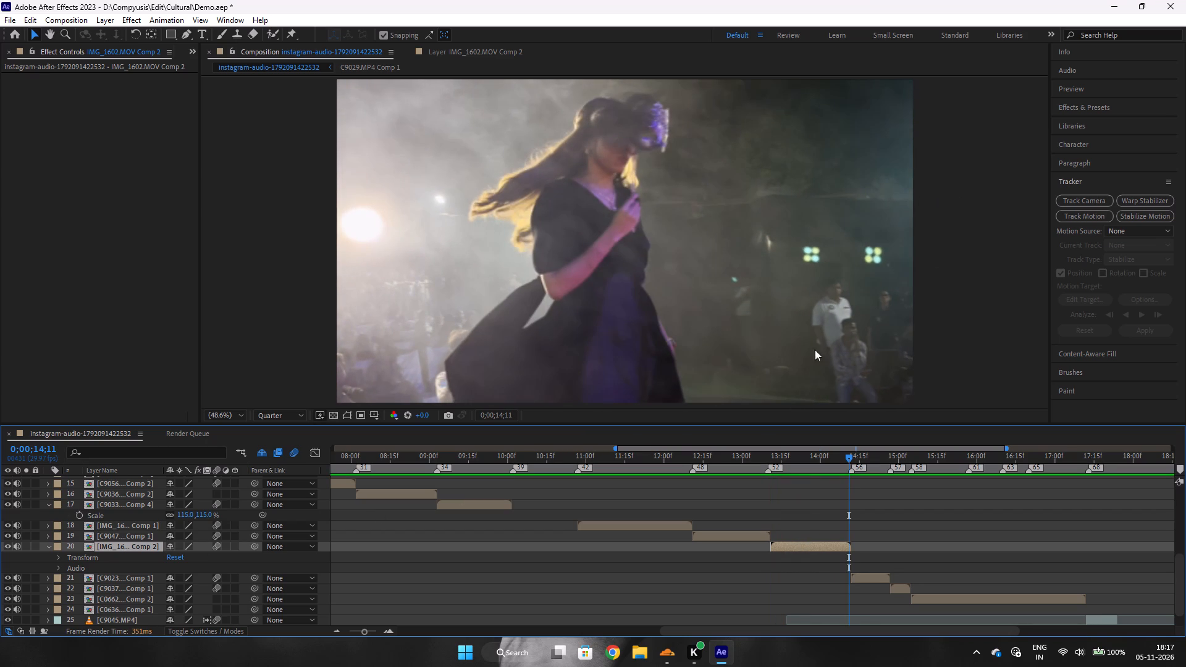
pyautogui.click(788, 463)
pyautogui.click(788, 463)
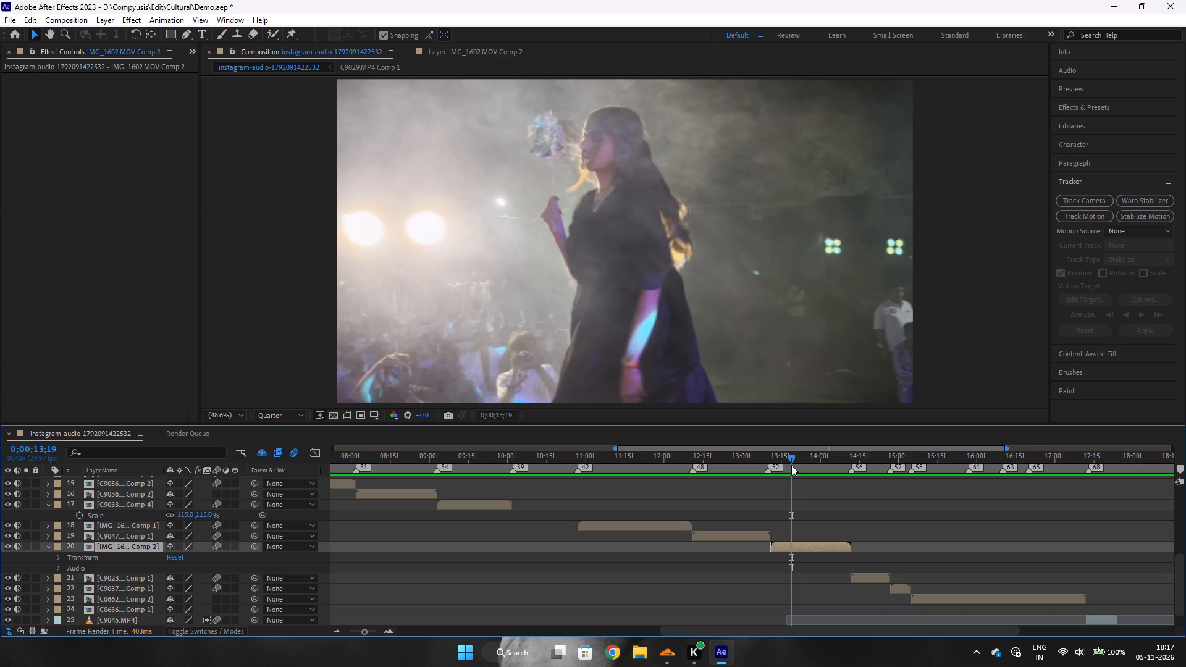
pyautogui.press('space')
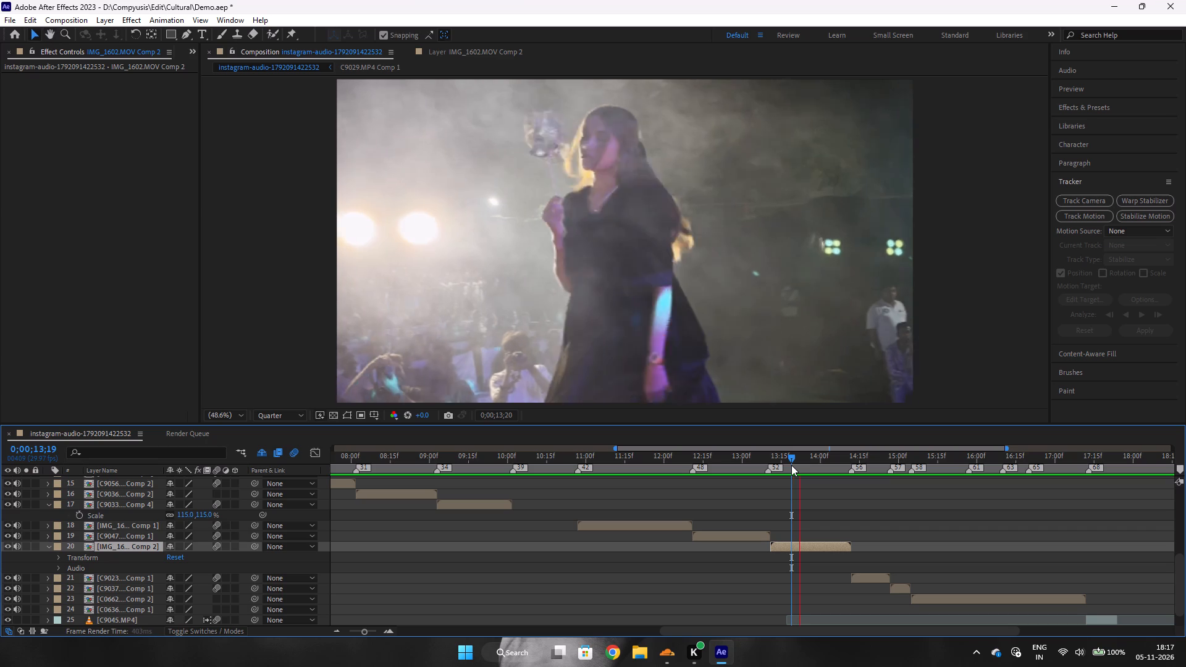
pyautogui.press('space')
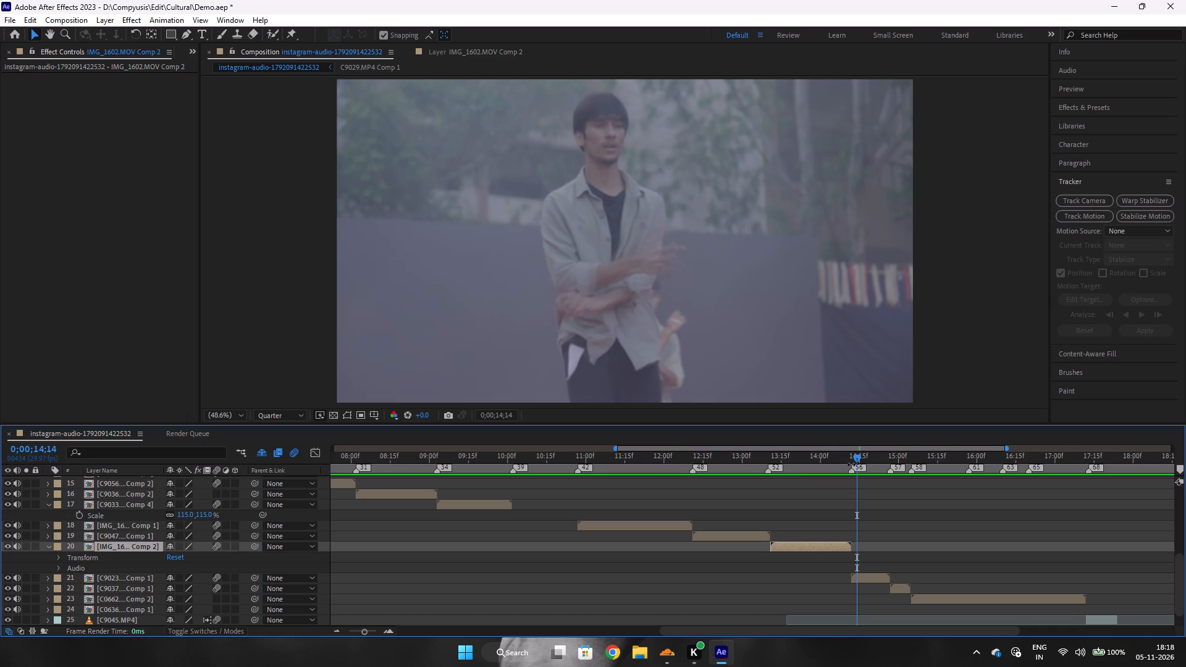
# Start Stabilize Motion on IMG_1602.MOV Comp 2, place Track Point 1 on the woman's face at 0;00;13;19, and analyze forward.
pyautogui.moveTo(854, 455); pyautogui.dragTo(780, 474)
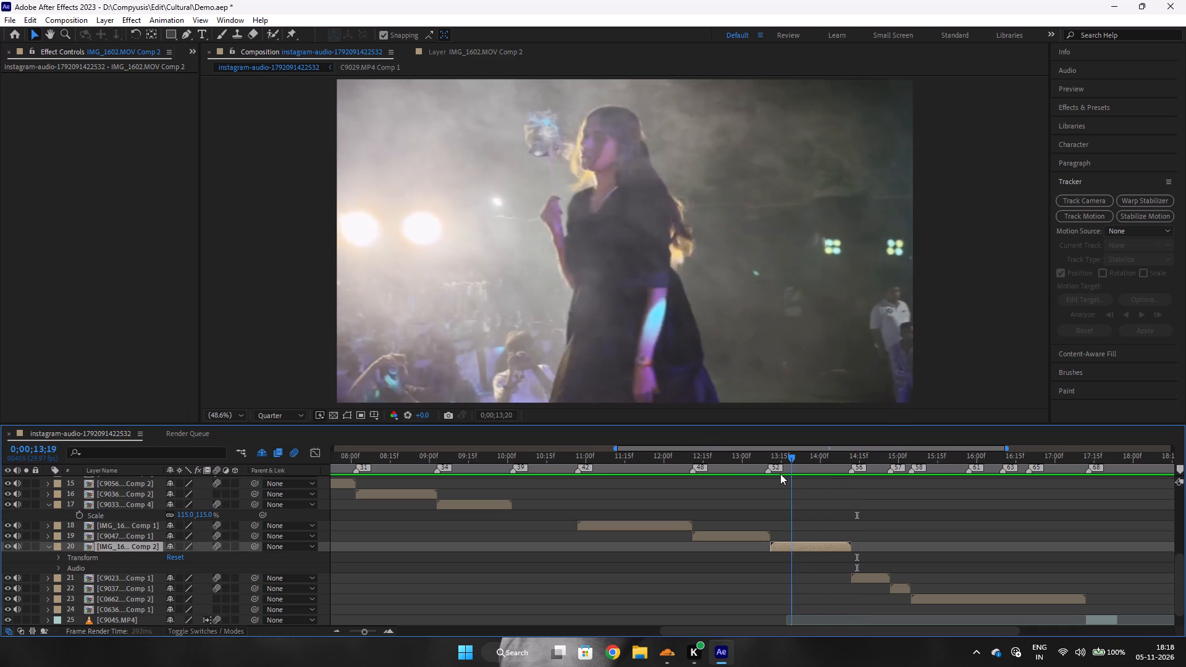
pyautogui.moveTo(780, 474); pyautogui.dragTo(767, 474)
pyautogui.click(802, 549)
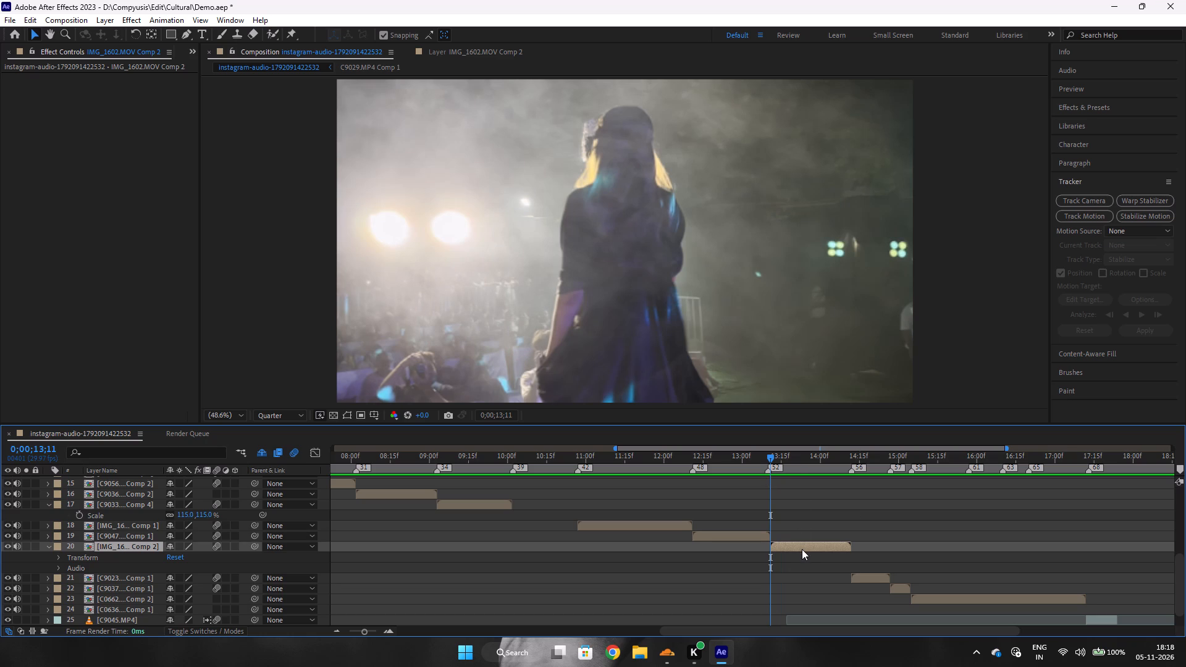
pyautogui.click(1166, 213)
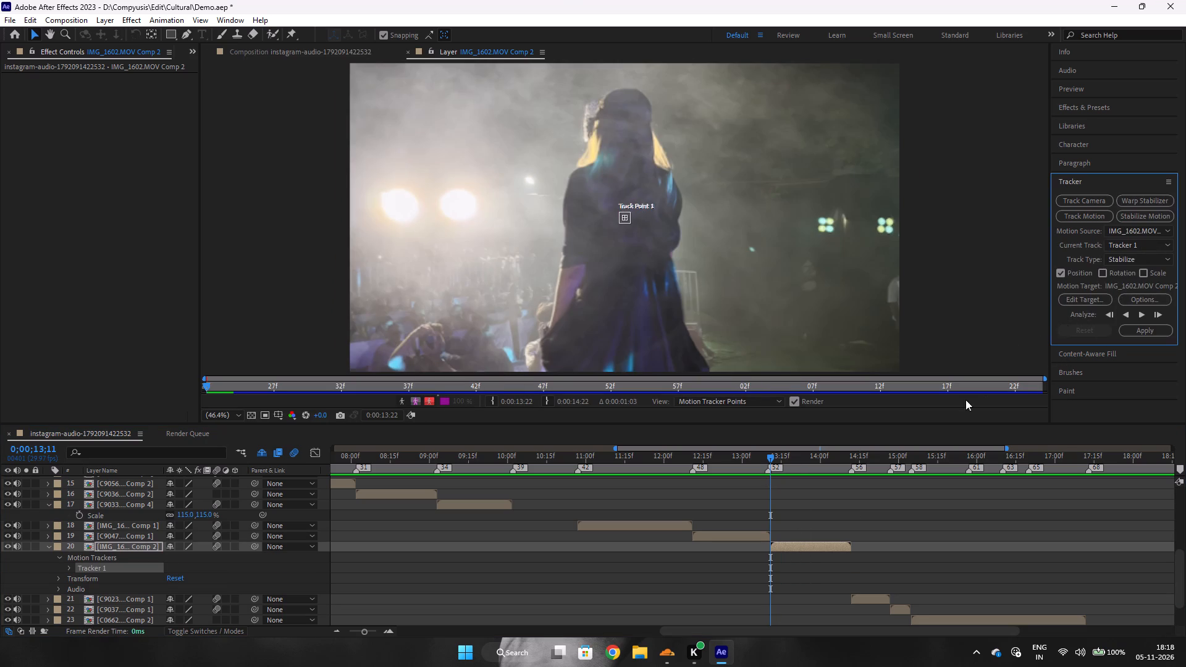
pyautogui.click(792, 468)
pyautogui.click(793, 468)
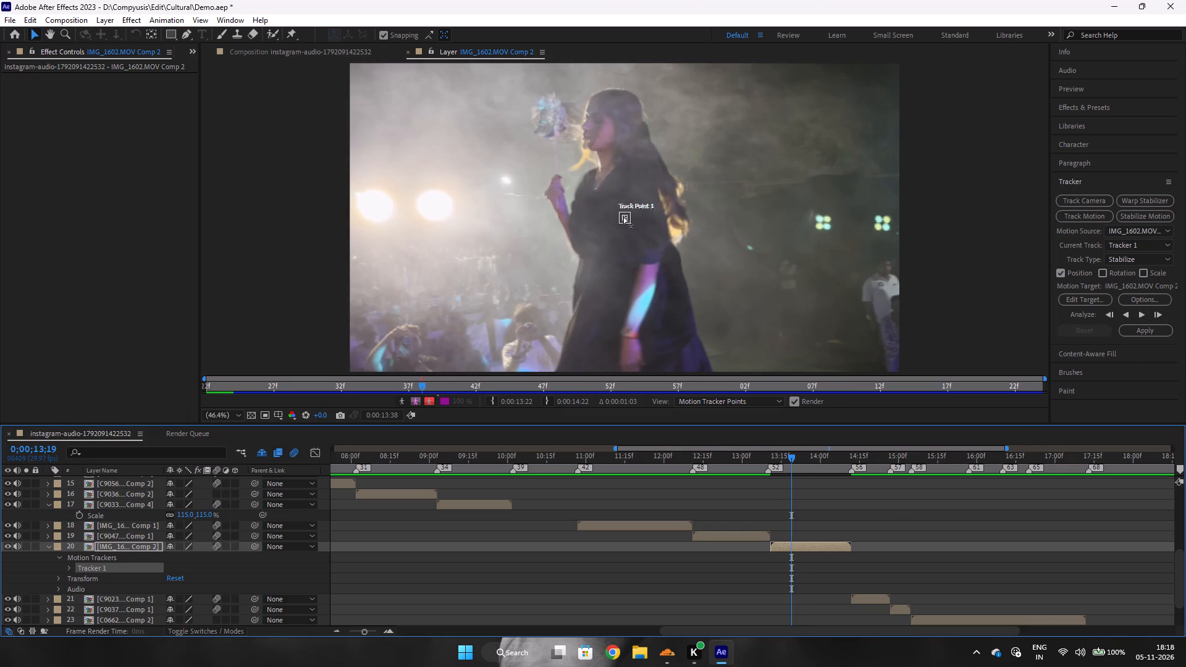
pyautogui.moveTo(623, 217); pyautogui.dragTo(613, 187)
pyautogui.moveTo(625, 220); pyautogui.dragTo(602, 138)
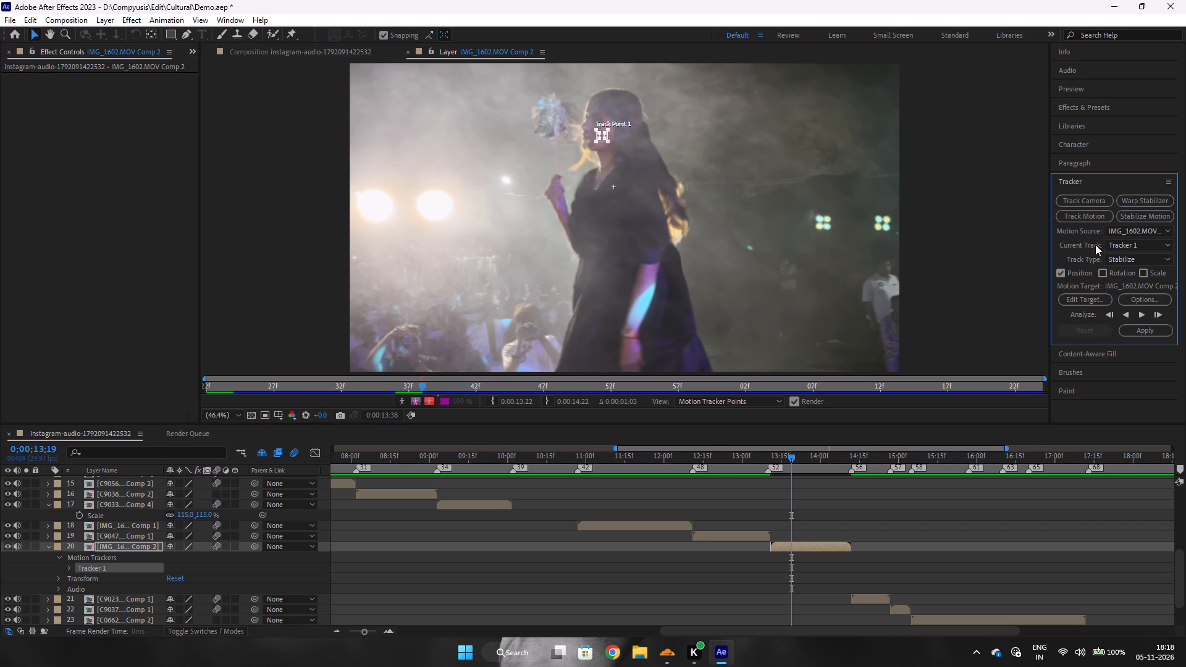
pyautogui.click(1140, 310)
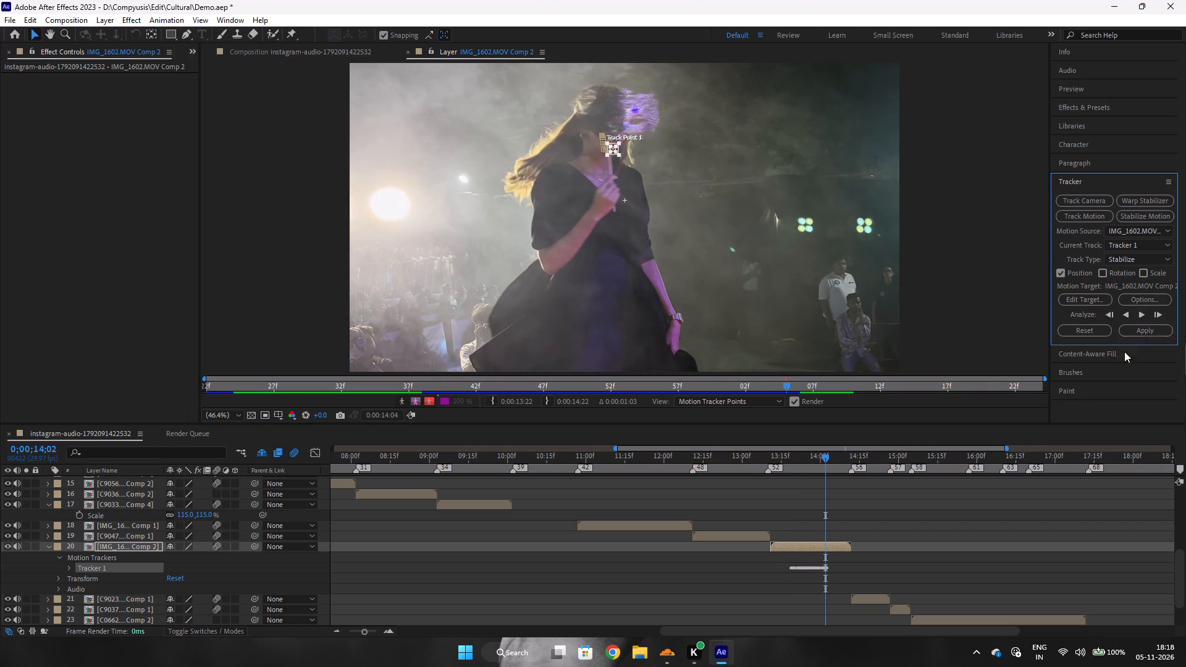
# Apply the Tracker 1 stabilization to IMG_1602.MOV Comp 2 in the X and Y dimensions.
pyautogui.click(1151, 333)
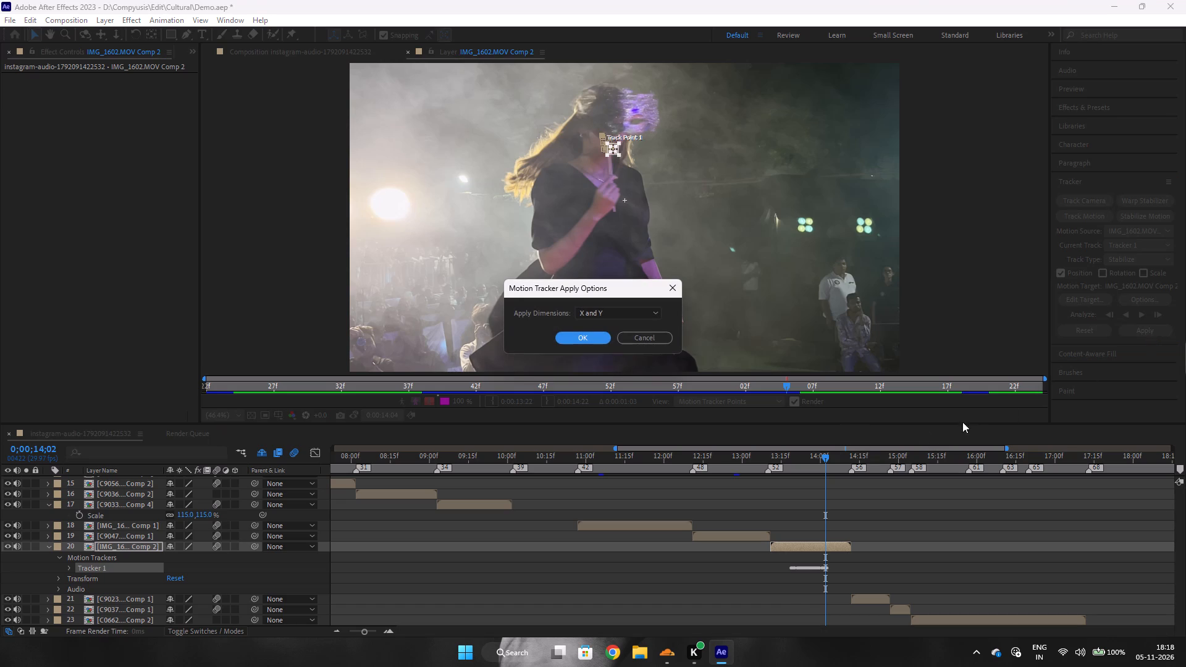
pyautogui.click(575, 340)
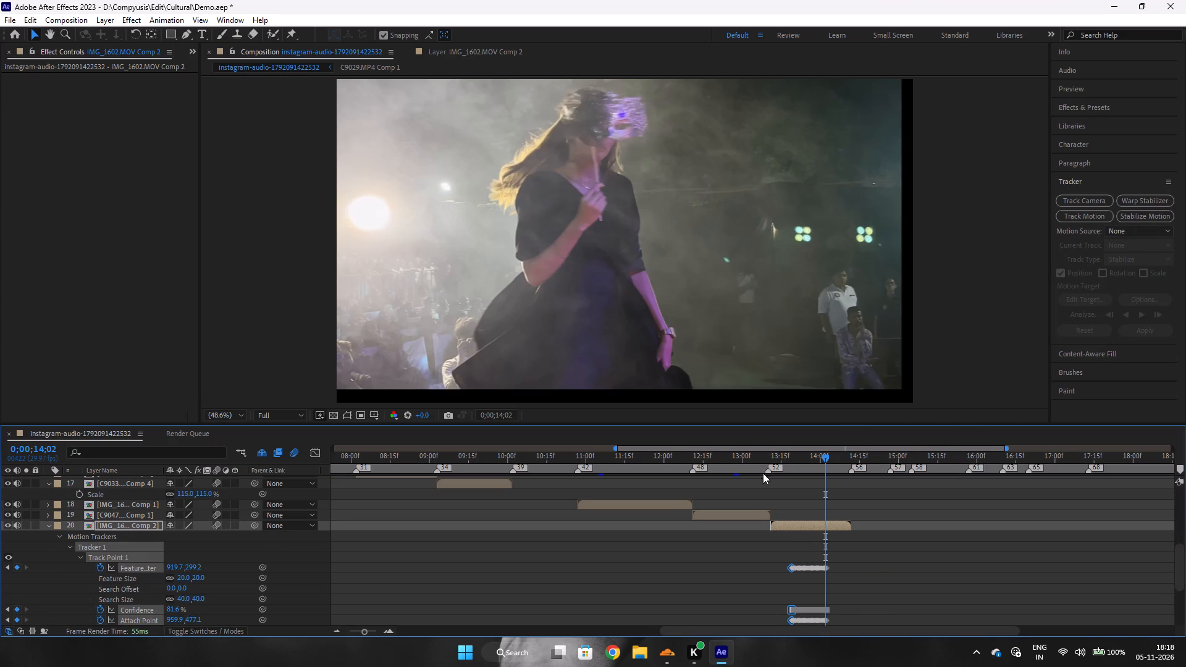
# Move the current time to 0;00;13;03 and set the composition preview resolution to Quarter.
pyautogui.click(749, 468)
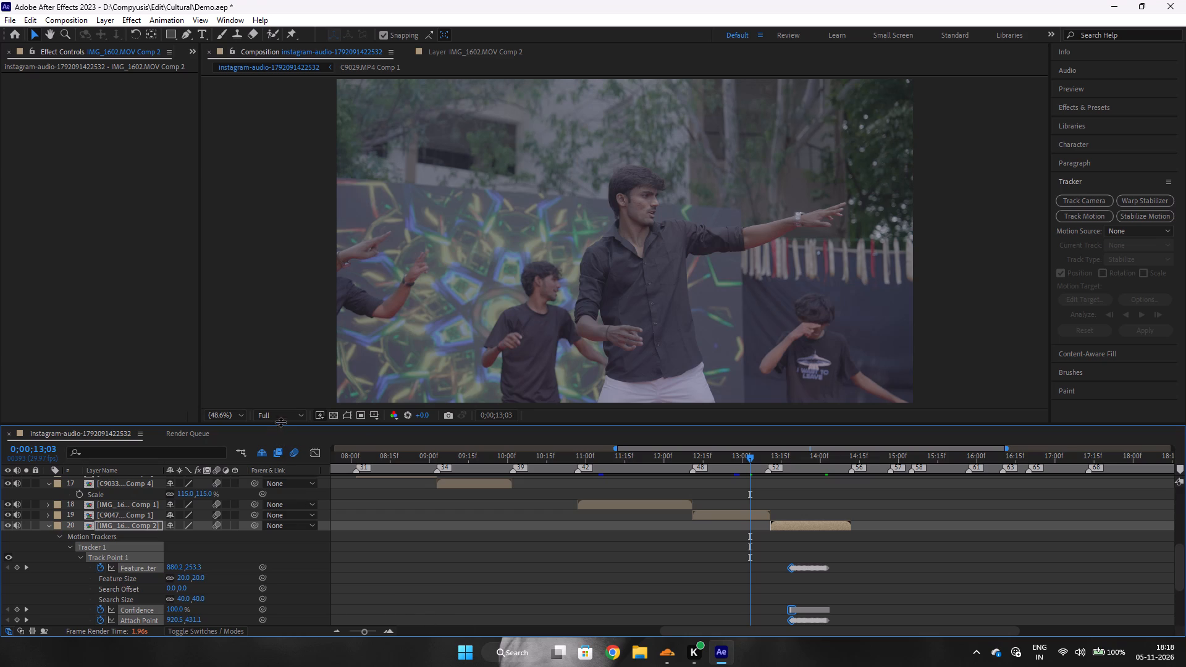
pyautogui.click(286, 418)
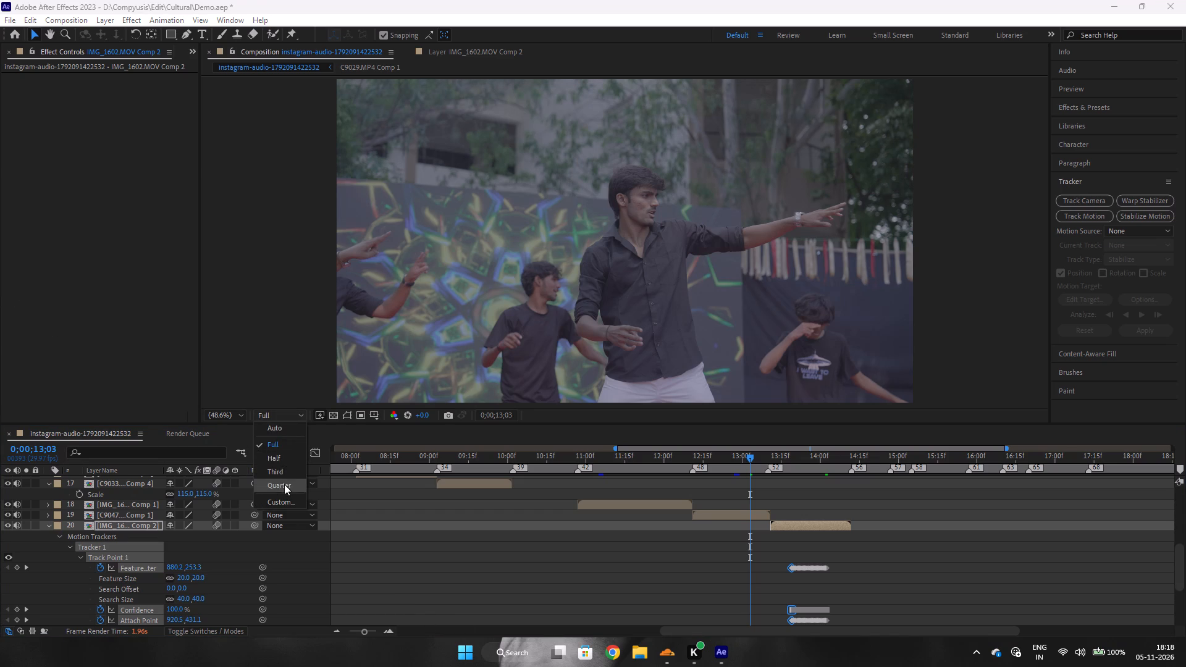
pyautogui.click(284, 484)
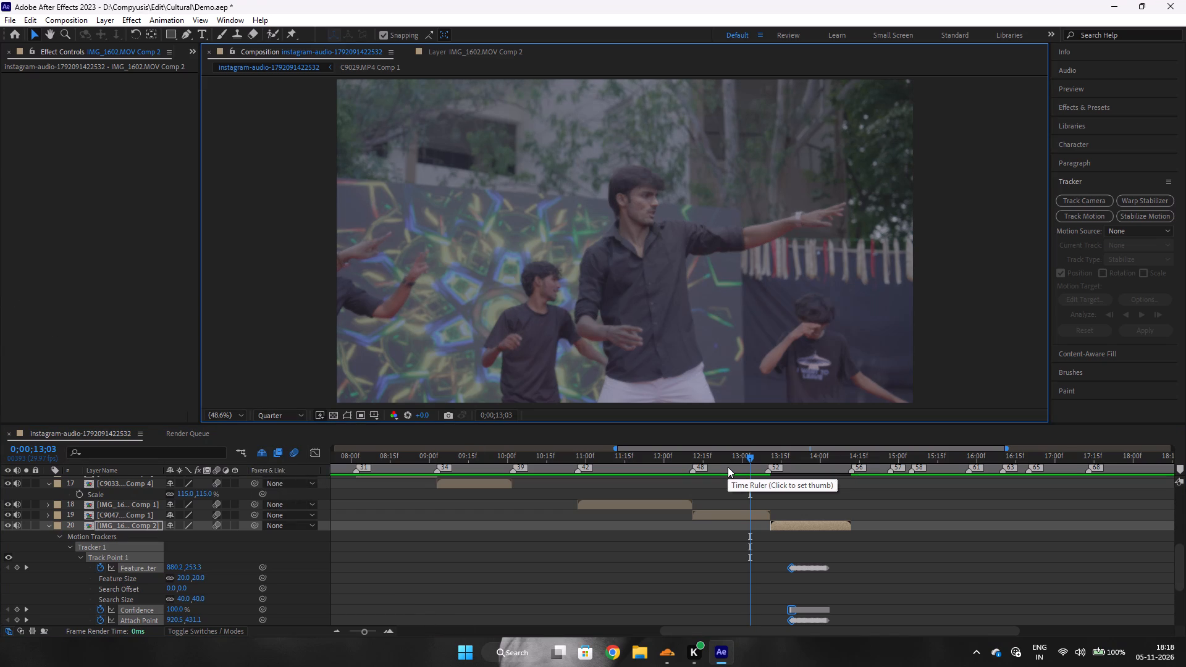
# Play back the stabilized IMG_1602.MOV Comp 2 from just before its start and scrub through to 0;00;14;04 to check the framing.
pyautogui.press('space')
pyautogui.press('space')
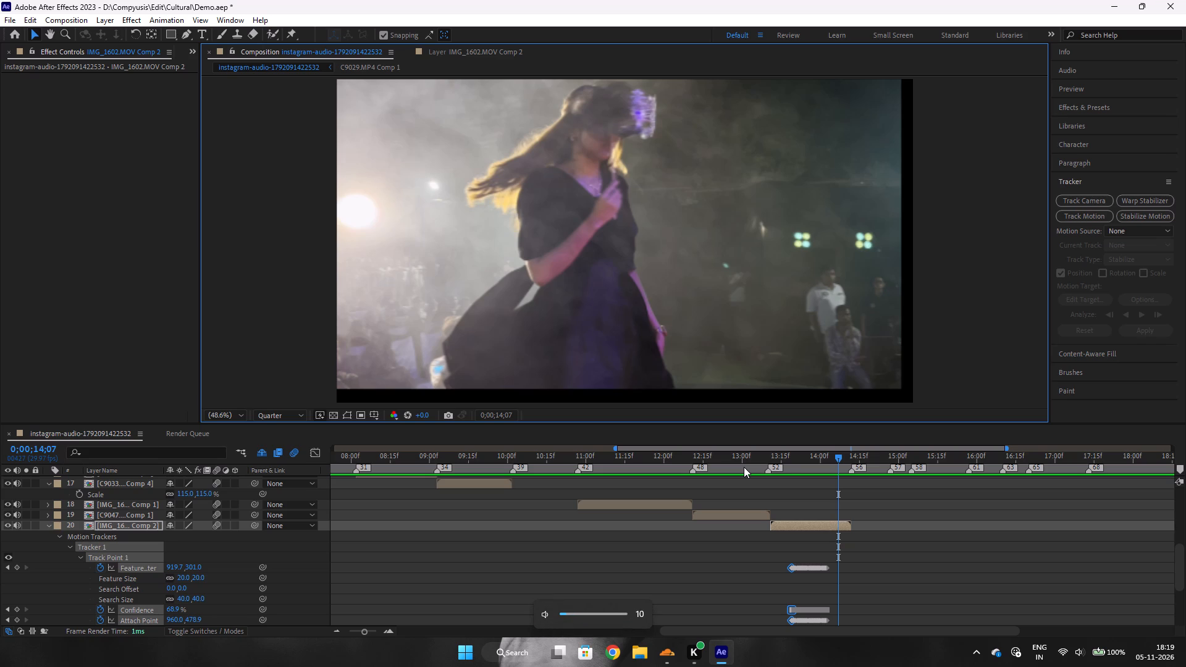
pyautogui.press('space')
pyautogui.press('space')
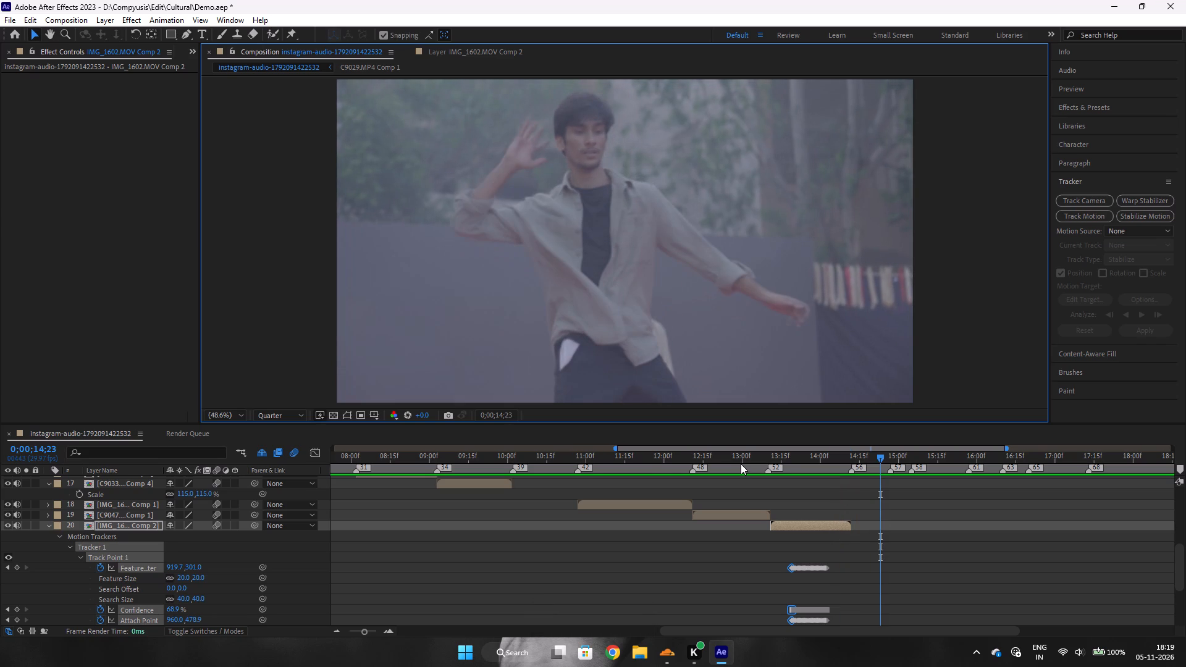
pyautogui.click(741, 464)
pyautogui.press('space')
pyautogui.press('space')
pyautogui.press('space')
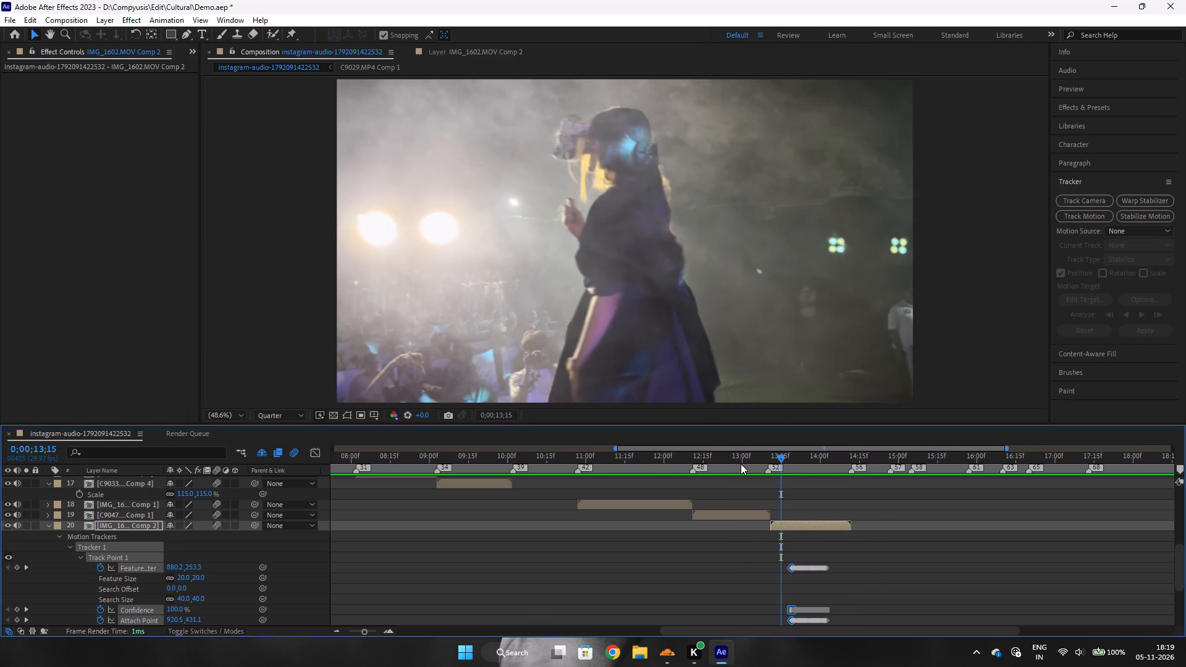
pyautogui.press('space')
pyautogui.press('space')
pyautogui.press('space')
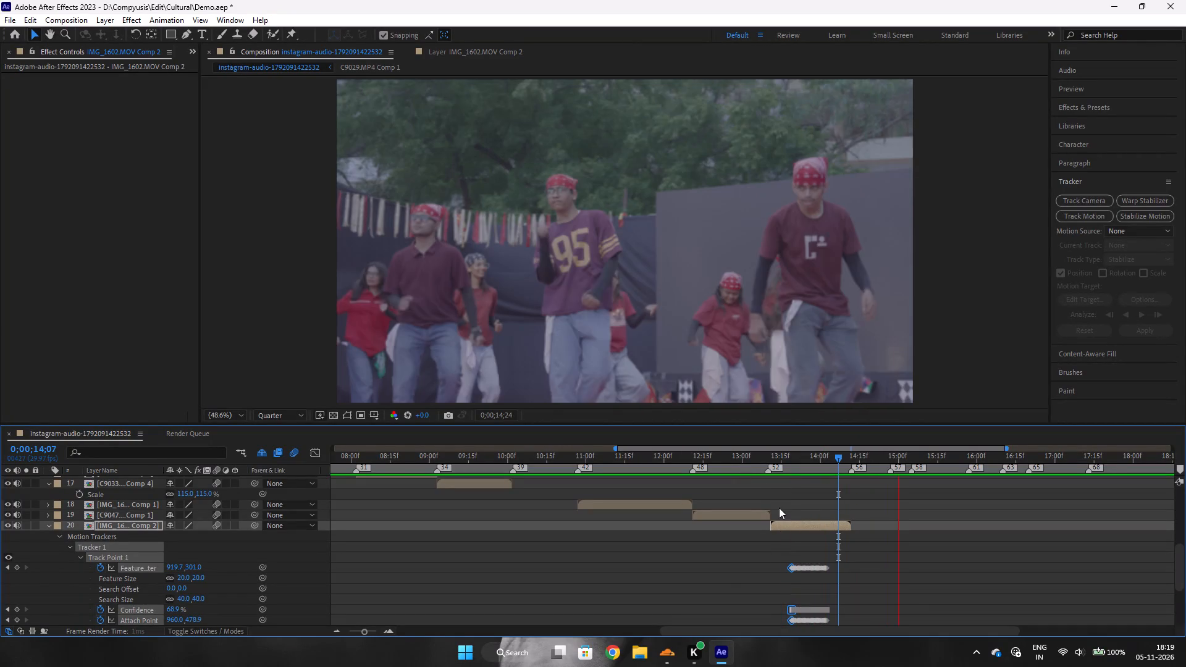
pyautogui.click(802, 467)
pyautogui.moveTo(802, 467); pyautogui.dragTo(803, 468)
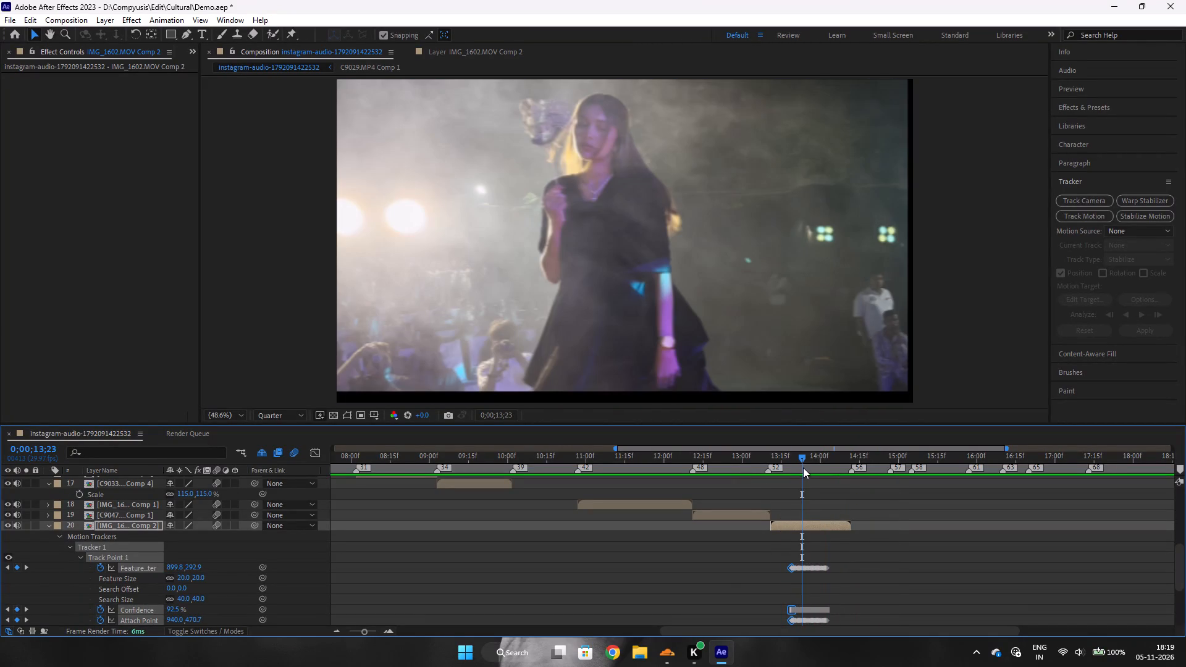
pyautogui.moveTo(803, 468); pyautogui.dragTo(813, 468)
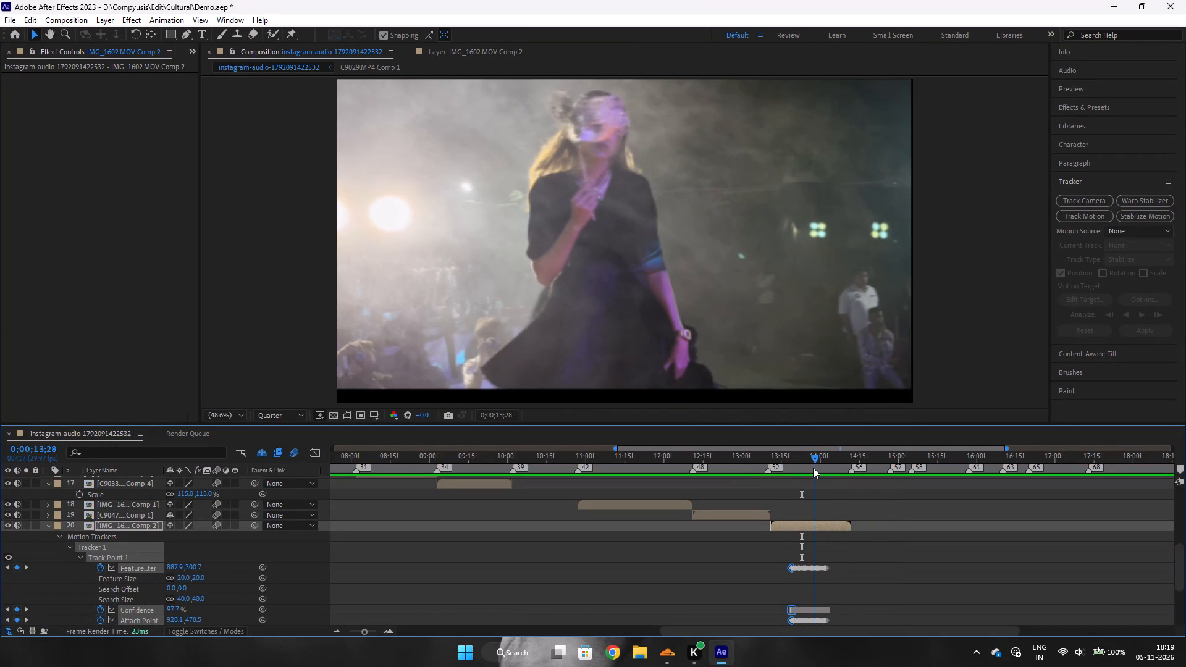
pyautogui.moveTo(813, 468); pyautogui.dragTo(830, 477)
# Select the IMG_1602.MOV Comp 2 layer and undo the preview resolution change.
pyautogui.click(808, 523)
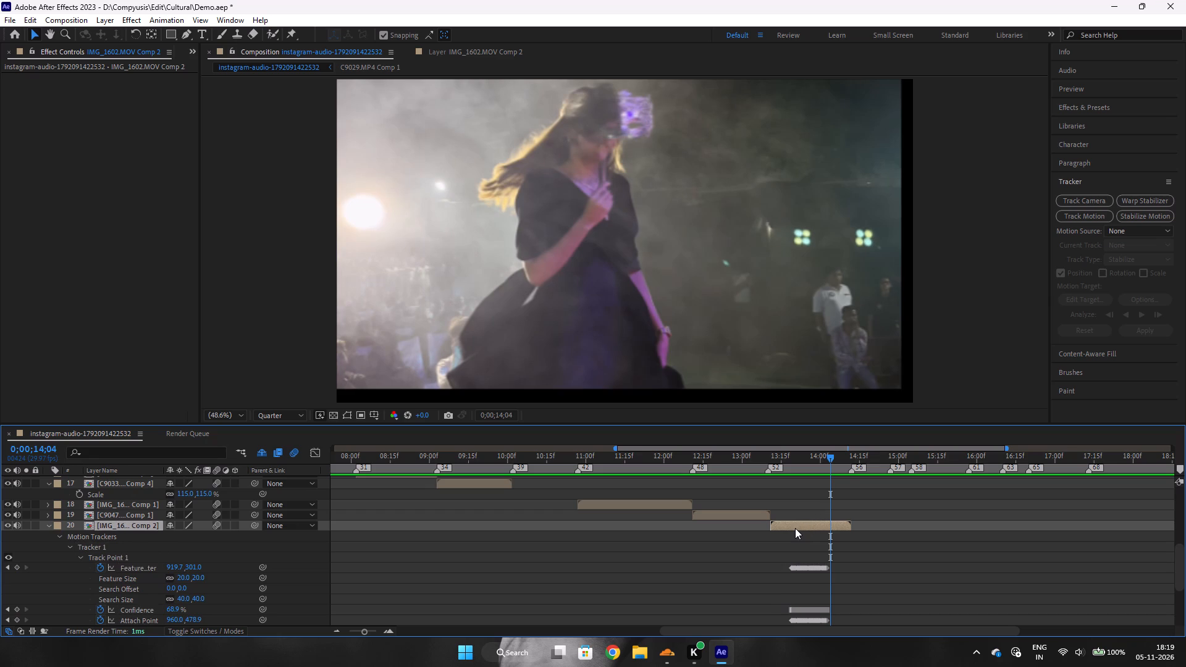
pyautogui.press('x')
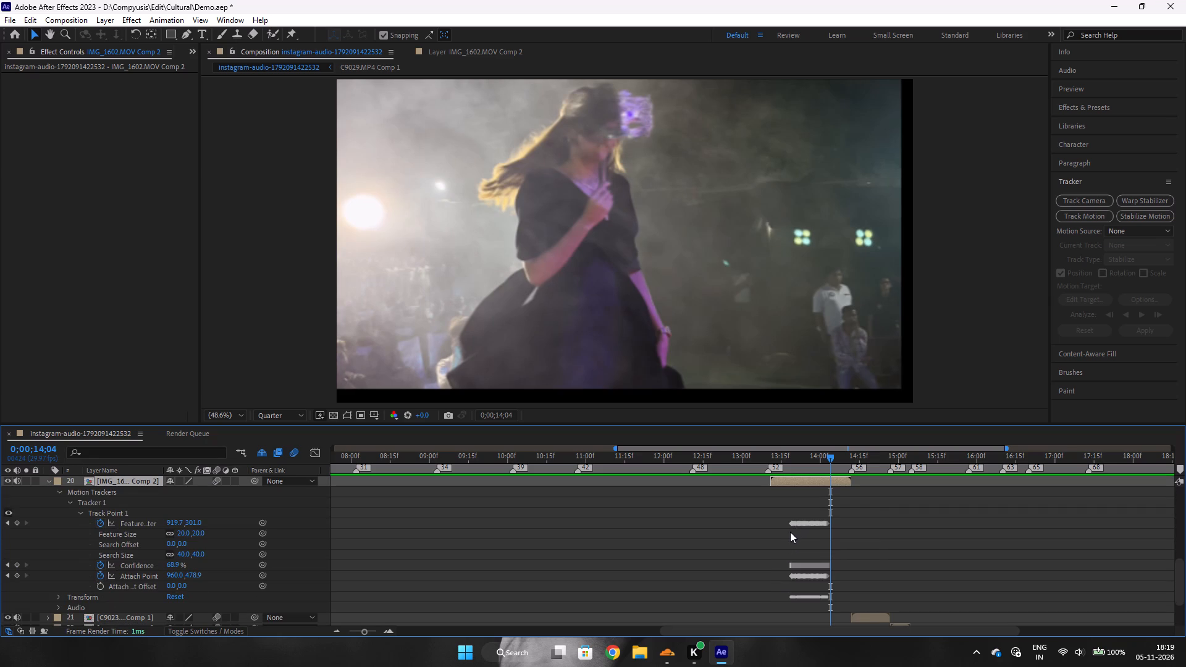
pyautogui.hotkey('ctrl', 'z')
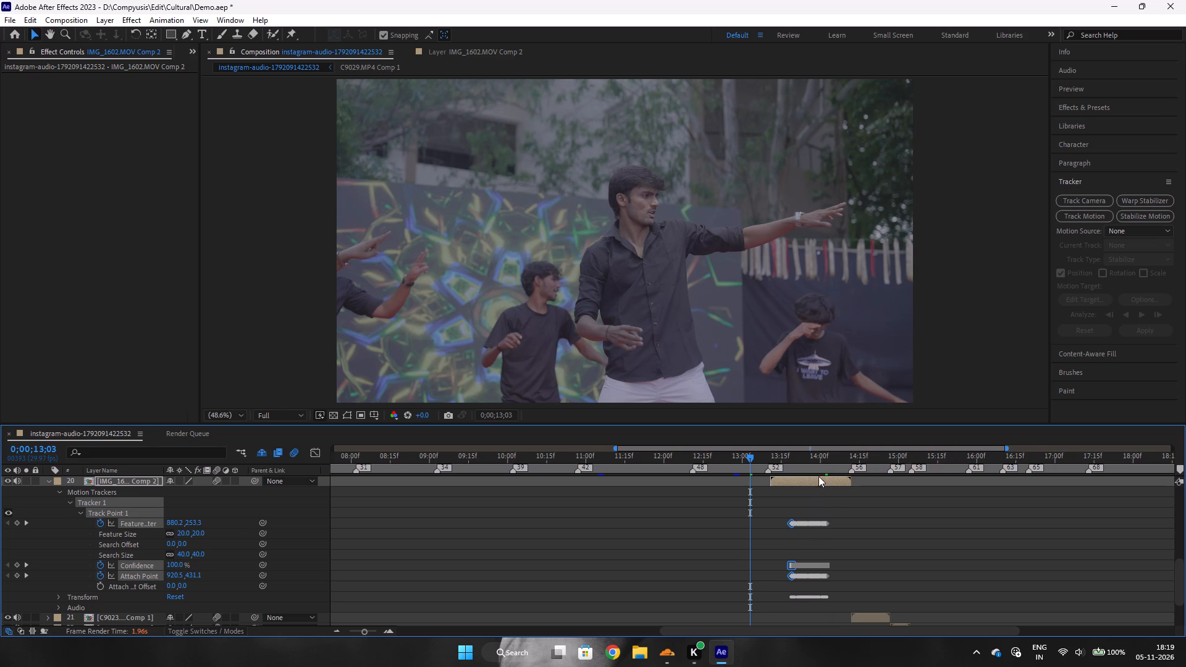
# Set the composition preview resolution to Quarter.
pyautogui.click(288, 410)
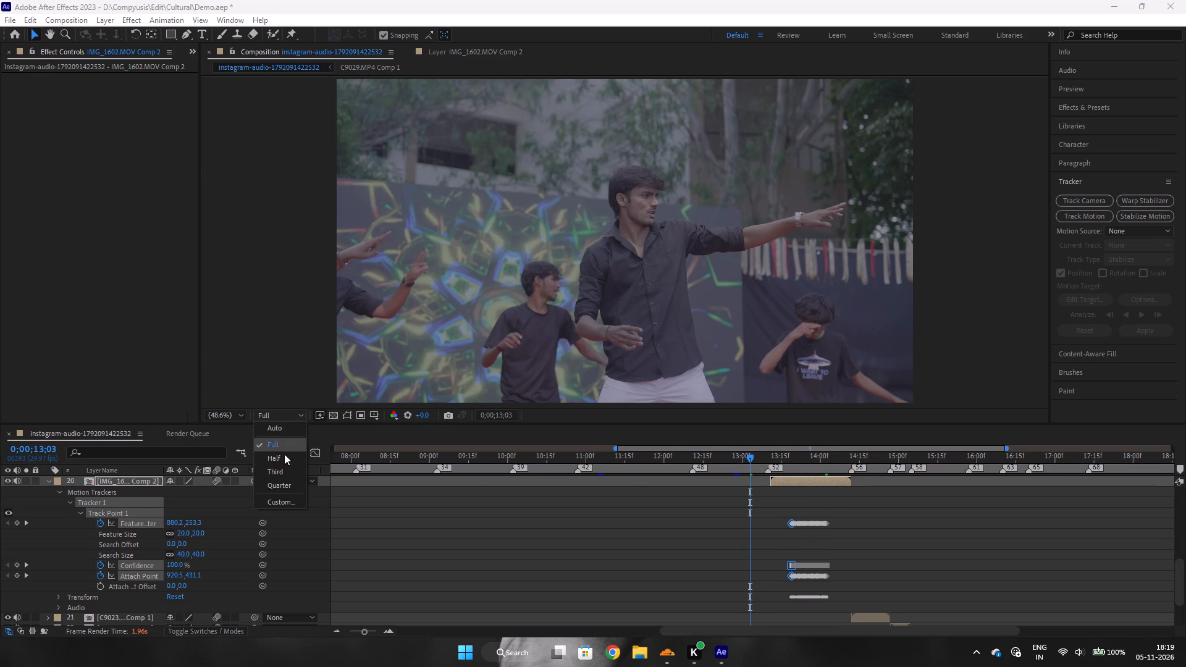
pyautogui.click(273, 479)
# At 0;00;14;03, scale IMG_1602.MOV Comp 2 up to 129% to cover the black edges of the frame.
pyautogui.click(798, 468)
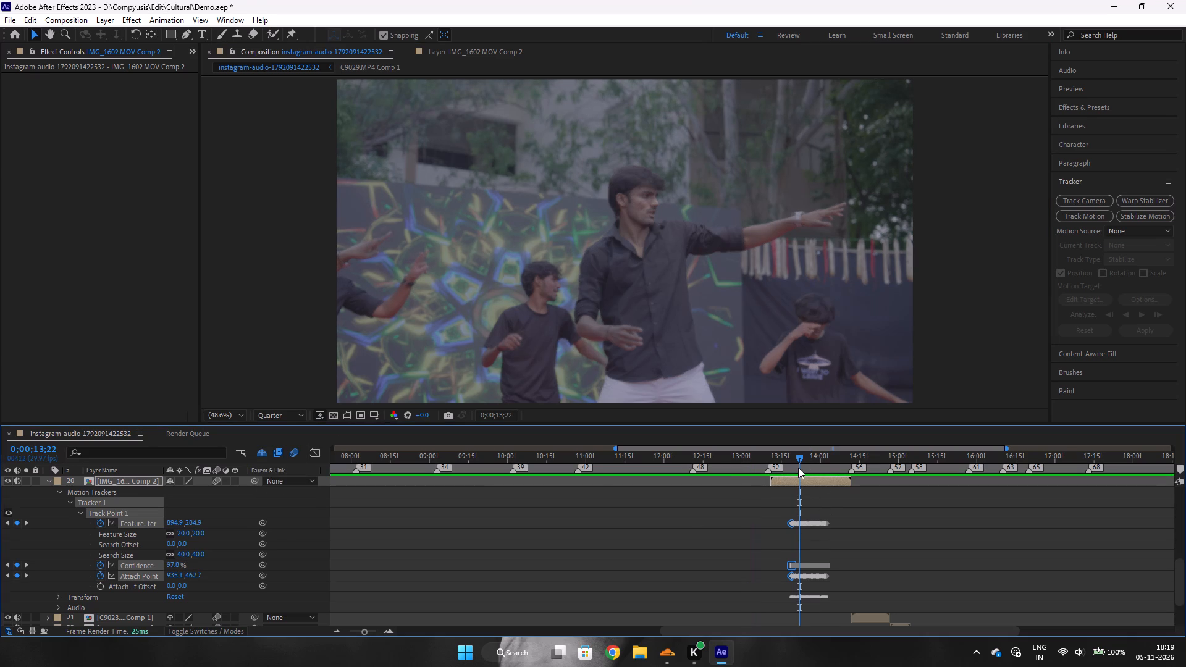
pyautogui.moveTo(797, 461); pyautogui.dragTo(814, 465)
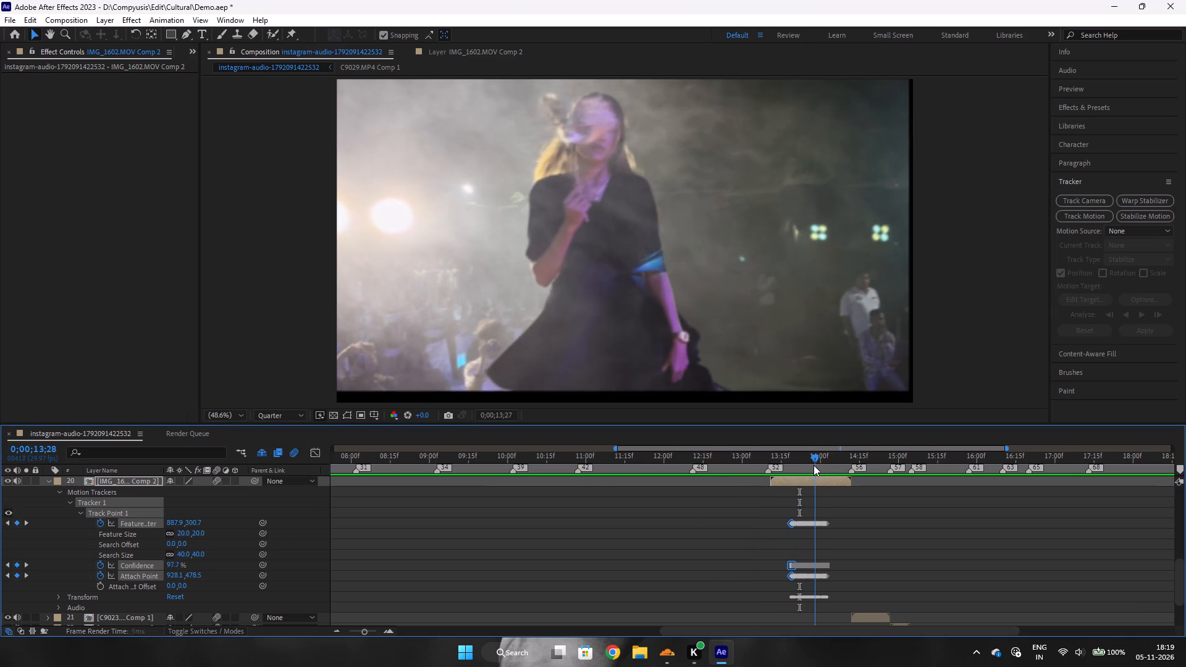
pyautogui.moveTo(814, 465); pyautogui.dragTo(826, 471)
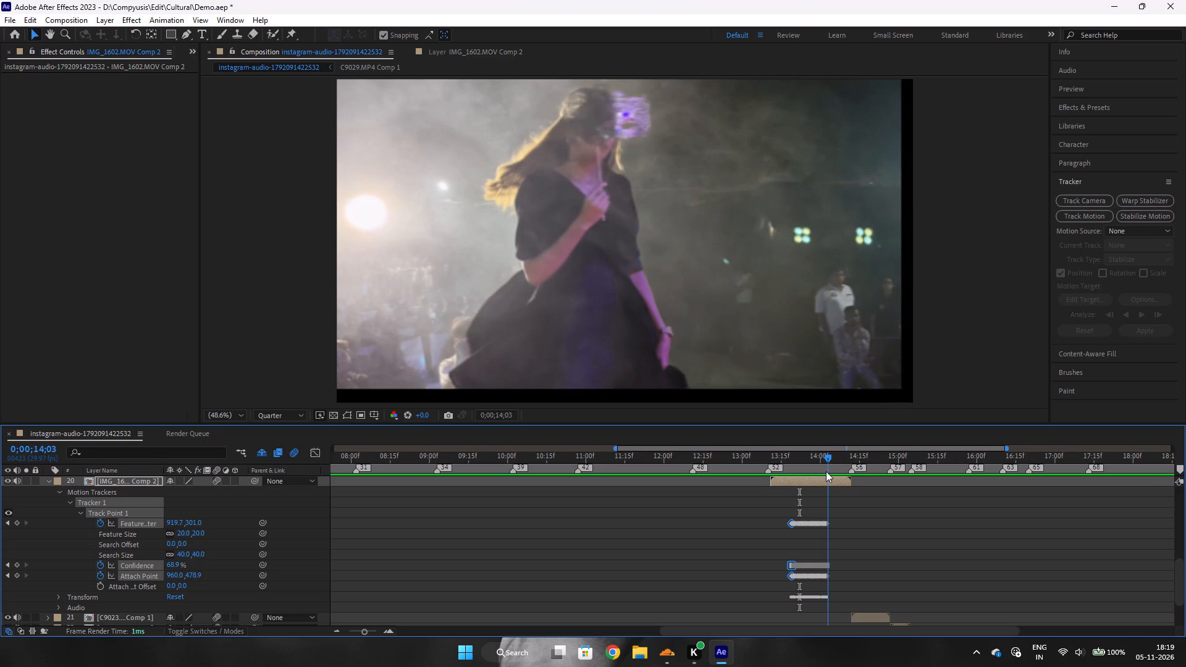
pyautogui.moveTo(826, 471); pyautogui.dragTo(826, 471)
pyautogui.press('s')
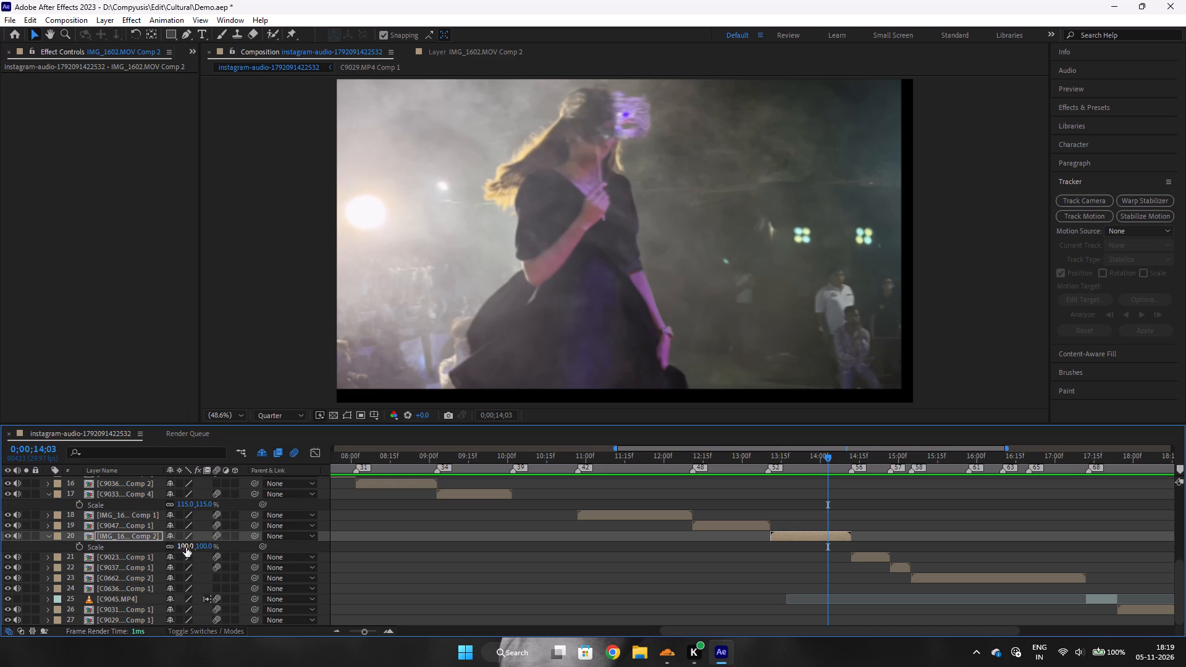
pyautogui.moveTo(186, 548); pyautogui.dragTo(191, 550)
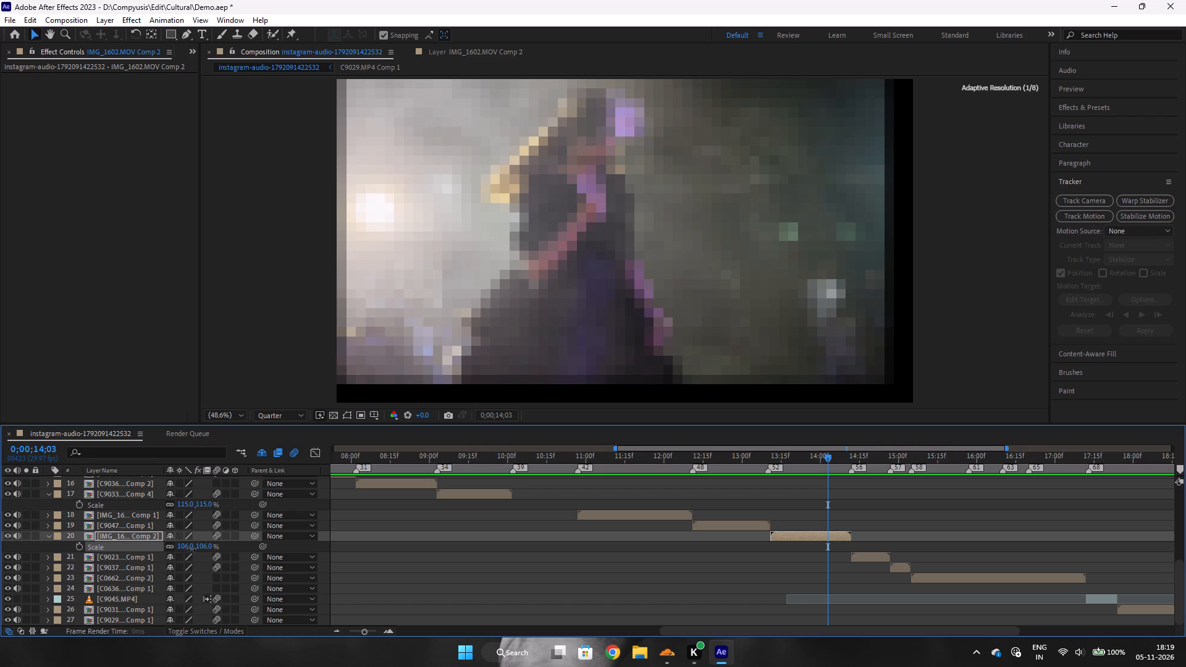
pyautogui.moveTo(191, 550); pyautogui.dragTo(205, 546)
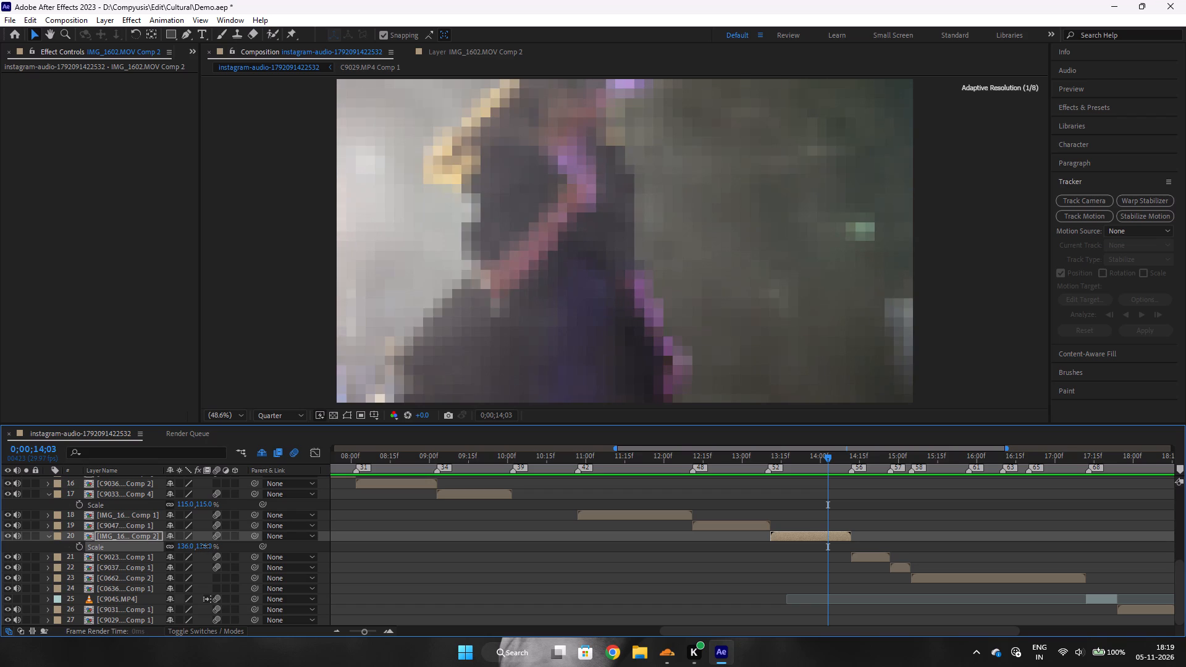
pyautogui.moveTo(205, 546); pyautogui.dragTo(202, 546)
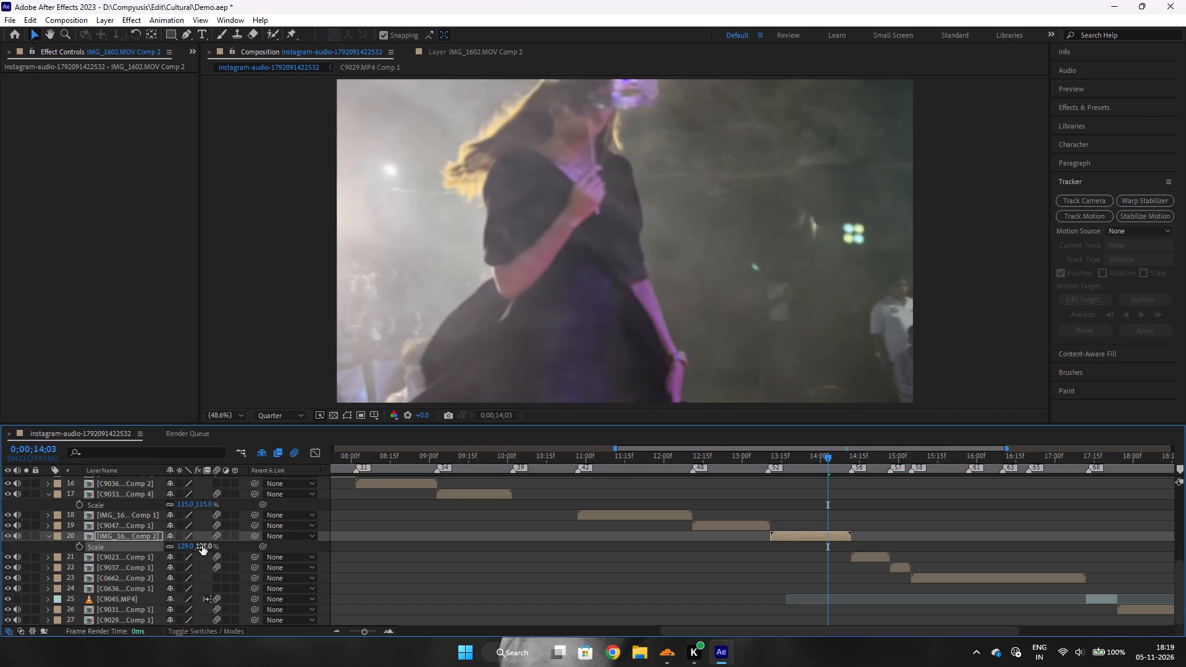
# Shift IMG_1602.MOV Comp 2 down and to the right within the composition frame to bring the woman's head into view.
pyautogui.moveTo(483, 300); pyautogui.dragTo(545, 344)
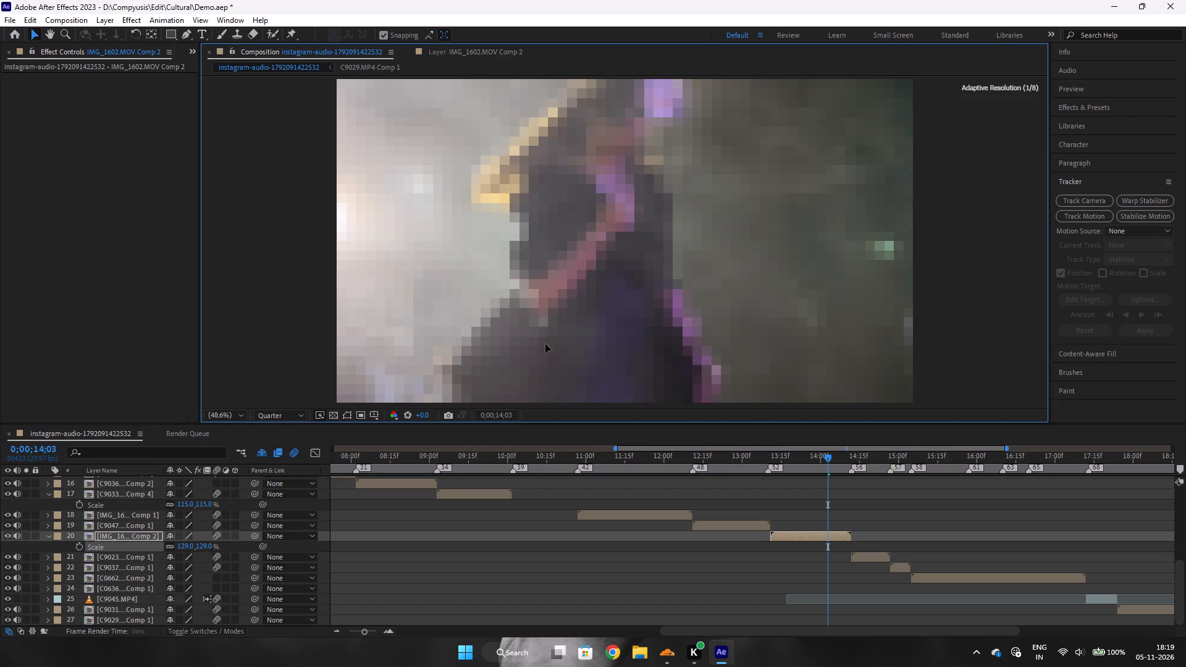
pyautogui.moveTo(545, 344); pyautogui.dragTo(538, 363)
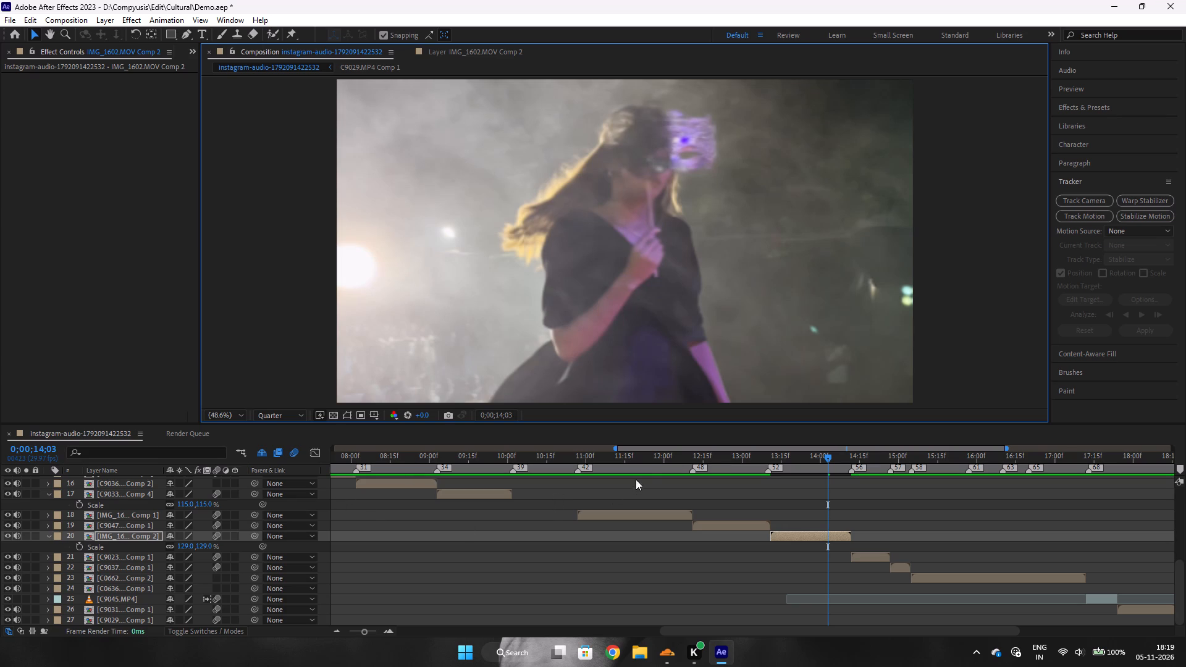
# Play back from 0;00;12;20 and scrub back to 0;00;13;11 to check the enlarged clip's edges for gaps.
pyautogui.click(715, 466)
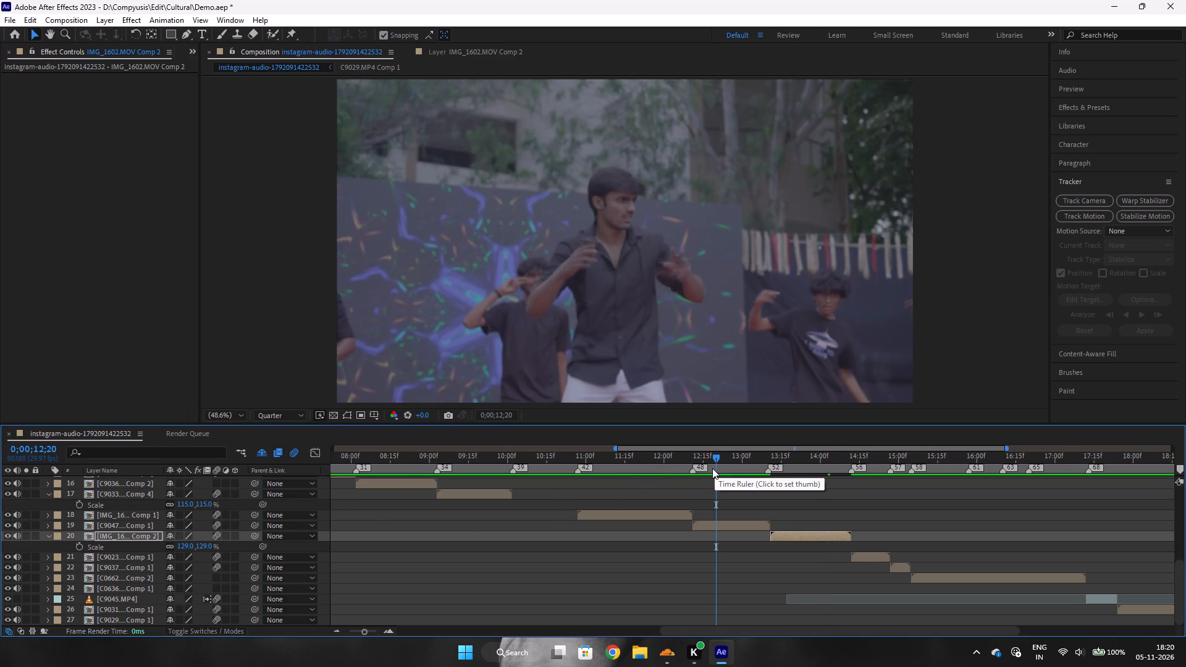
pyautogui.press('space')
pyautogui.press('space')
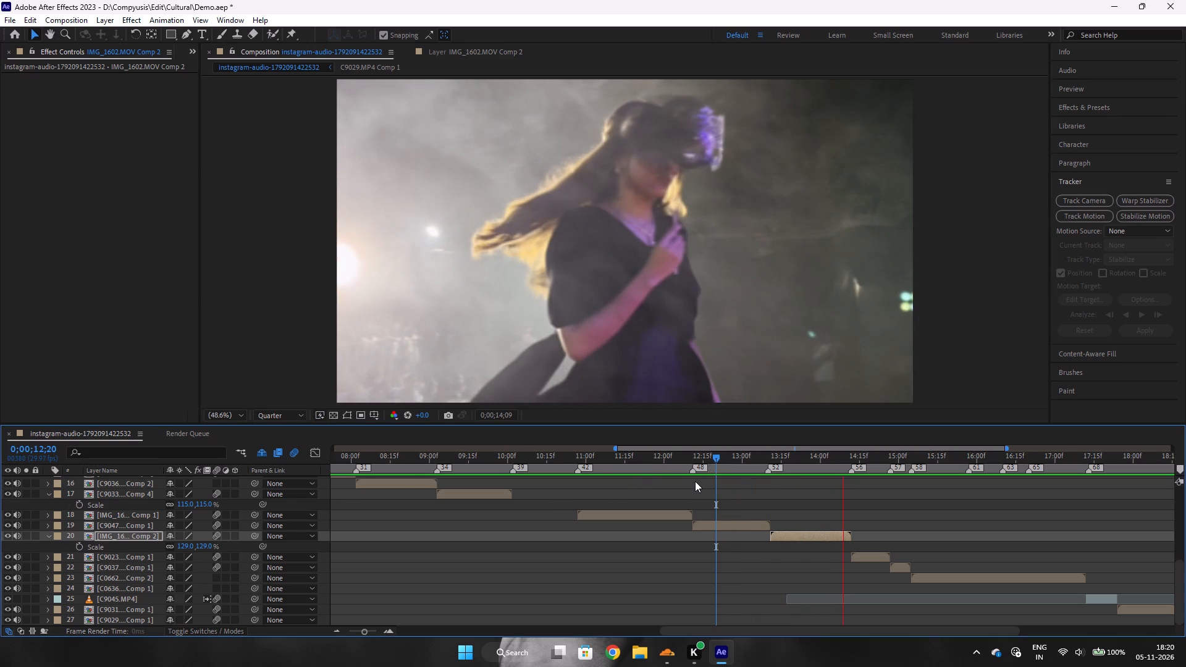
pyautogui.click(799, 467)
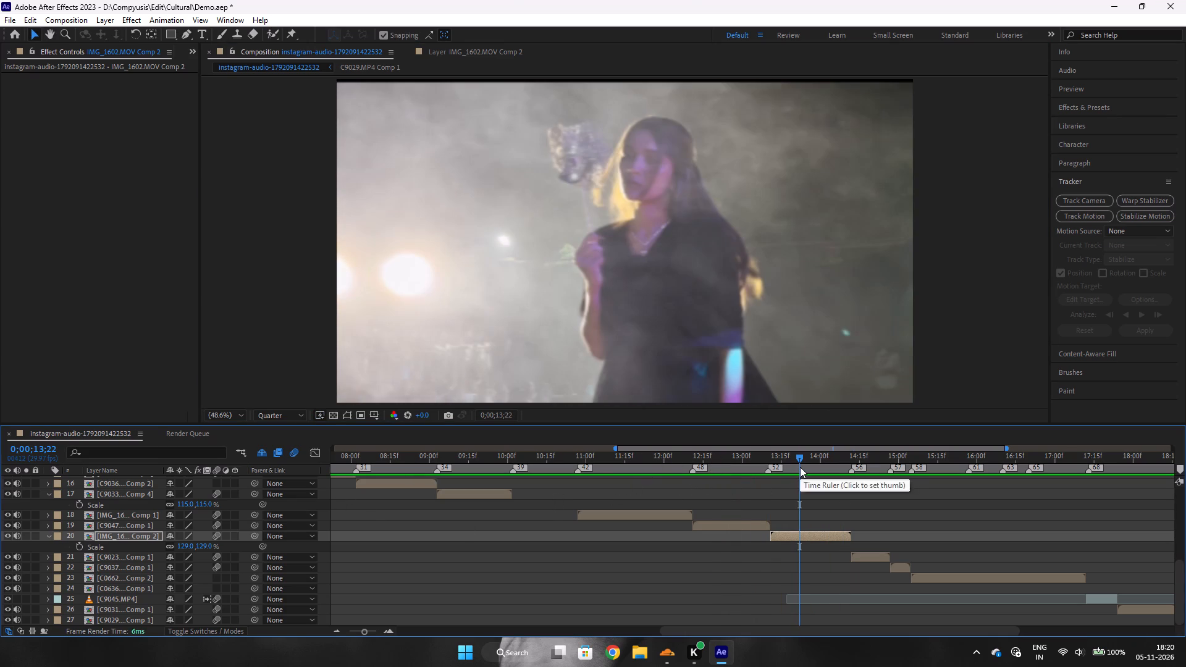
pyautogui.moveTo(800, 467); pyautogui.dragTo(772, 460)
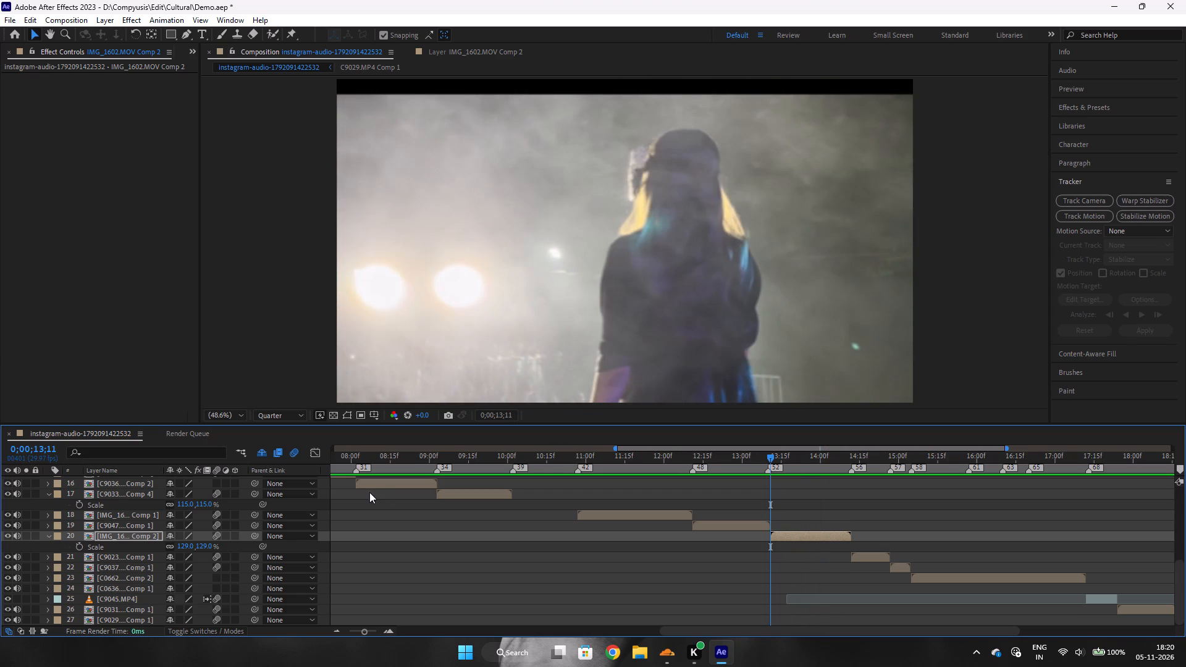
# Reposition IMG_1602.MOV Comp 2 vertically, closing the top gap at 0;00;13;11 and keeping the woman's head in frame at 0;00;13;27.
pyautogui.moveTo(499, 350); pyautogui.dragTo(509, 333)
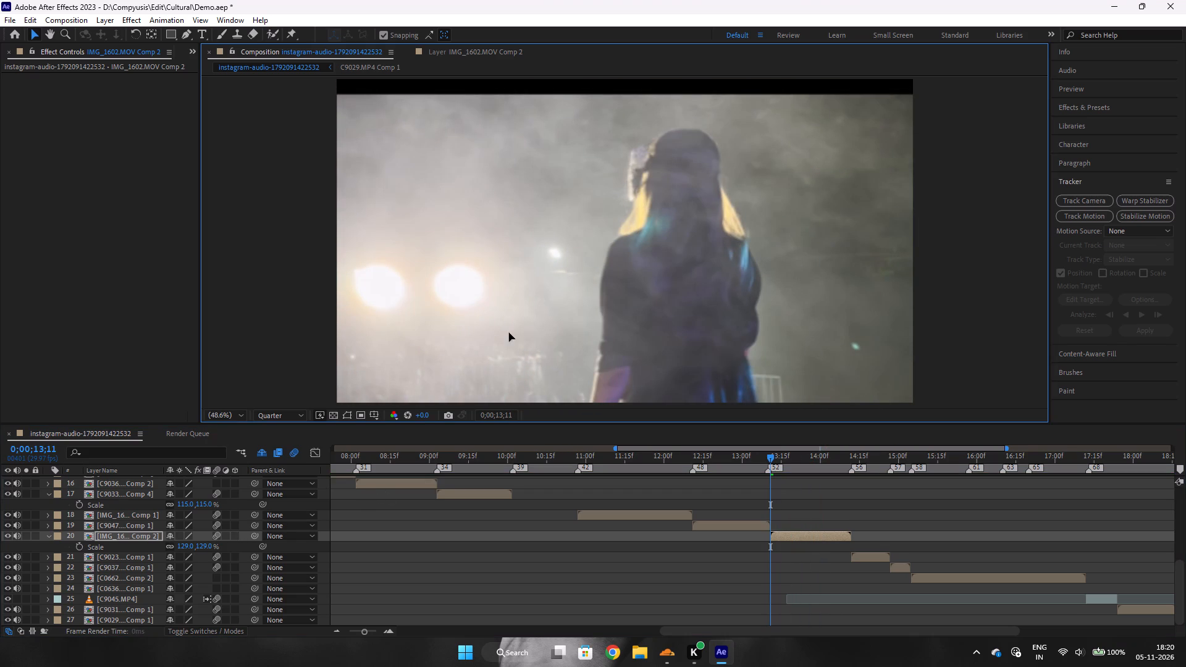
pyautogui.moveTo(509, 333); pyautogui.dragTo(503, 309)
pyautogui.press('space')
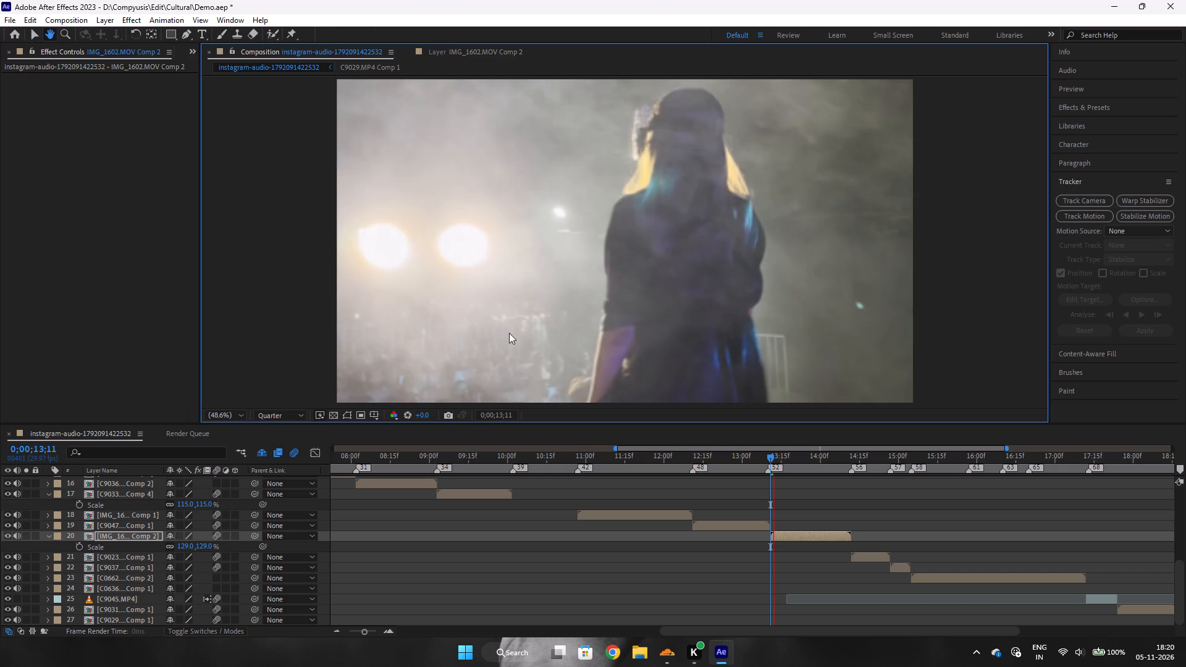
pyautogui.press('space')
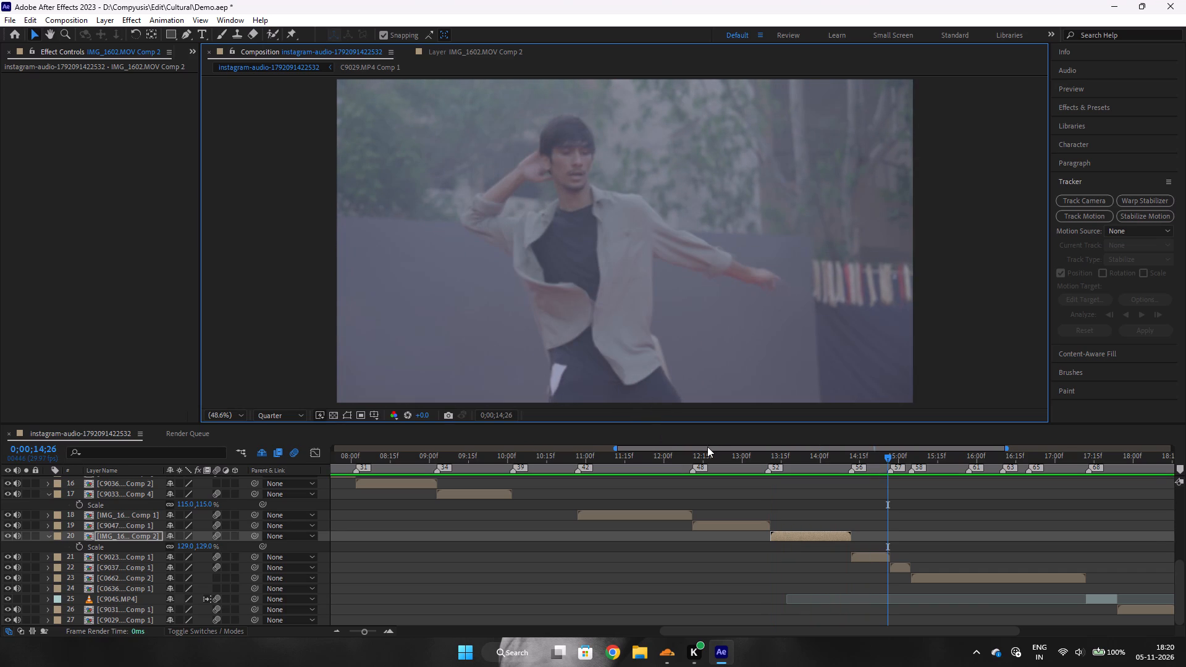
pyautogui.click(812, 465)
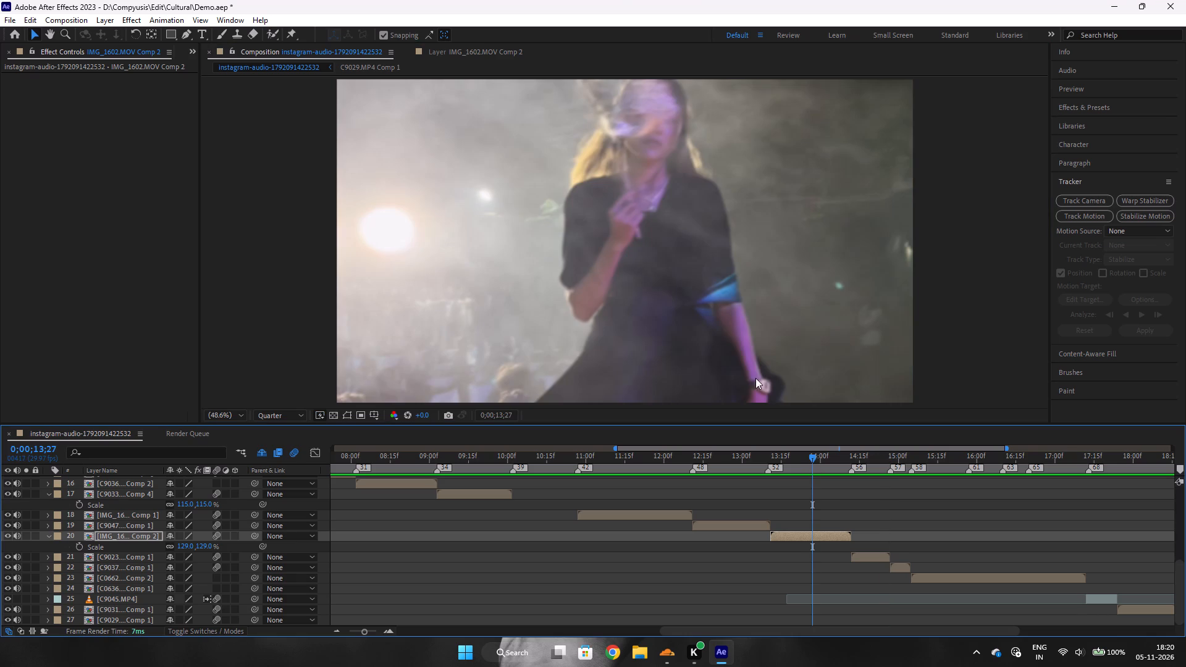
pyautogui.moveTo(728, 339); pyautogui.dragTo(732, 368)
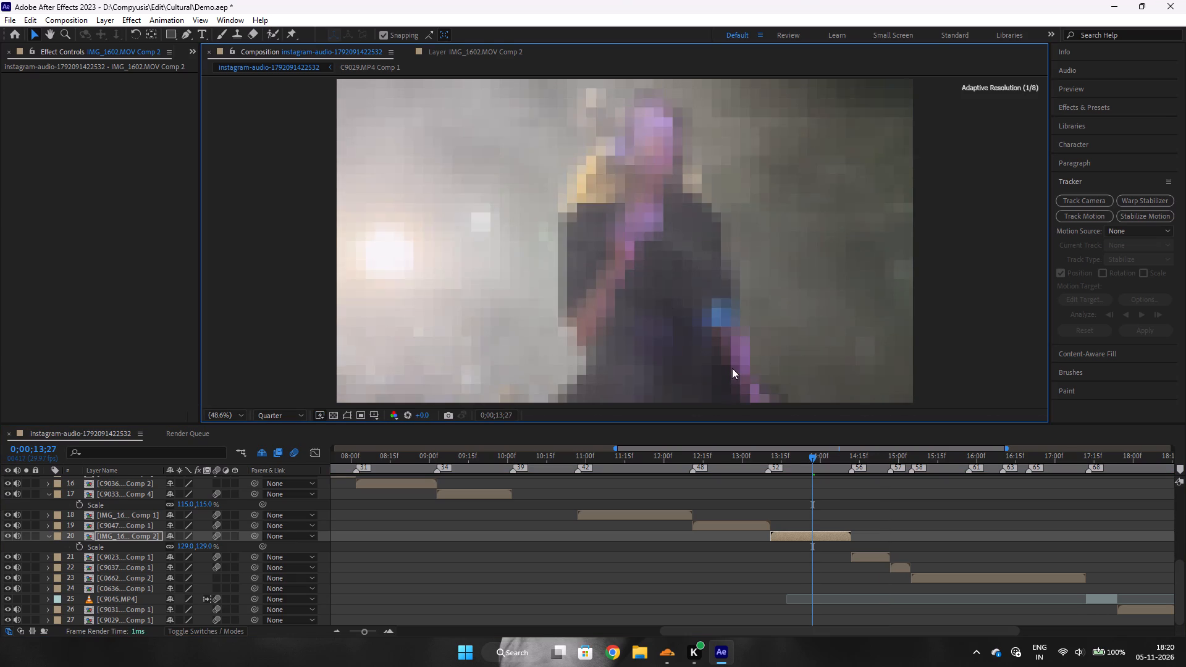
# At 0;00;13;13, scale IMG_1602.MOV Comp 2 up to 134% to cover the remaining black strip along the top edge.
pyautogui.click(762, 466)
pyautogui.moveTo(762, 466); pyautogui.dragTo(769, 469)
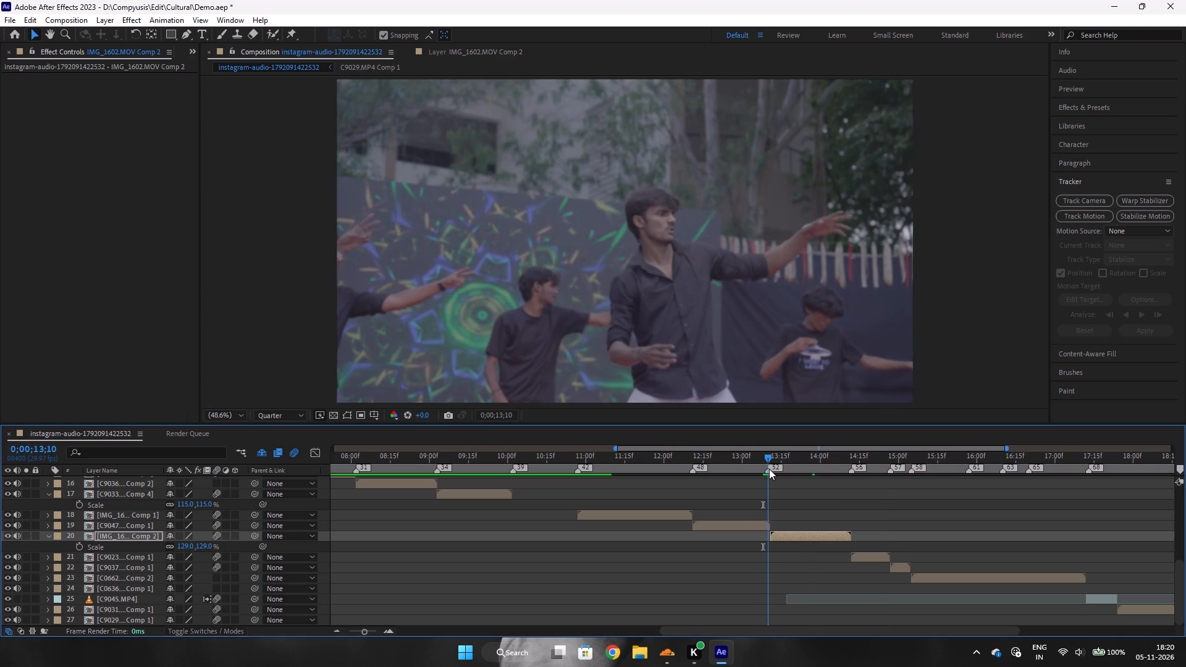
pyautogui.moveTo(769, 469); pyautogui.dragTo(776, 471)
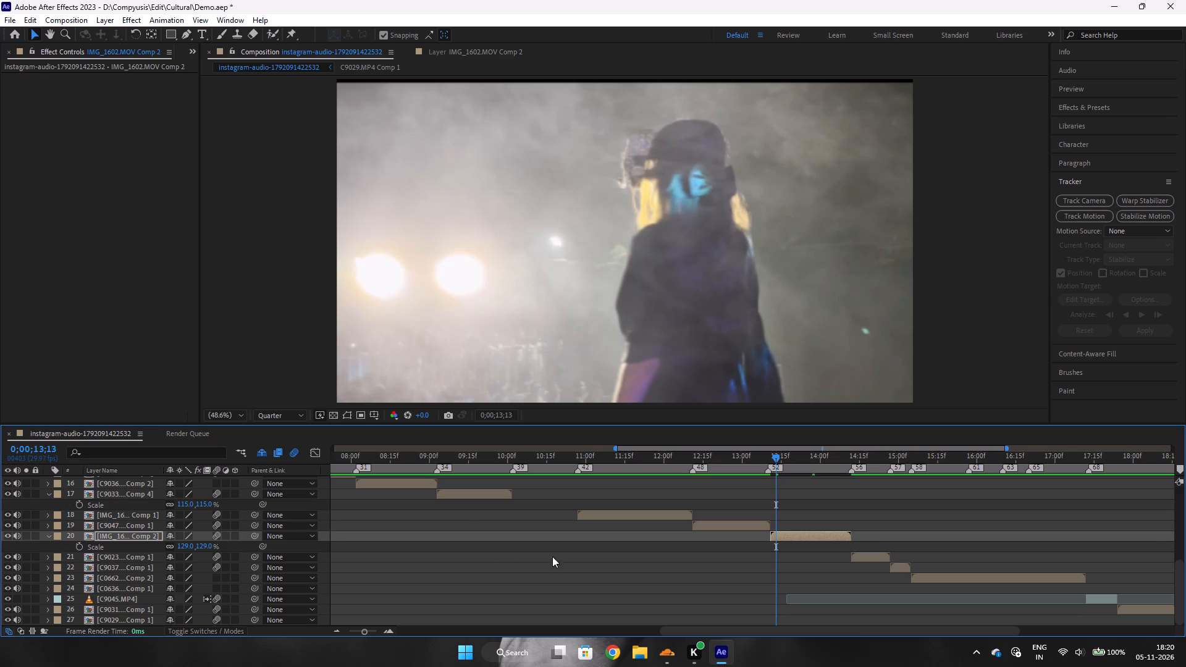
pyautogui.click(186, 550)
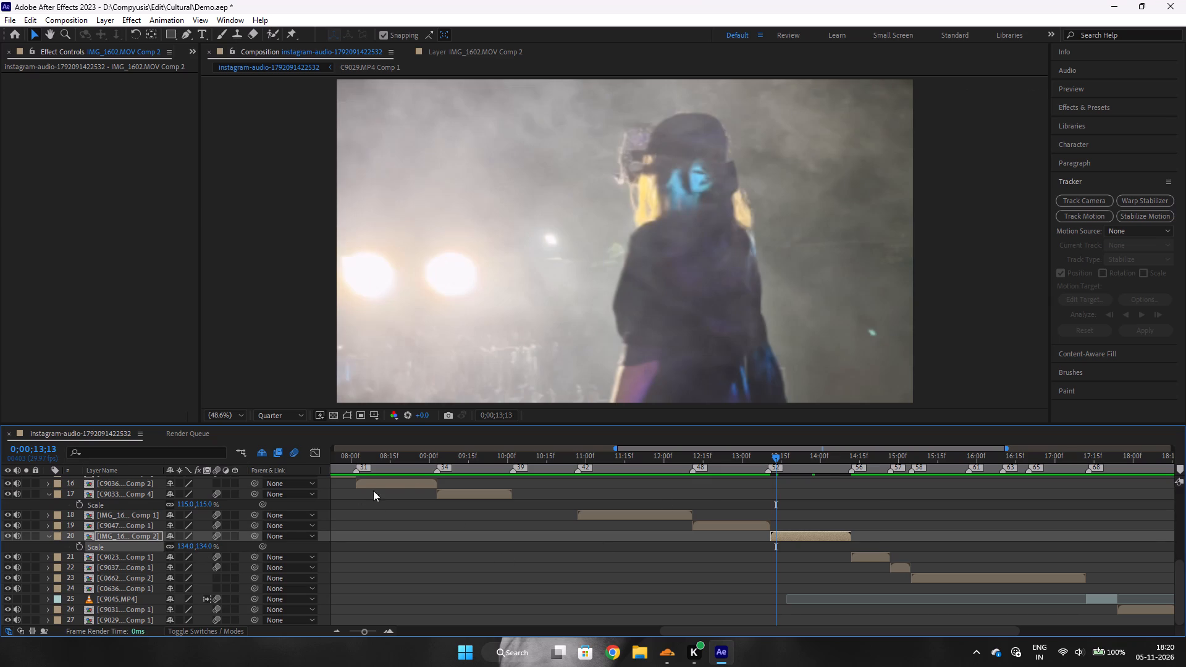
# Play back repeatedly from around 0;00;12;20 to check the enlarged clip's framing and its cuts to the neighbouring clips.
pyautogui.click(715, 470)
pyautogui.press('space')
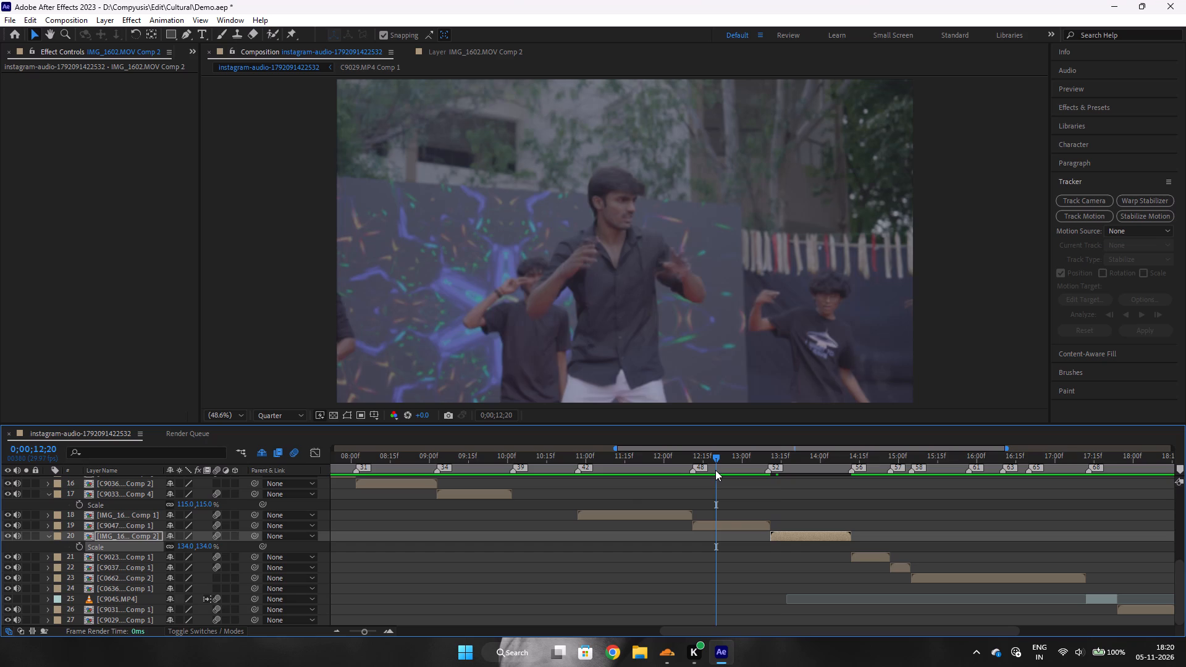
pyautogui.press('space')
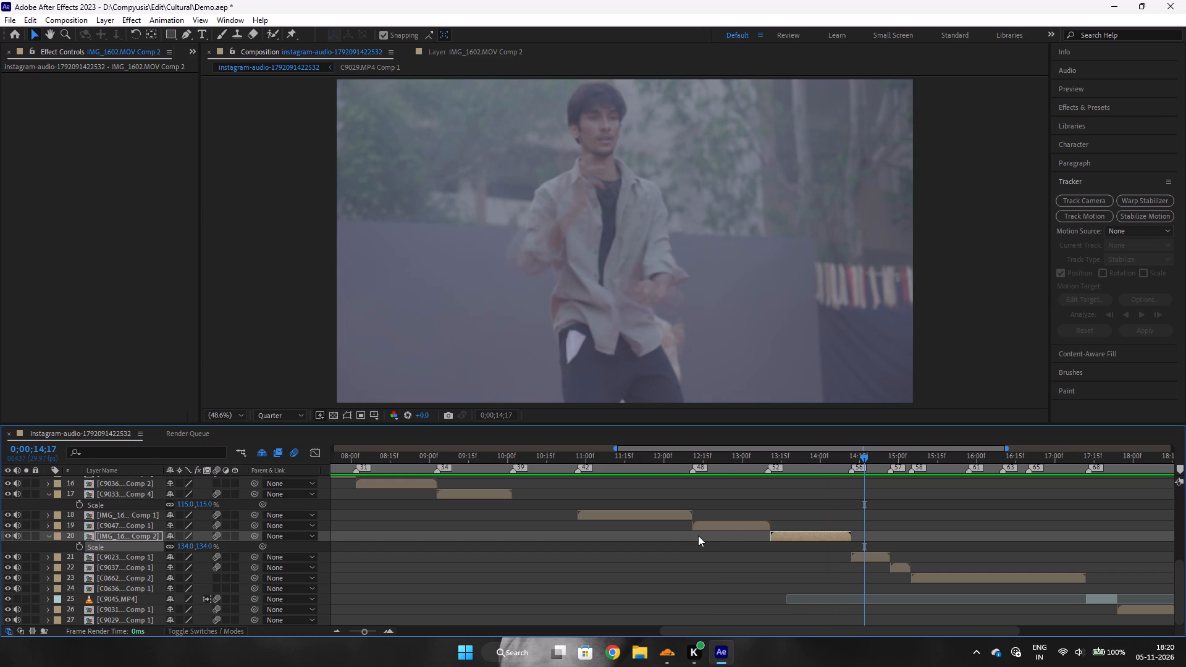
pyautogui.click(731, 464)
pyautogui.press('space')
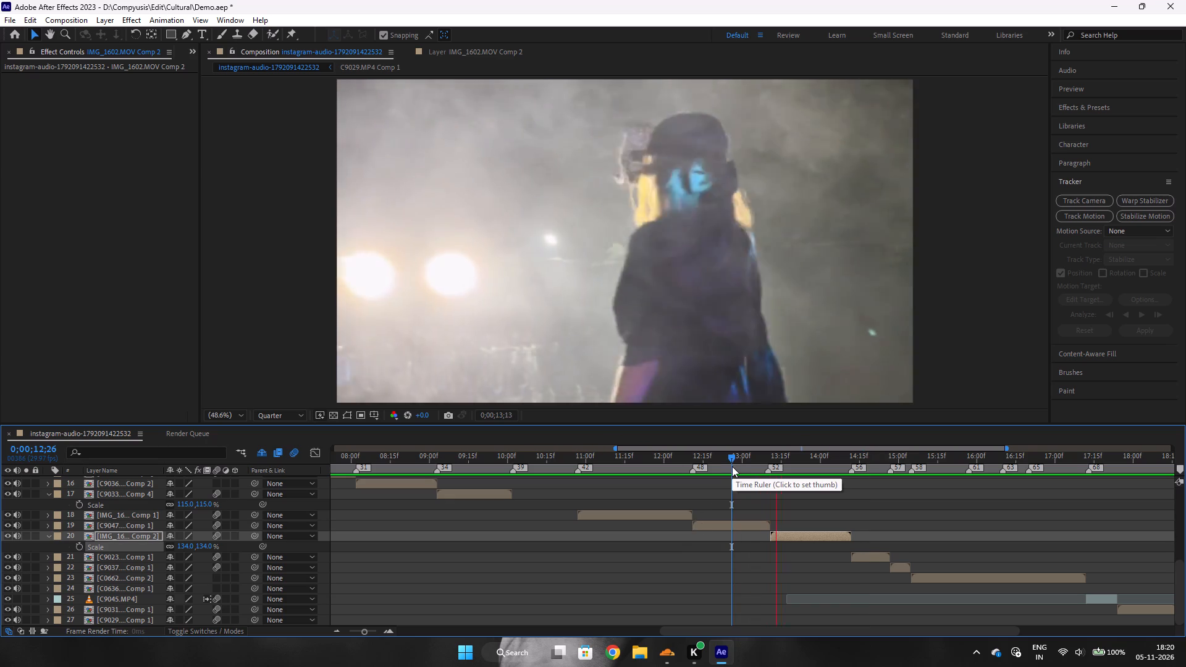
pyautogui.press('space')
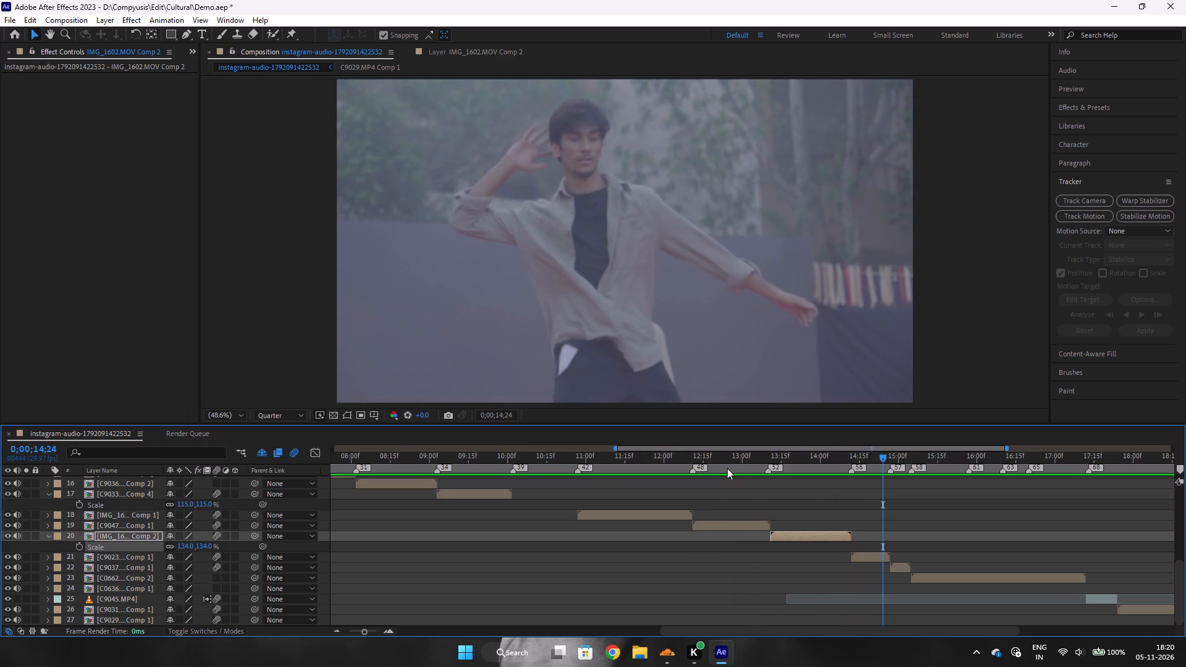
pyautogui.click(694, 471)
pyautogui.press('space')
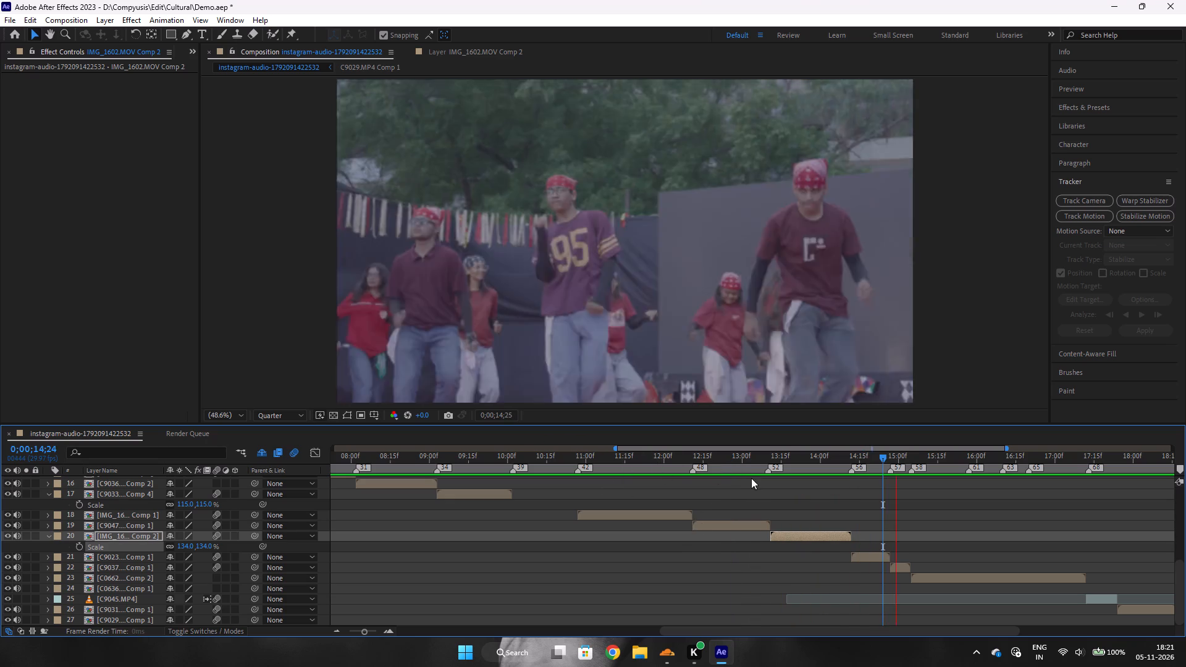
pyautogui.click(719, 474)
pyautogui.press('space')
pyautogui.click(718, 474)
pyautogui.click(720, 470)
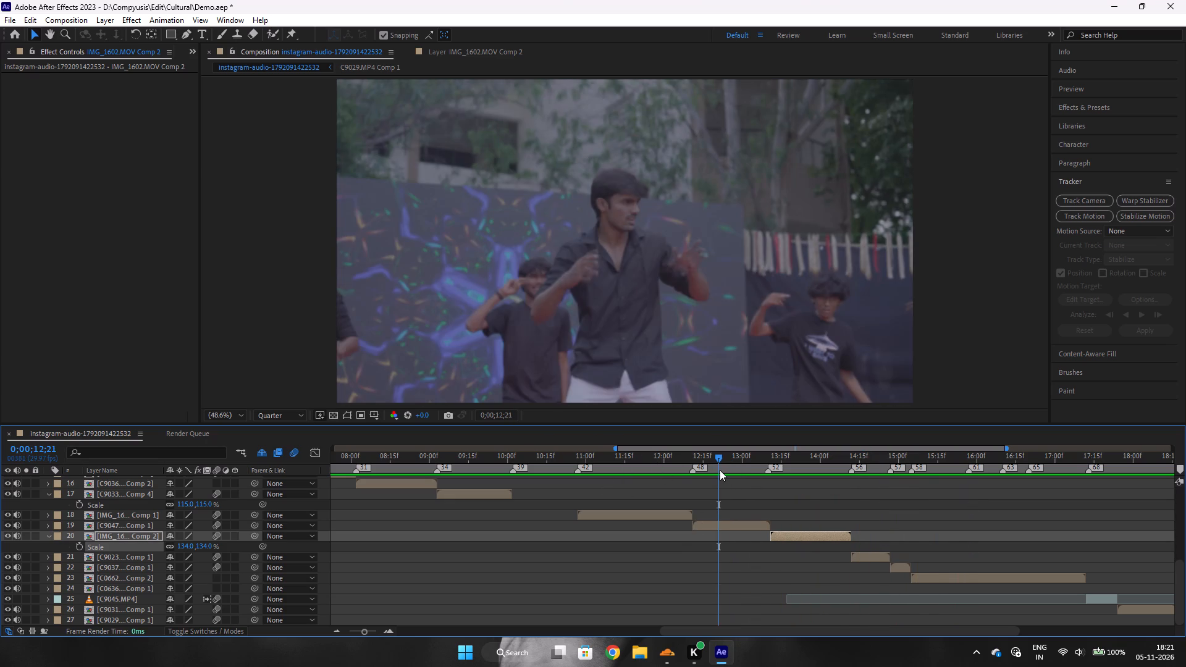
pyautogui.press('space')
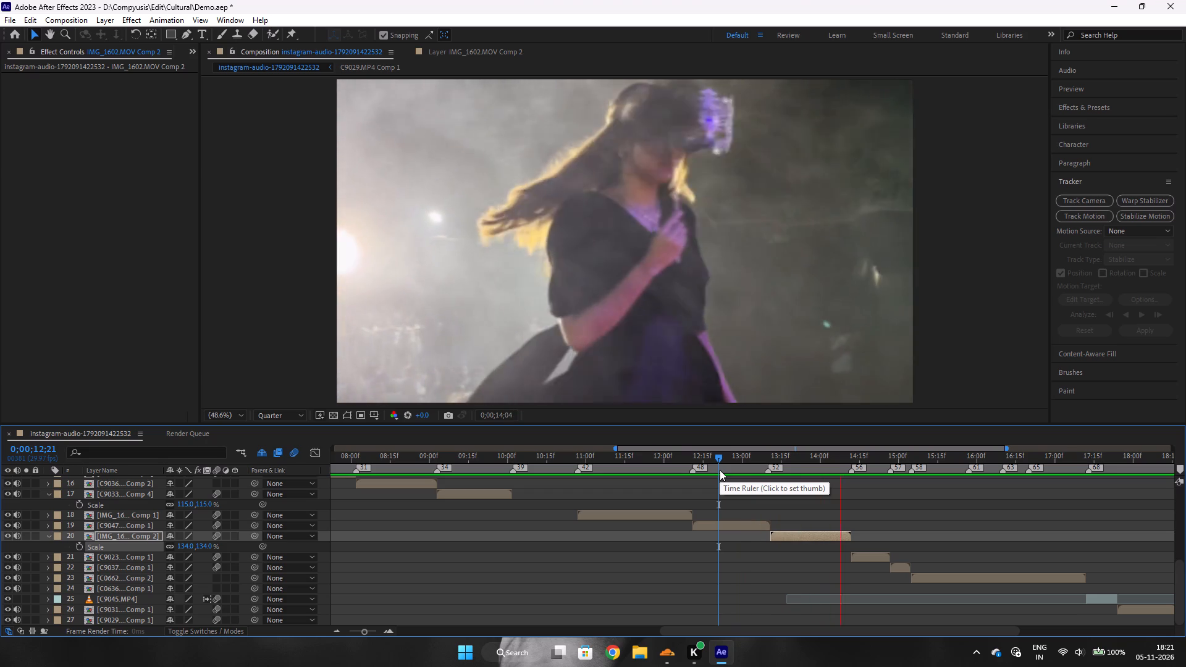
pyautogui.press('space')
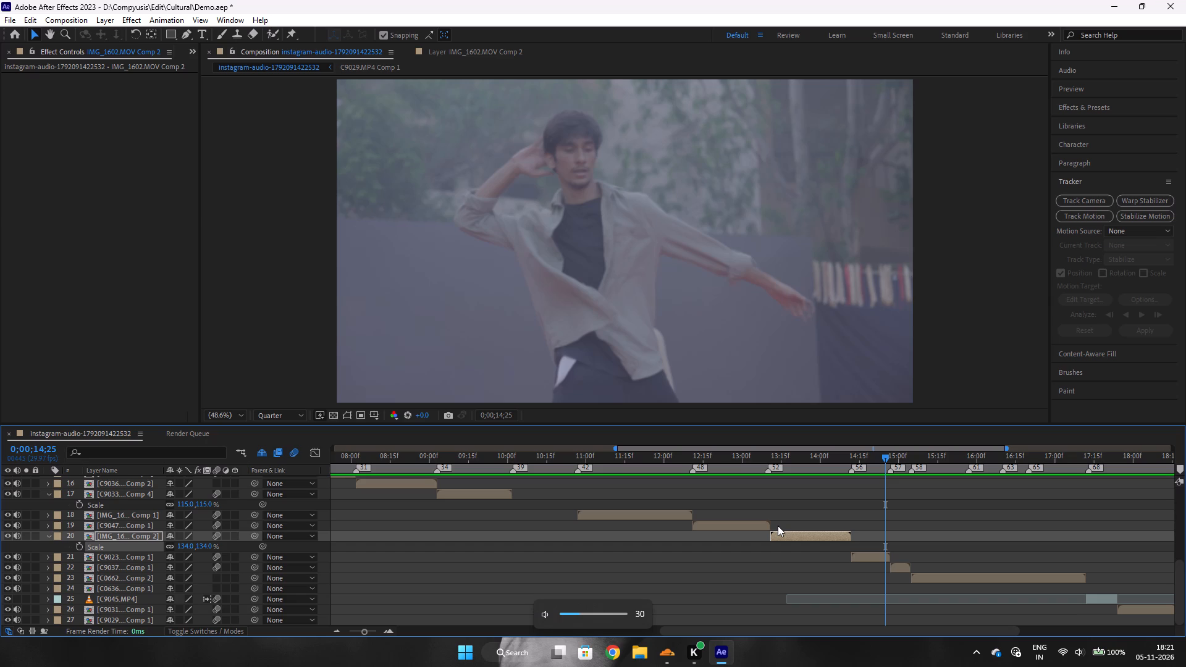
# Play on from 0;00;14;25, and replay the montage from 0;00;10;21 to review the whole section against the audio.
pyautogui.press('space')
pyautogui.press('space')
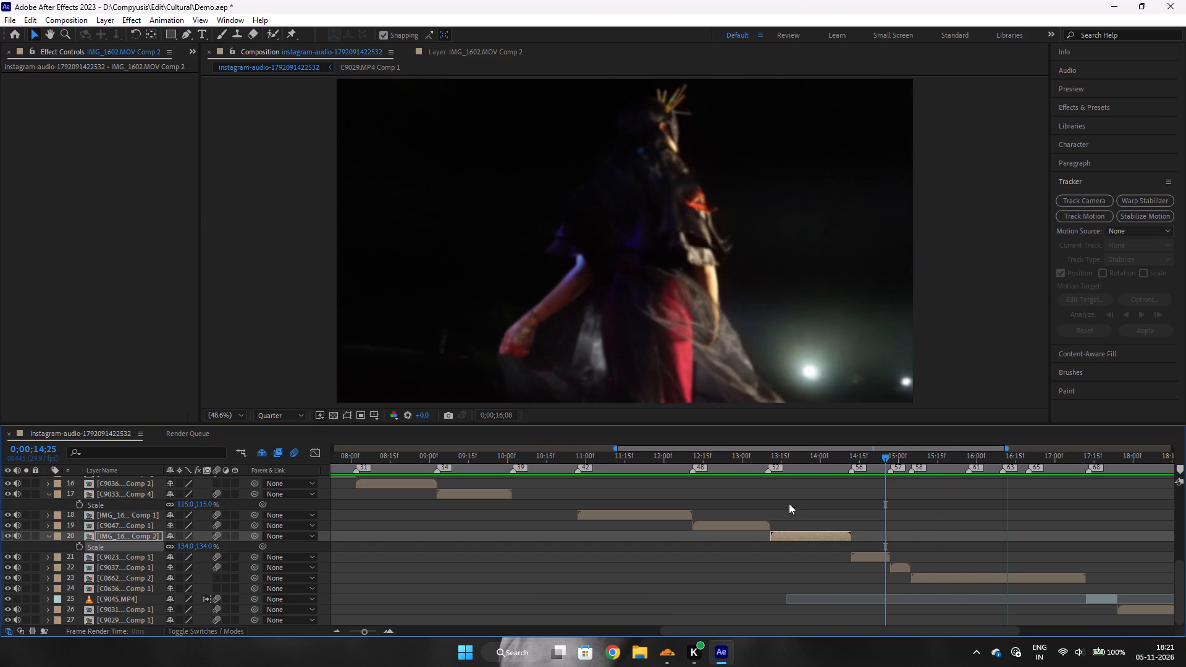
pyautogui.click(562, 471)
pyautogui.press('space')
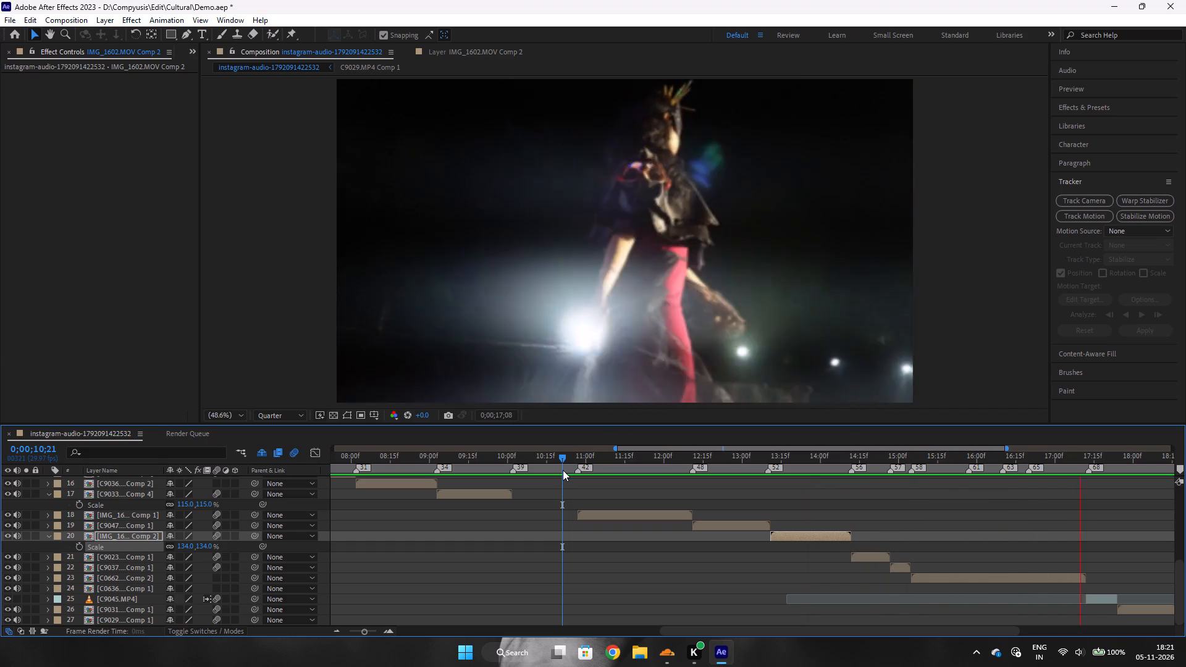
pyautogui.press('space')
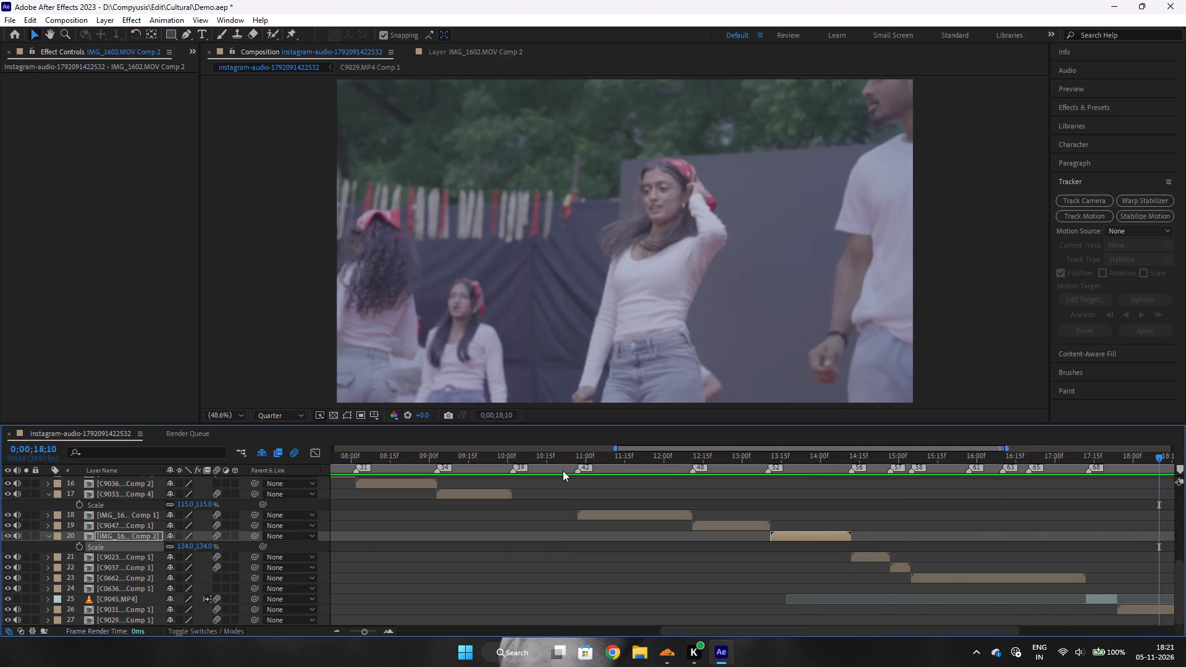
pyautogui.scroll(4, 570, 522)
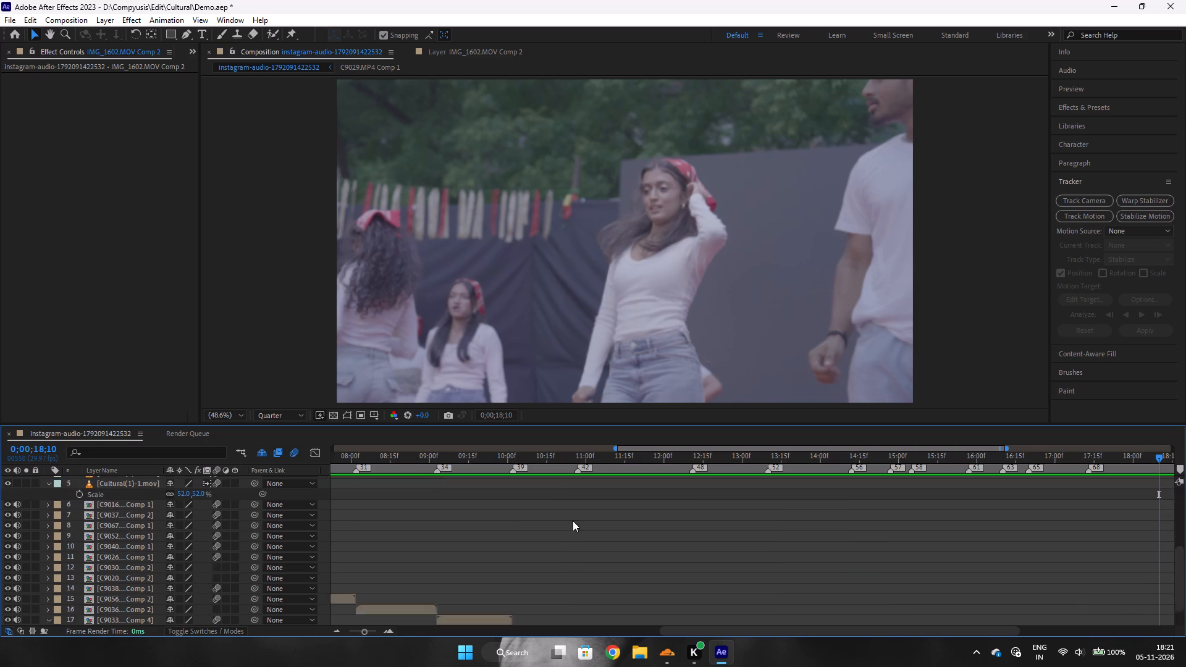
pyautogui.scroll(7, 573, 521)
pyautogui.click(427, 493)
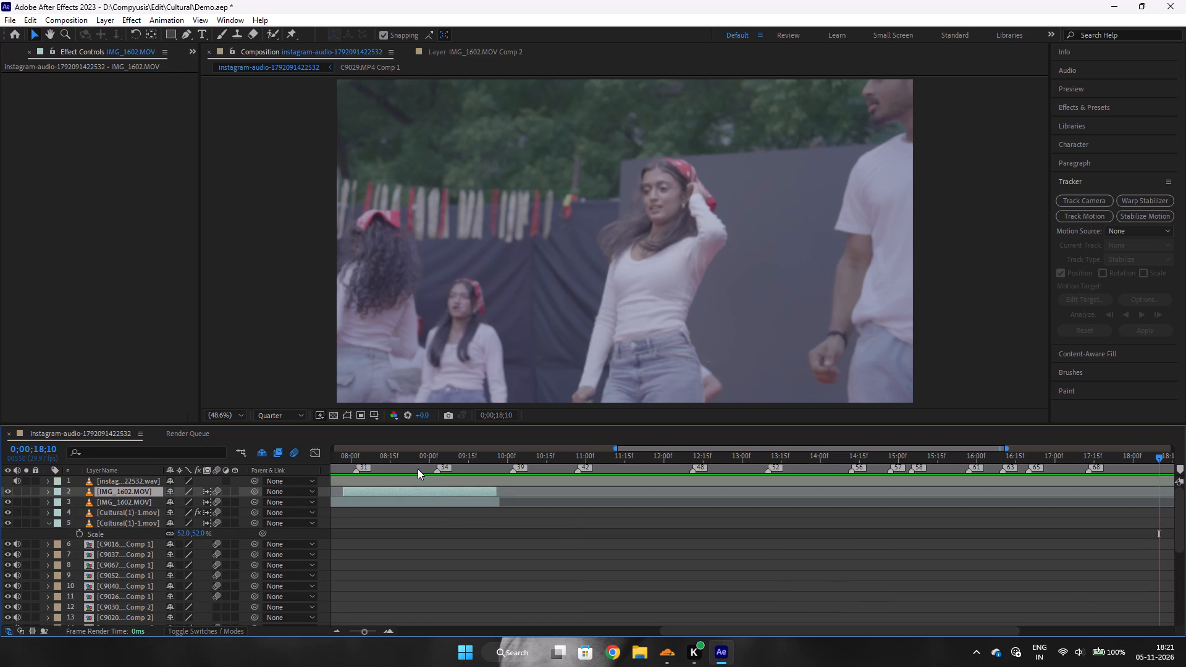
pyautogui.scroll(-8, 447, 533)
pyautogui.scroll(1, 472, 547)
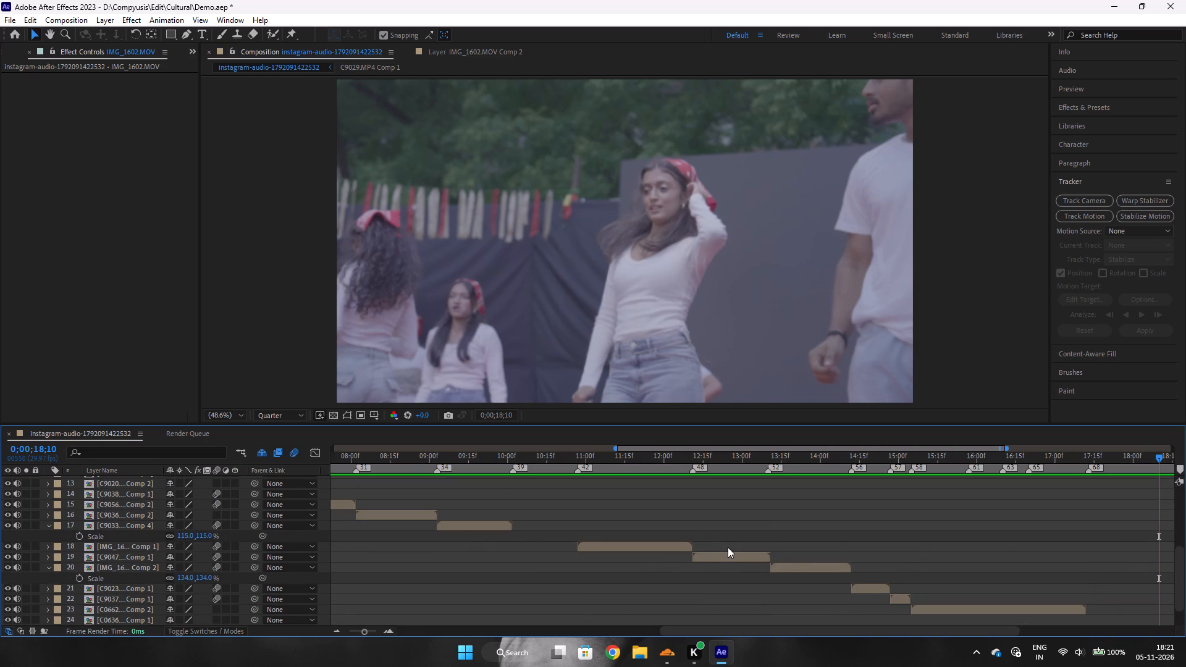
# Pre-compose IMG_1602.MOV Comp 2, moving all attributes into the new composition and adjusting its duration to the selected layer's time span.
pyautogui.click(795, 563)
pyautogui.click(802, 544)
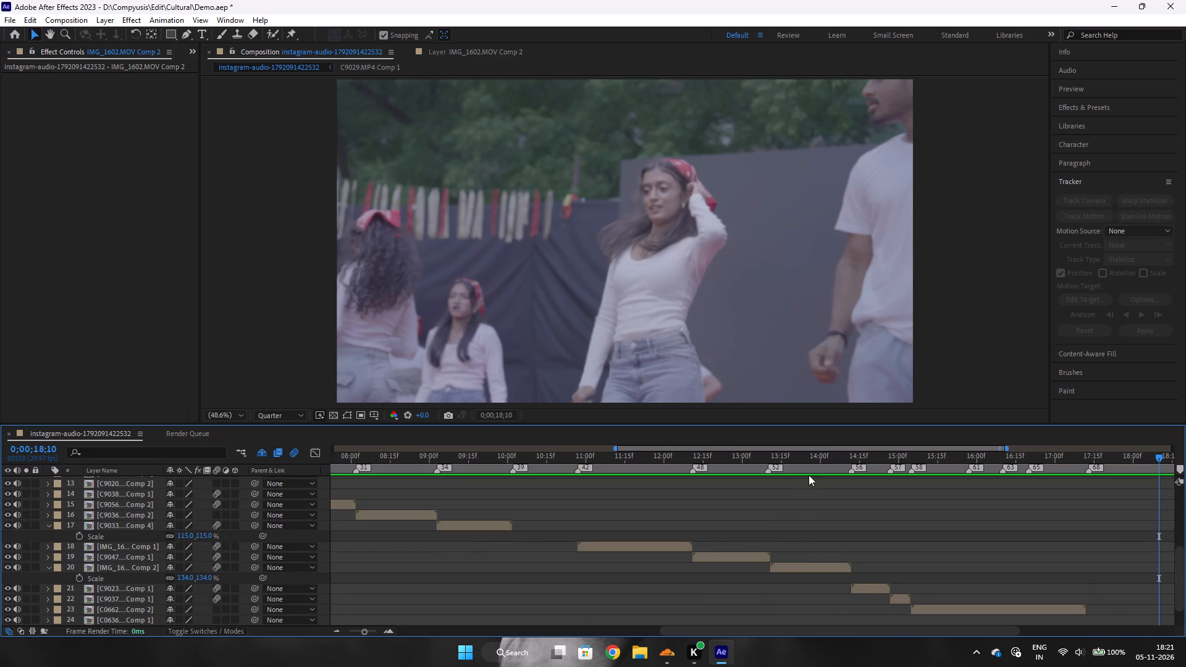
pyautogui.click(798, 475)
pyautogui.click(802, 468)
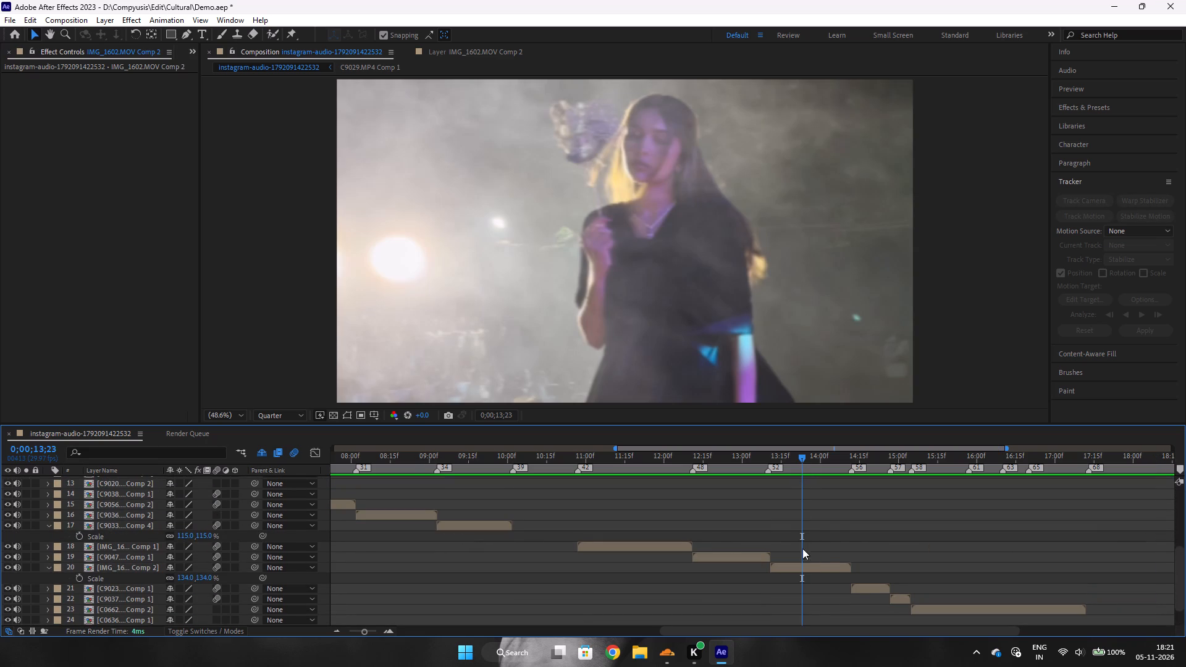
pyautogui.click(802, 564)
pyautogui.press('u')
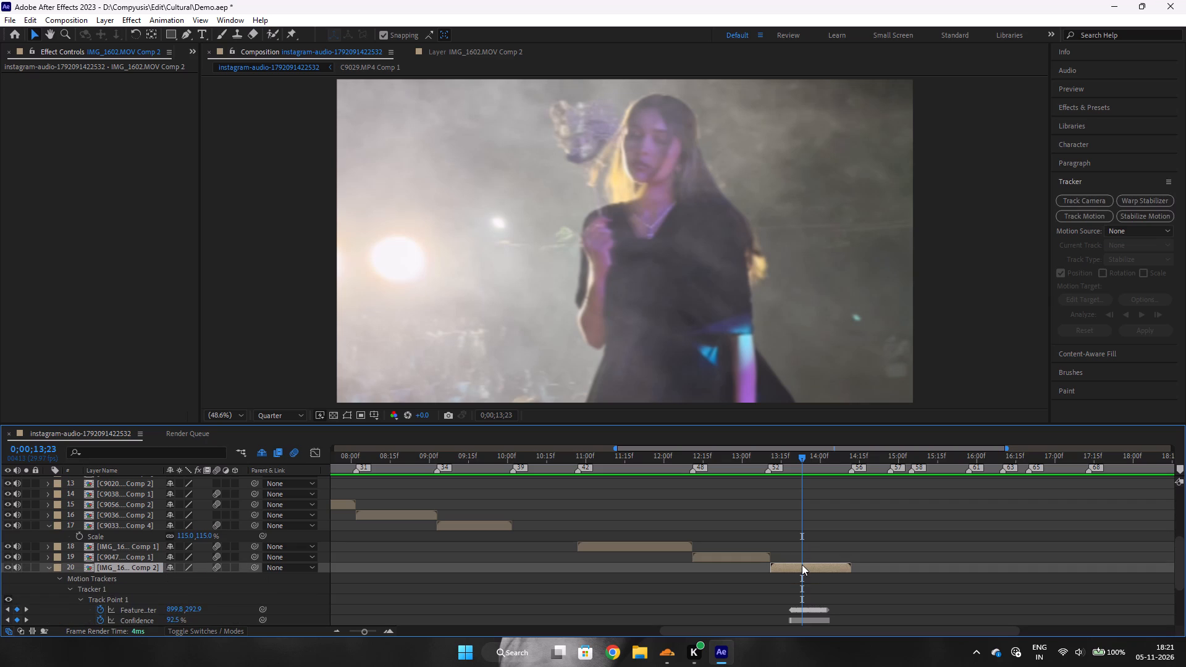
pyautogui.rightClick(804, 564)
pyautogui.click(862, 482)
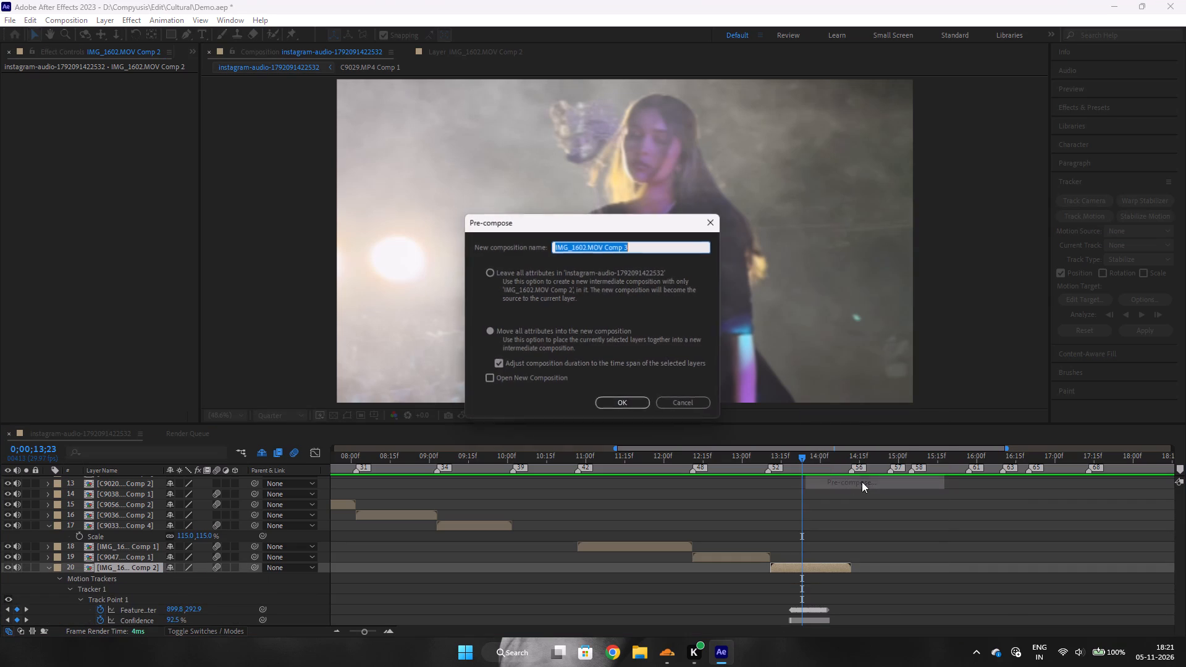
pyautogui.click(625, 398)
pyautogui.click(615, 408)
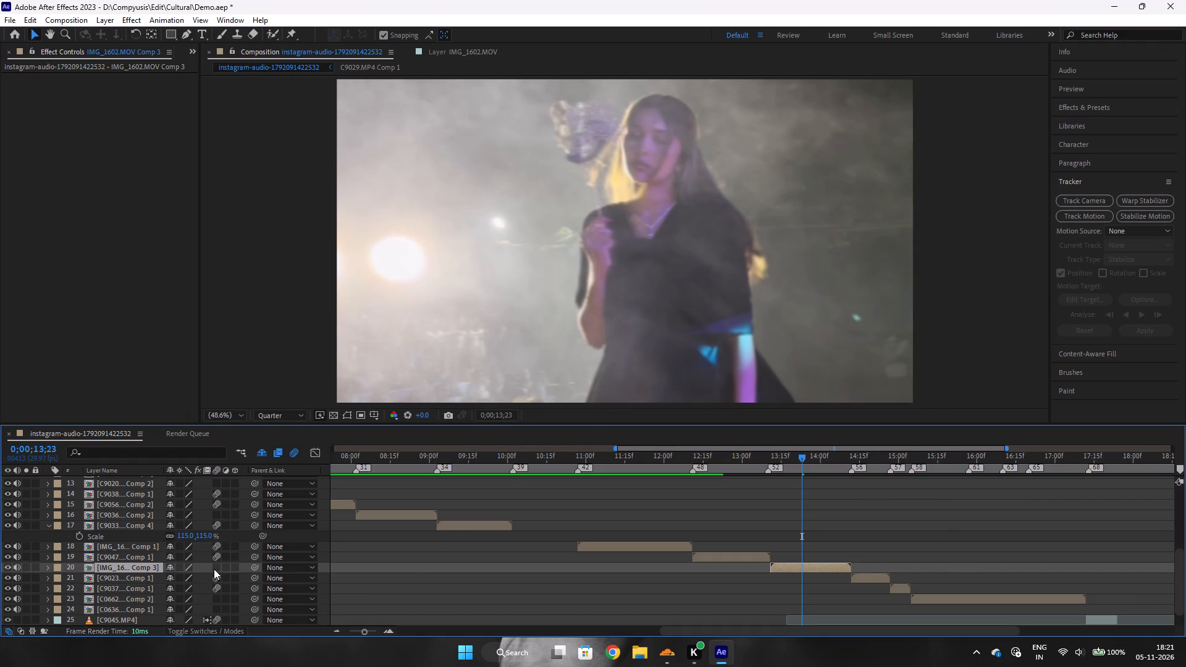
# Enable motion blur on the newly pre-composed IMG_1602.MOV layer and play back from 0;00;13;02 to check it.
pyautogui.click(215, 569)
pyautogui.click(747, 466)
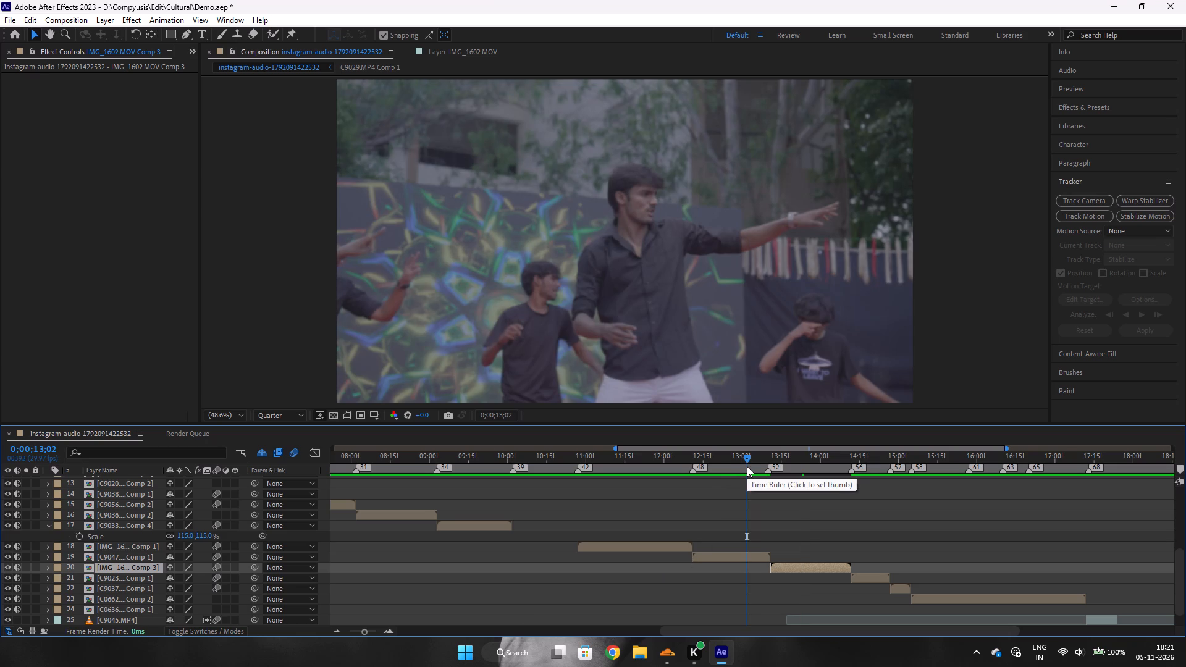
pyautogui.press('space')
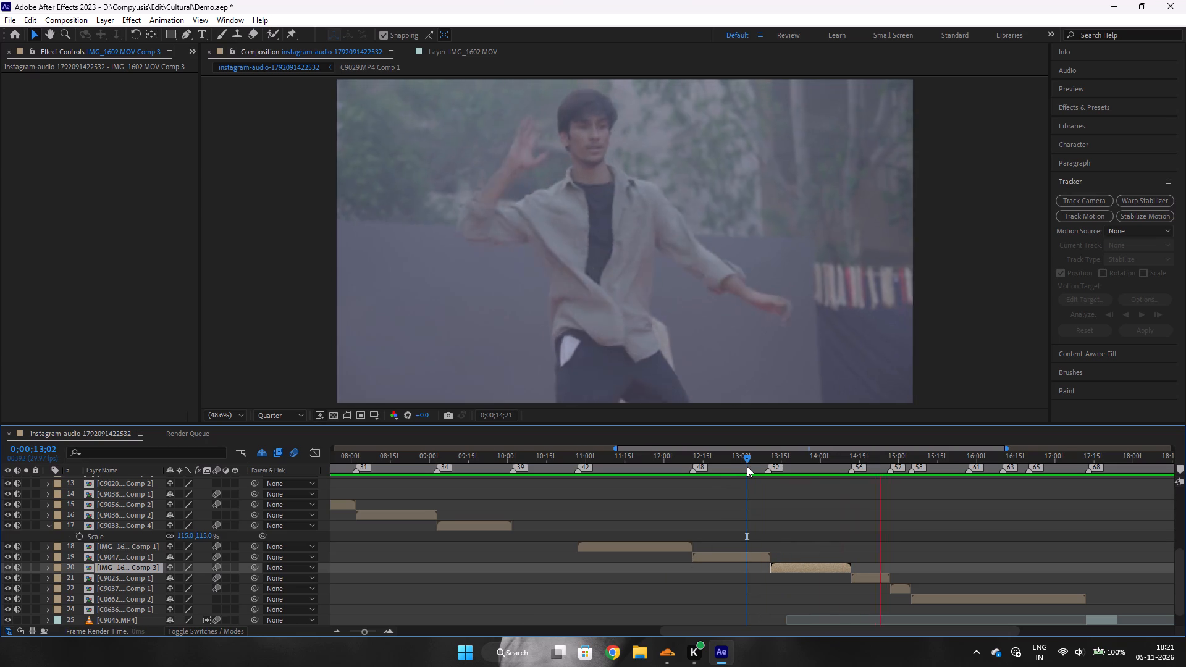
pyautogui.press('space')
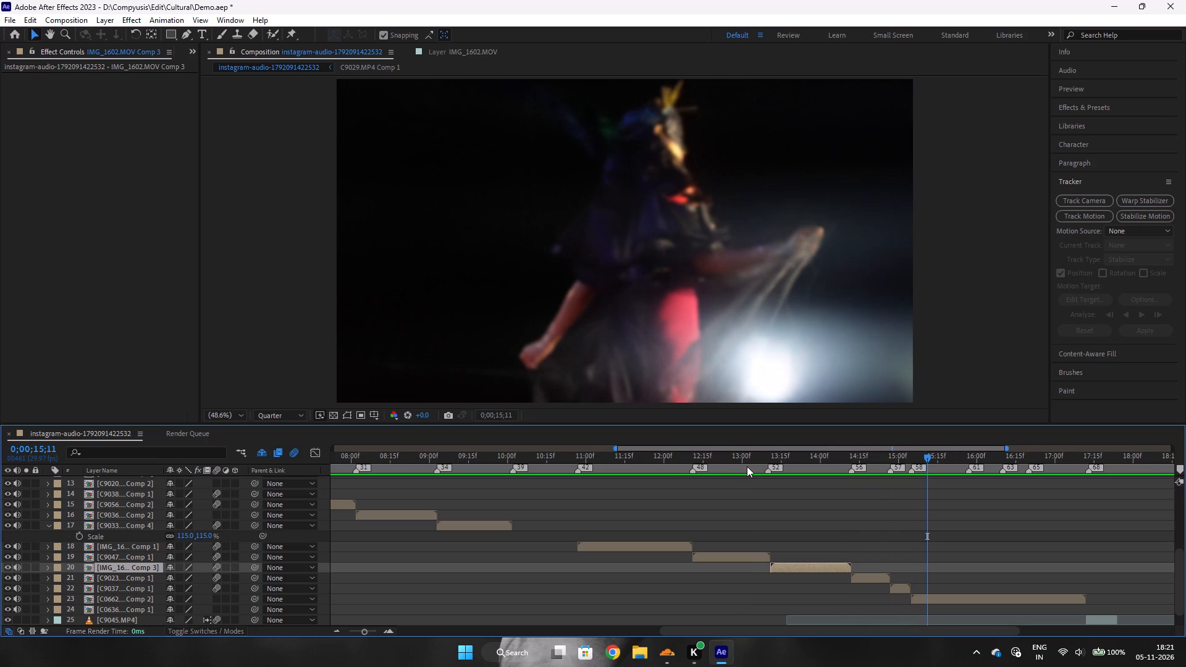
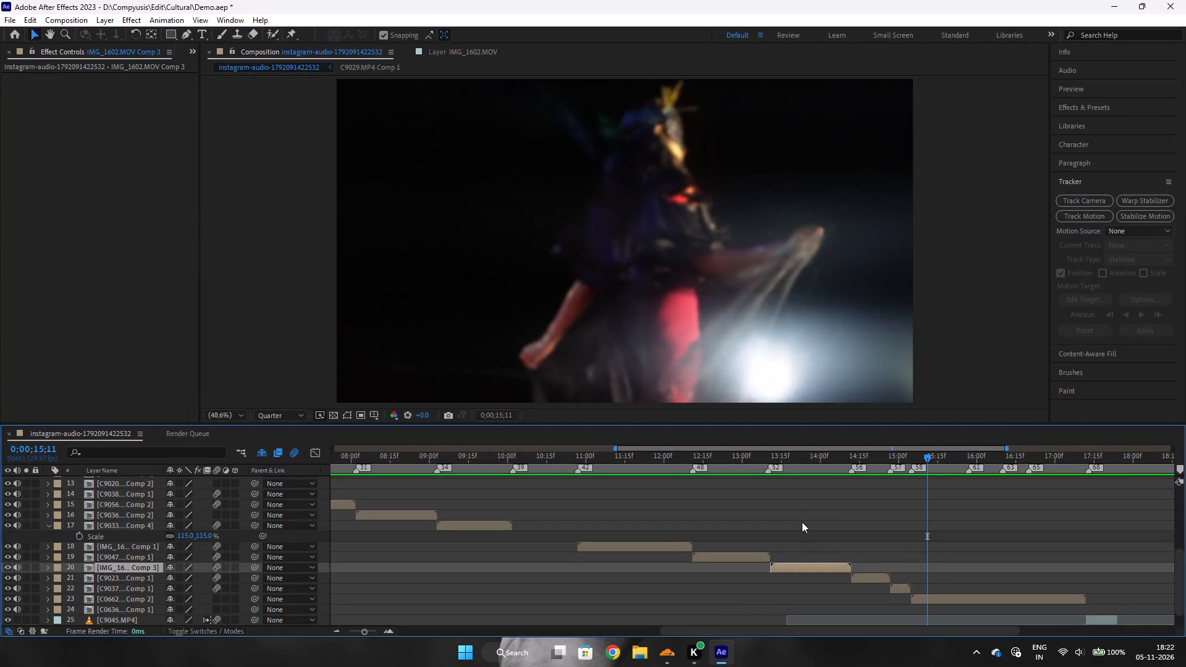
# Play on from 0;00;15;11 to review the remainder of the montage against the audio.
pyautogui.press('space')
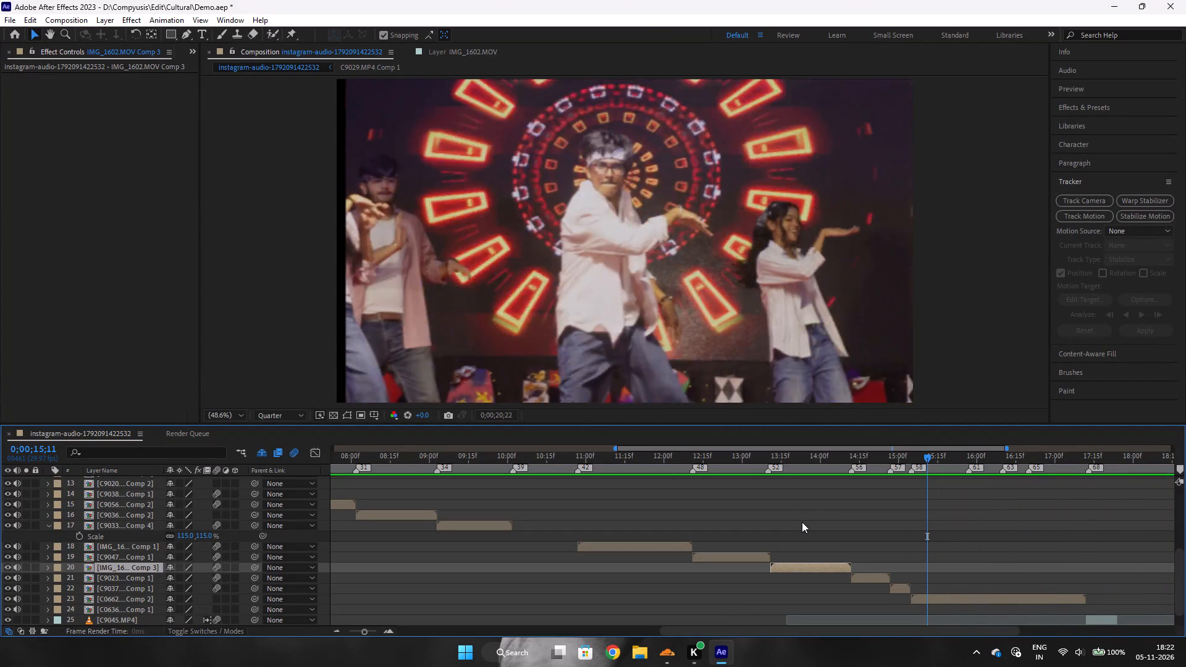
pyautogui.press('space')
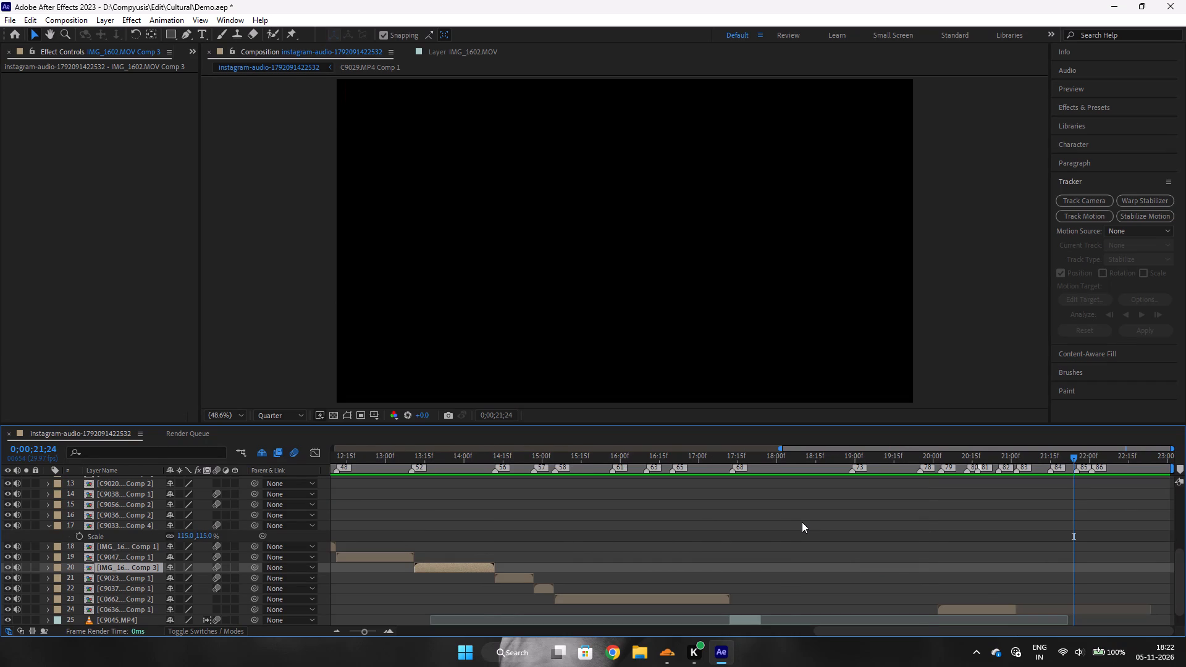
# Scrub back through the earlier clips, and play in short bursts from around 0;00;09;10 to 0;00;11;17 to examine the cuts there.
pyautogui.click(755, 466)
pyautogui.moveTo(755, 466); pyautogui.dragTo(606, 522)
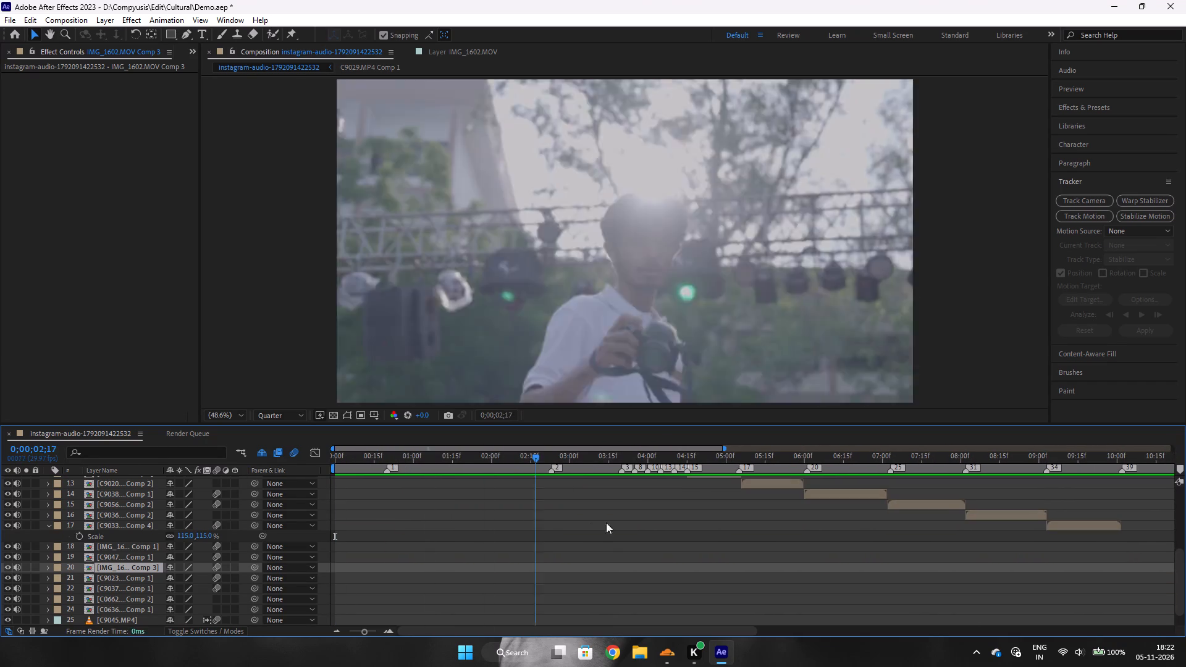
pyautogui.moveTo(606, 522); pyautogui.dragTo(905, 567)
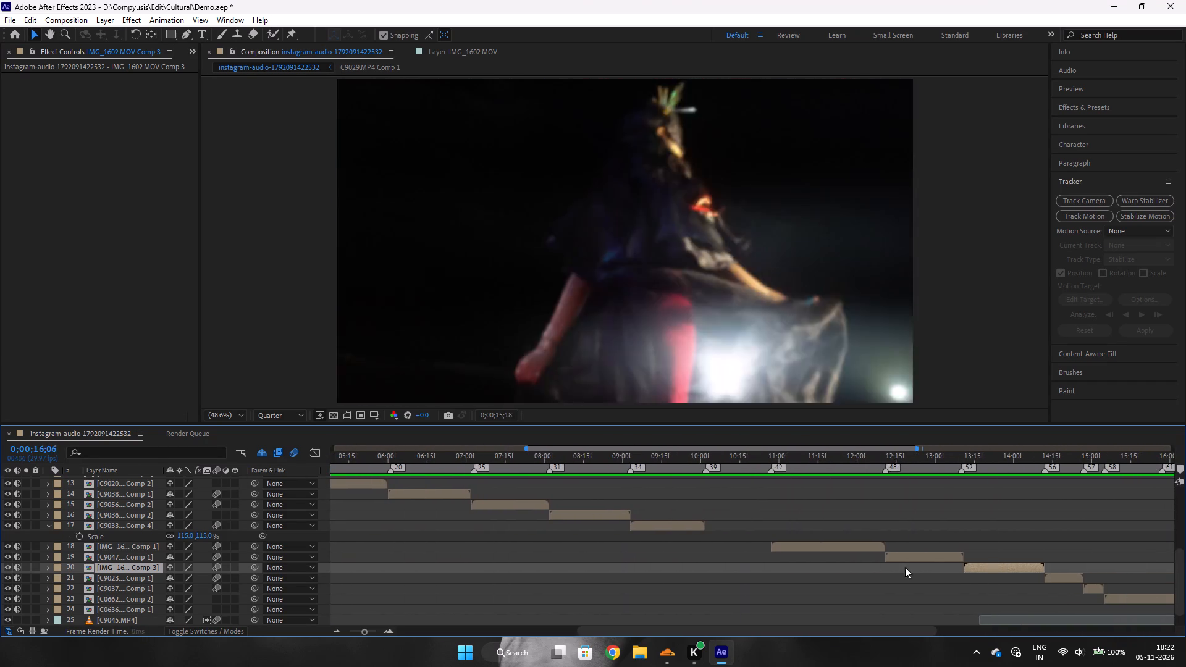
pyautogui.moveTo(905, 567); pyautogui.dragTo(549, 574)
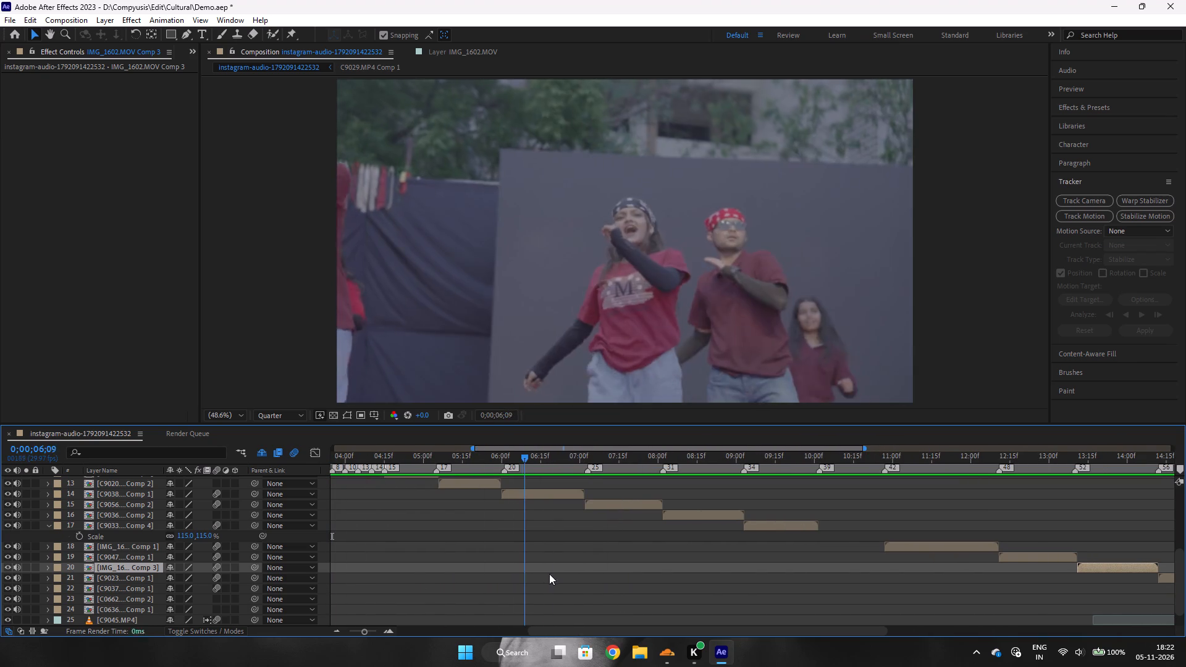
pyautogui.moveTo(549, 574); pyautogui.dragTo(704, 595)
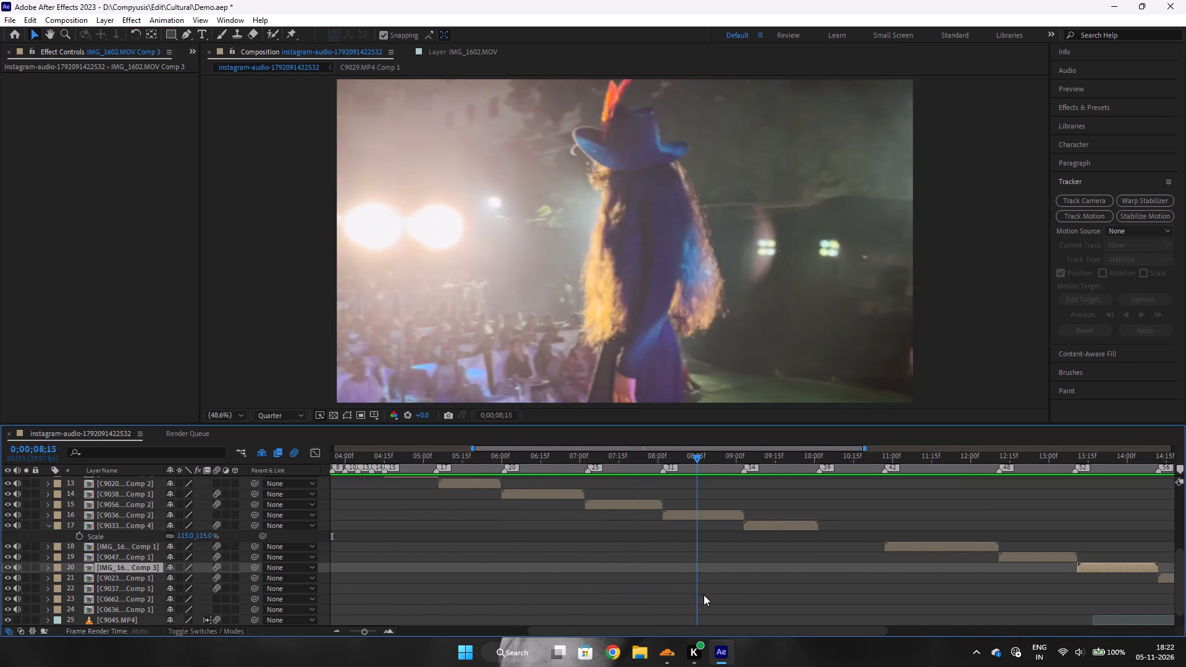
pyautogui.moveTo(704, 595); pyautogui.dragTo(759, 604)
pyautogui.press('space')
pyautogui.press('space')
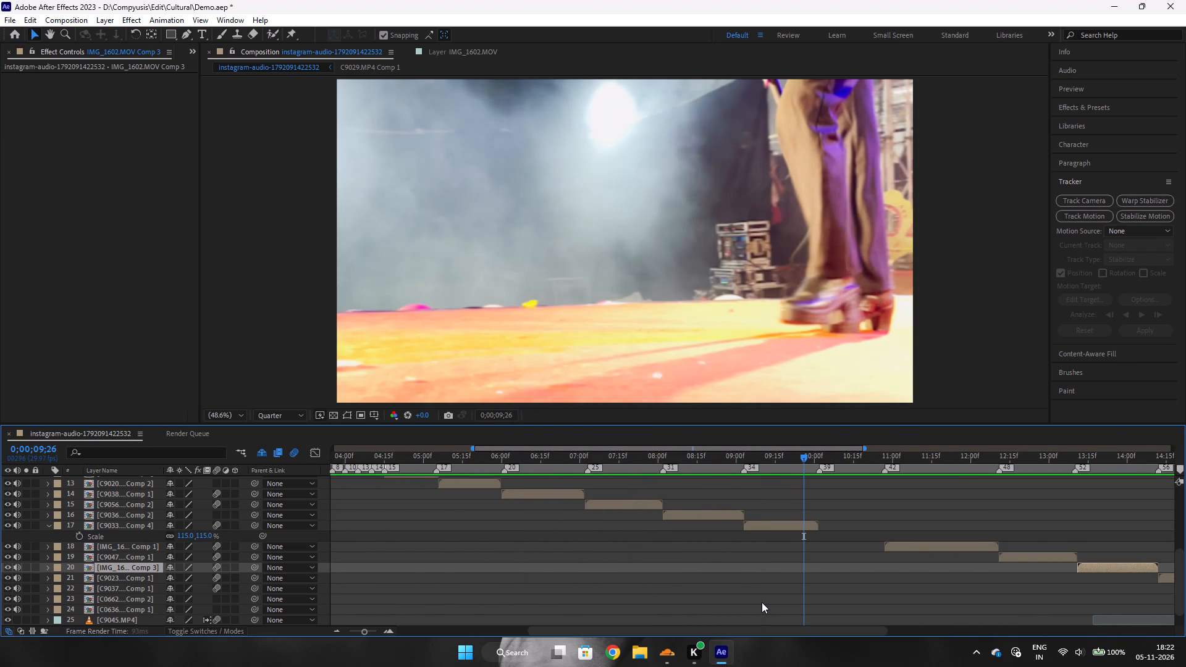
pyautogui.press('space')
pyautogui.press('space')
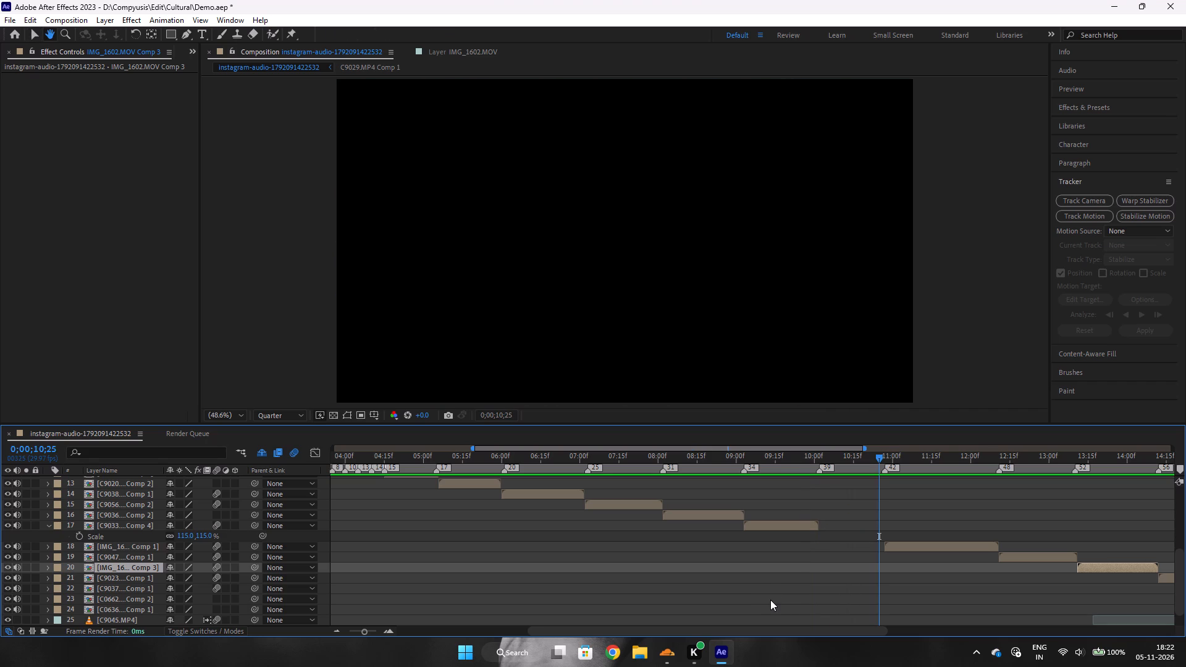
pyautogui.press('space')
pyautogui.press('space')
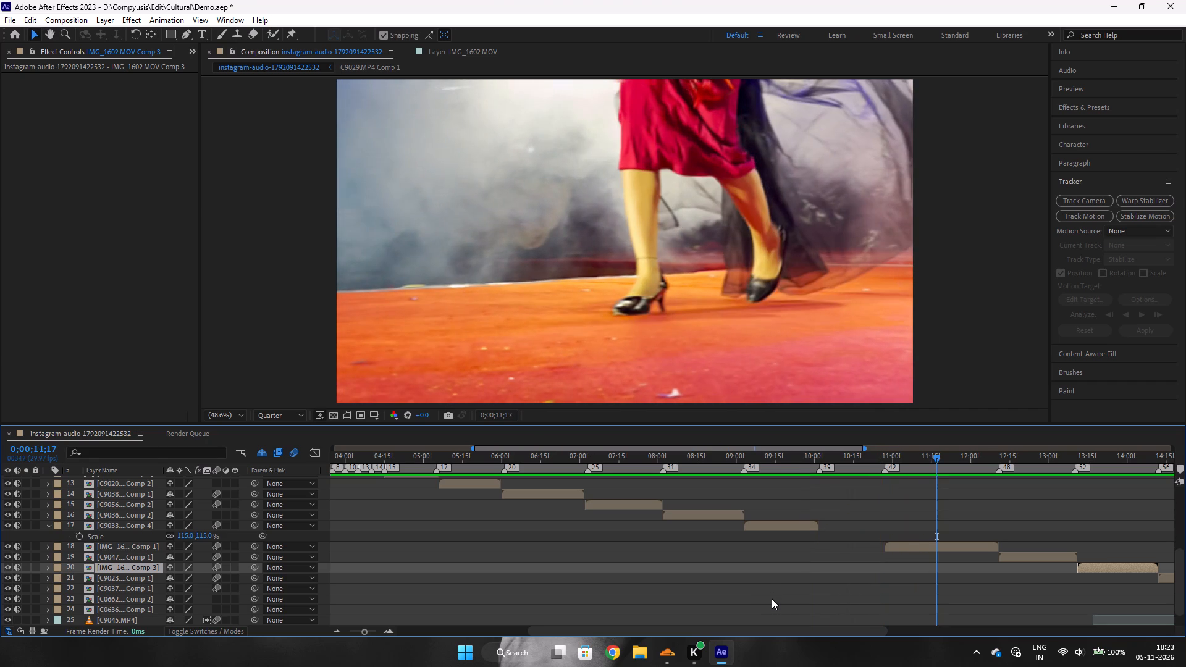
# Set the current time to 0;00;09;11 and shift the upper IMG_1602.MOV layer later so it starts at about 0;00;10;11.
pyautogui.click(843, 473)
pyautogui.moveTo(840, 466); pyautogui.dragTo(769, 479)
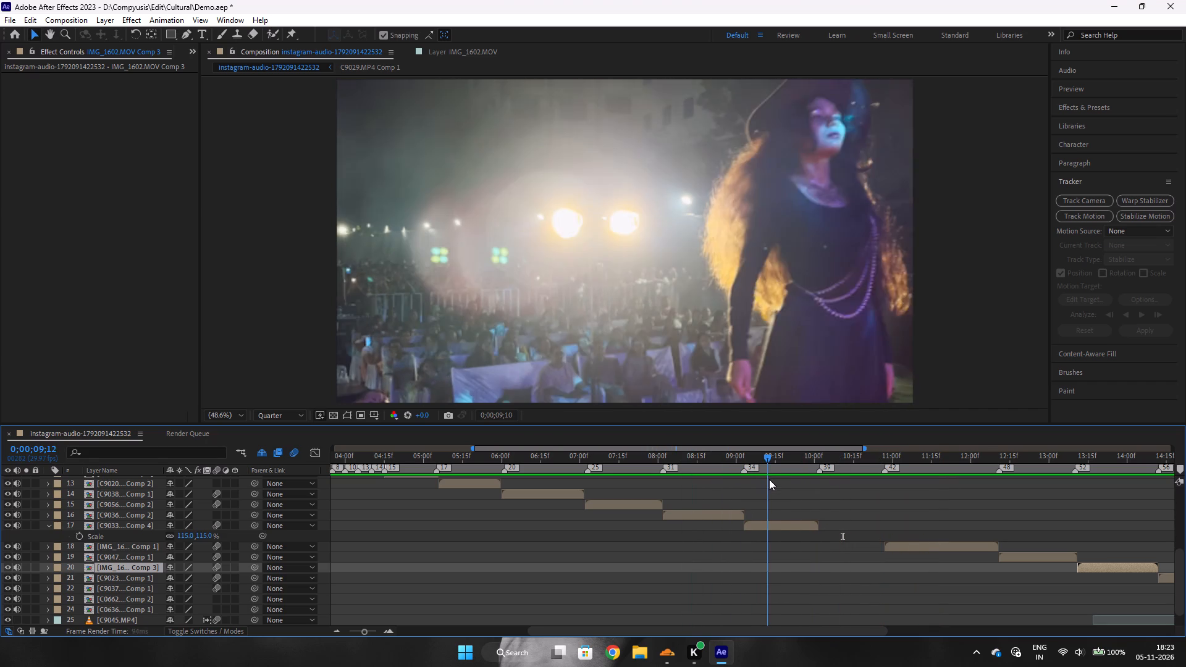
pyautogui.moveTo(769, 479); pyautogui.dragTo(763, 480)
pyautogui.scroll(5, 767, 510)
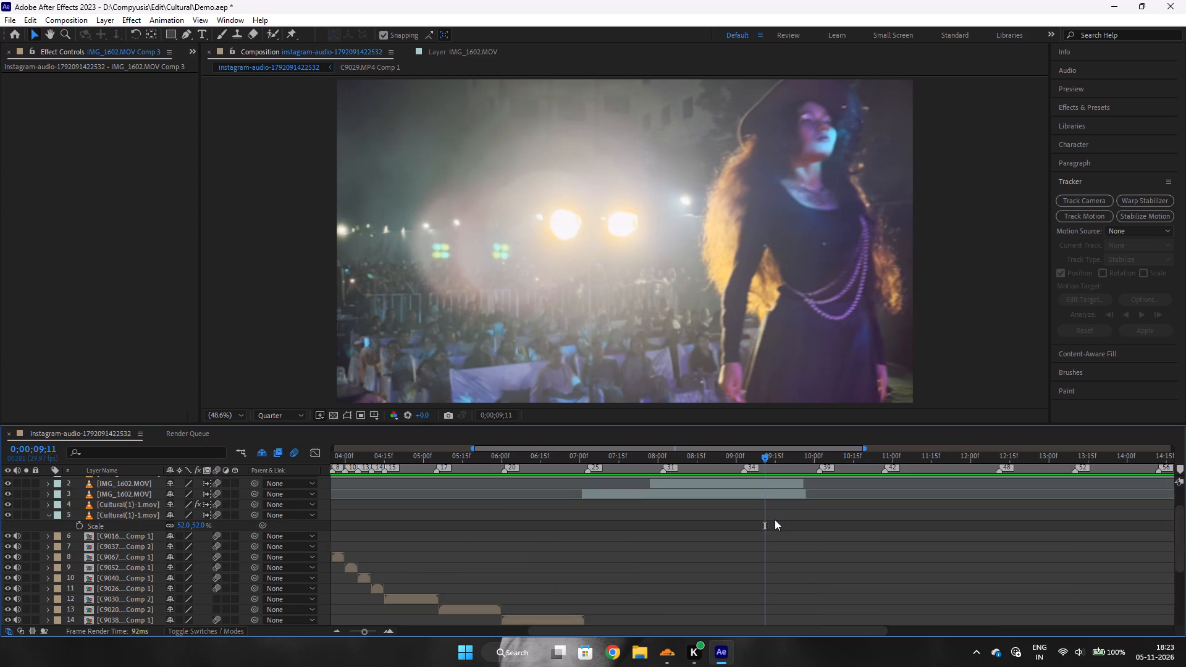
pyautogui.scroll(2, 775, 519)
pyautogui.click(765, 491)
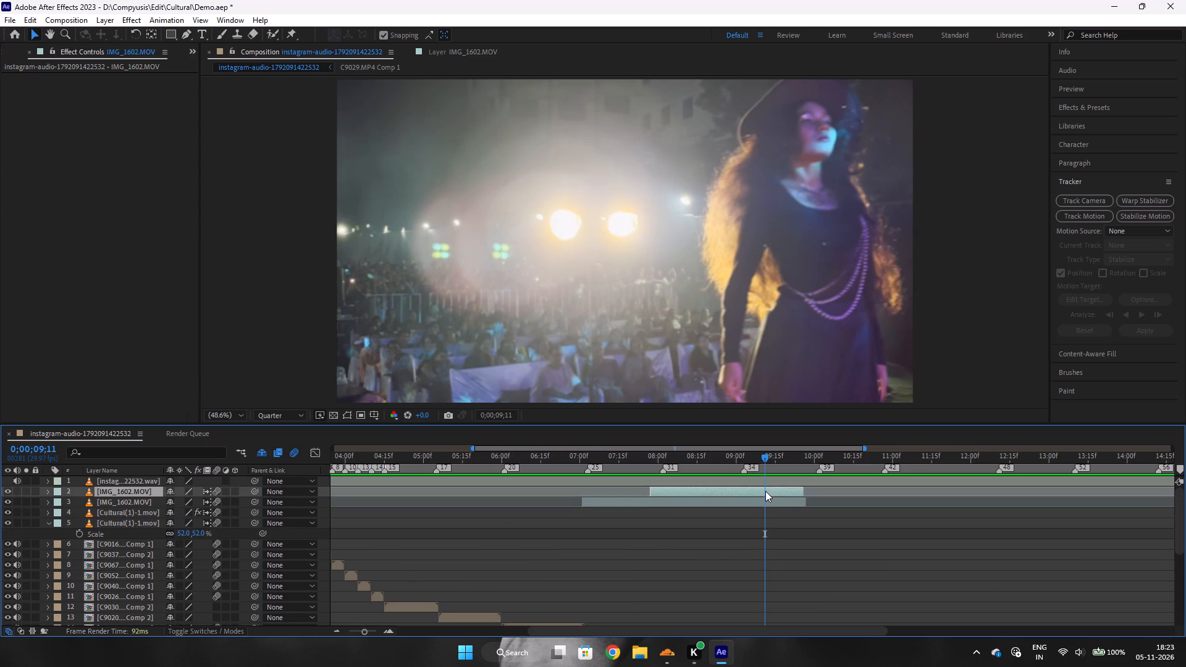
pyautogui.moveTo(739, 489); pyautogui.dragTo(933, 513)
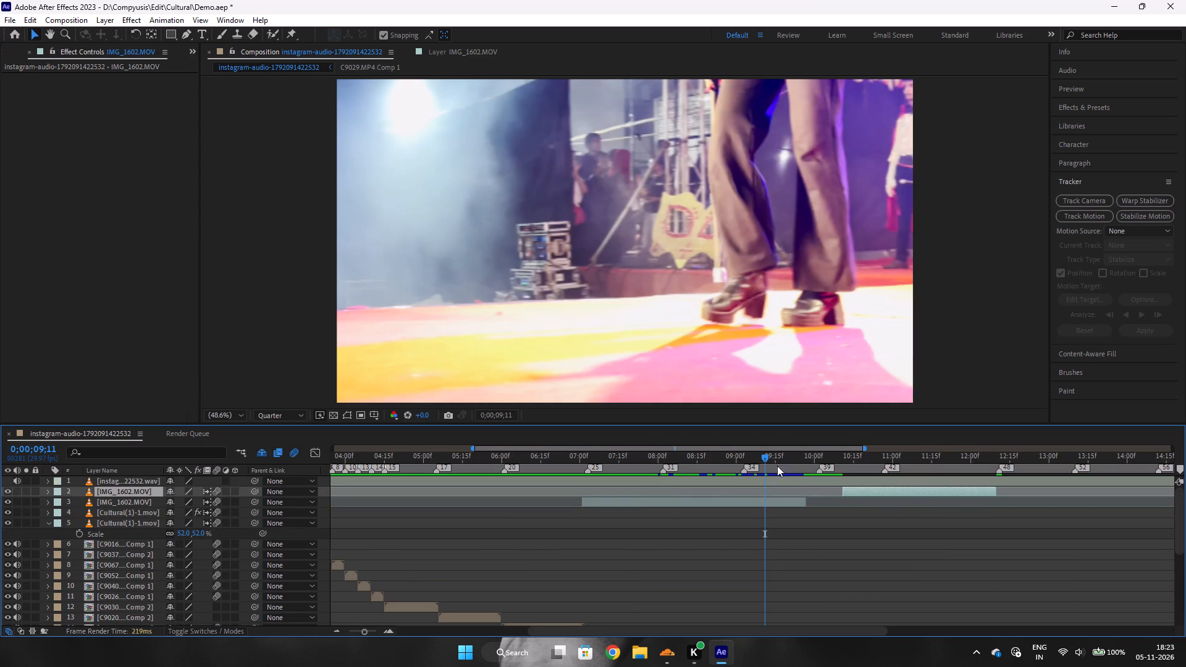
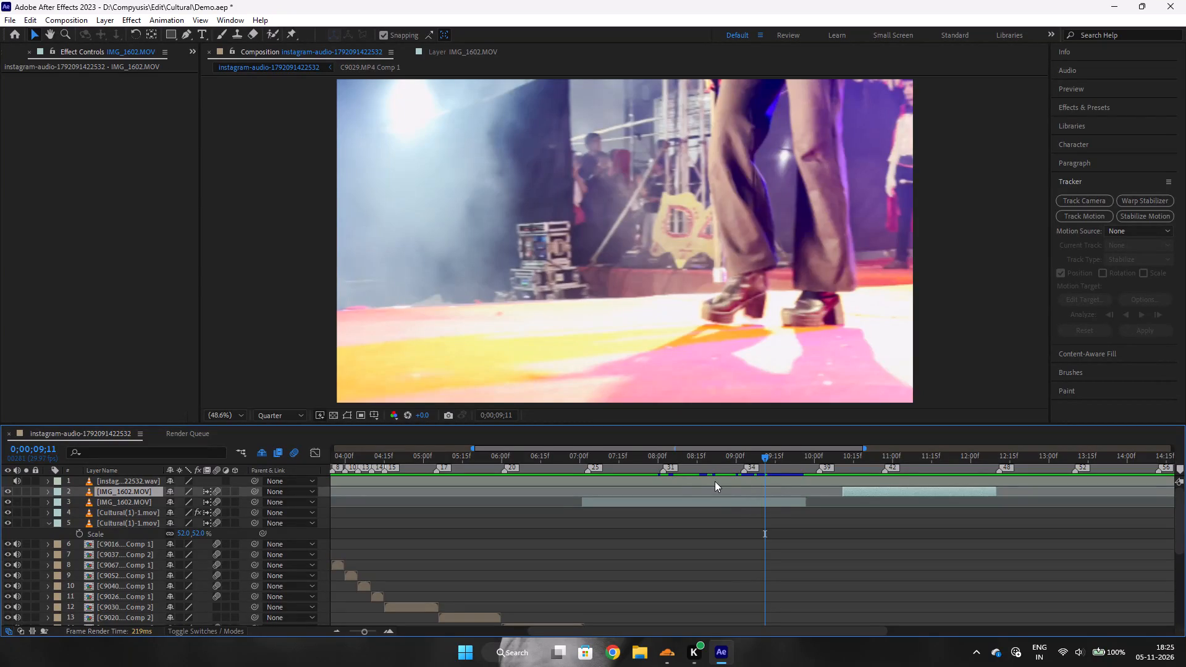
# Play the footage from 0;00;08;09 and delete the lower IMG_1602.MOV layer, which starts at about 0;00;07;01.
pyautogui.click(682, 471)
pyautogui.press('space')
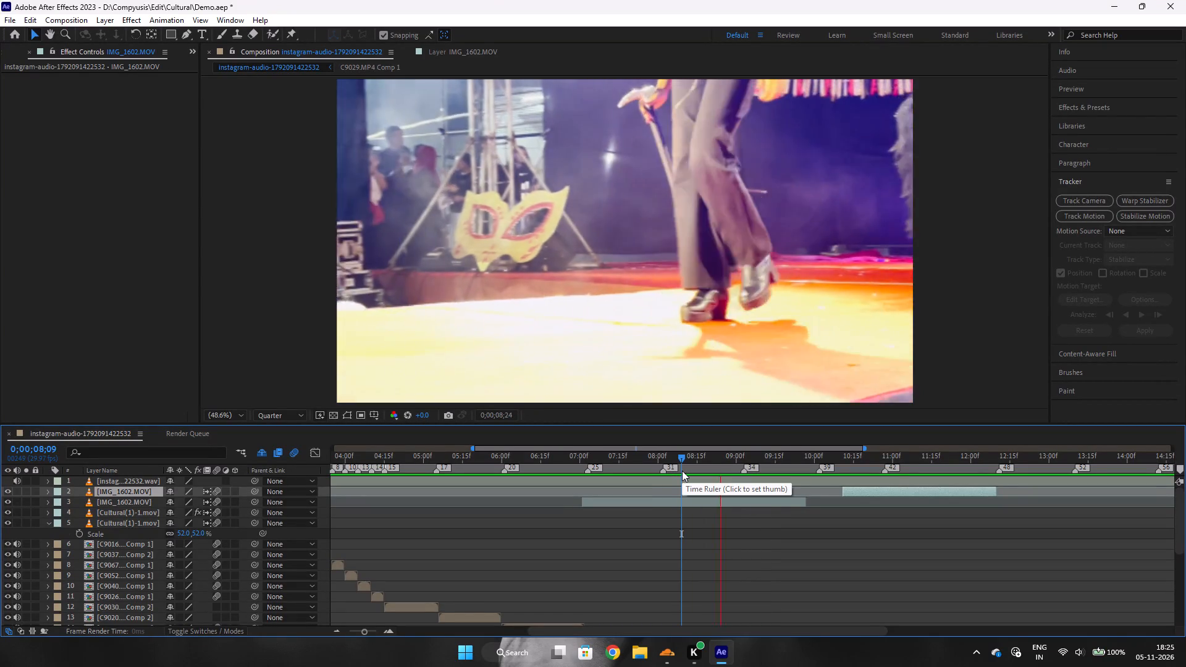
pyautogui.press('space')
pyautogui.click(709, 500)
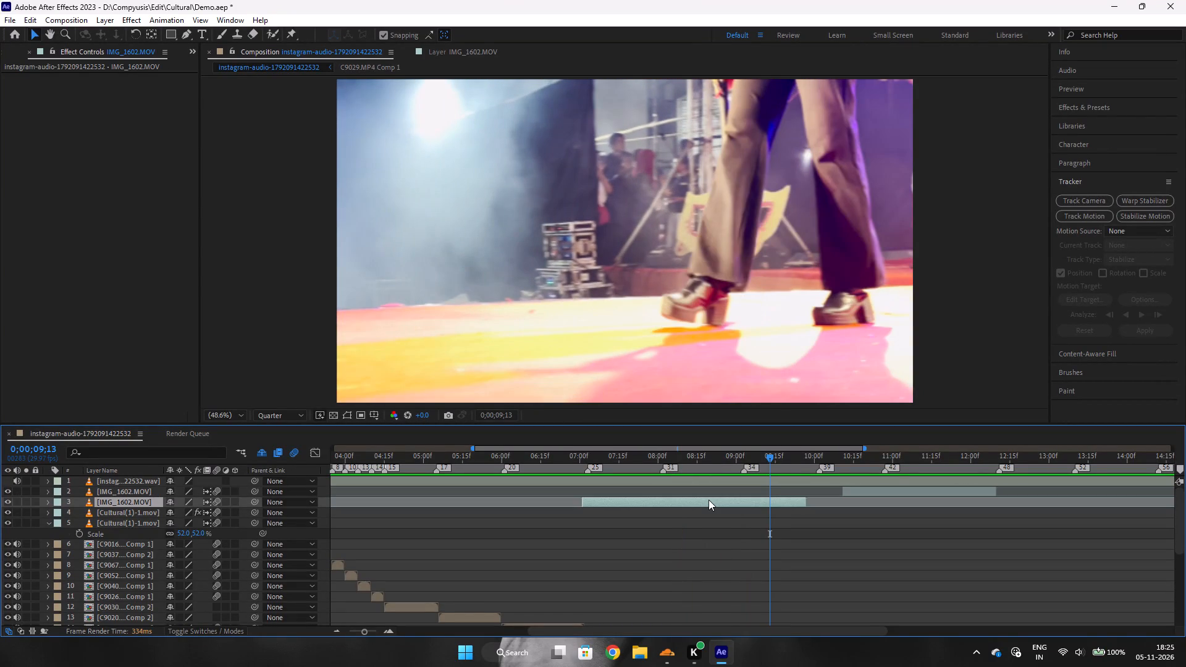
pyautogui.press('BackSpace')
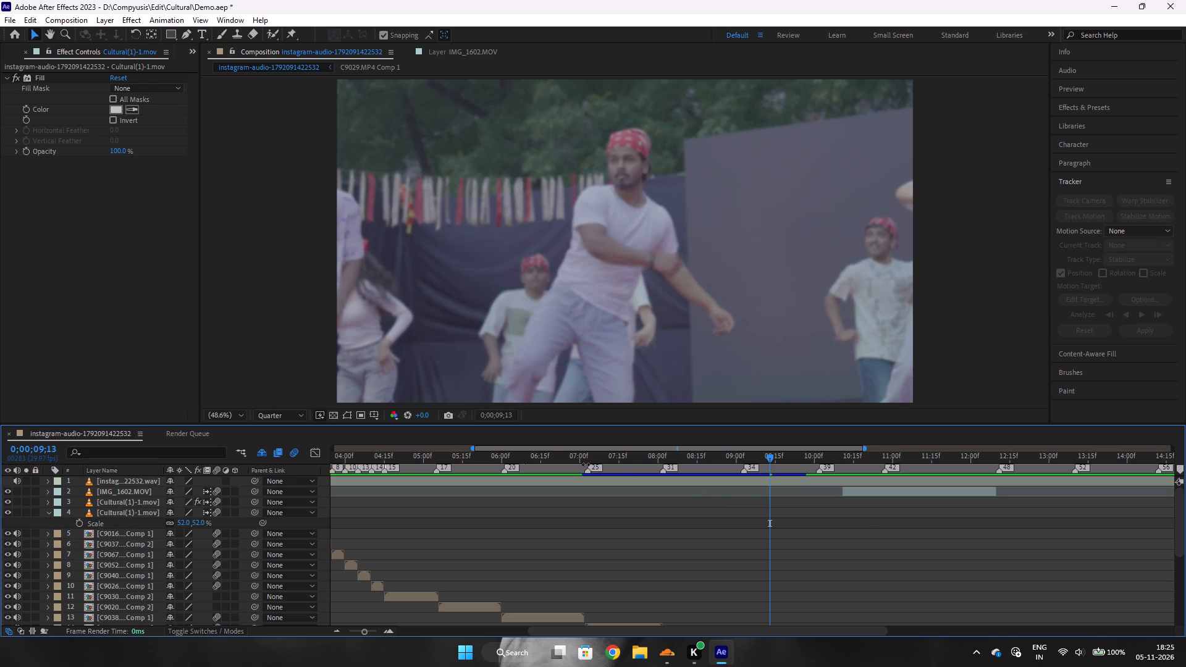
# Play the montage from 0;00;01;15 to about 0;00;13;04 to review the cuts against the audio.
pyautogui.click(410, 469)
pyautogui.moveTo(410, 469); pyautogui.dragTo(321, 471)
pyautogui.press('space')
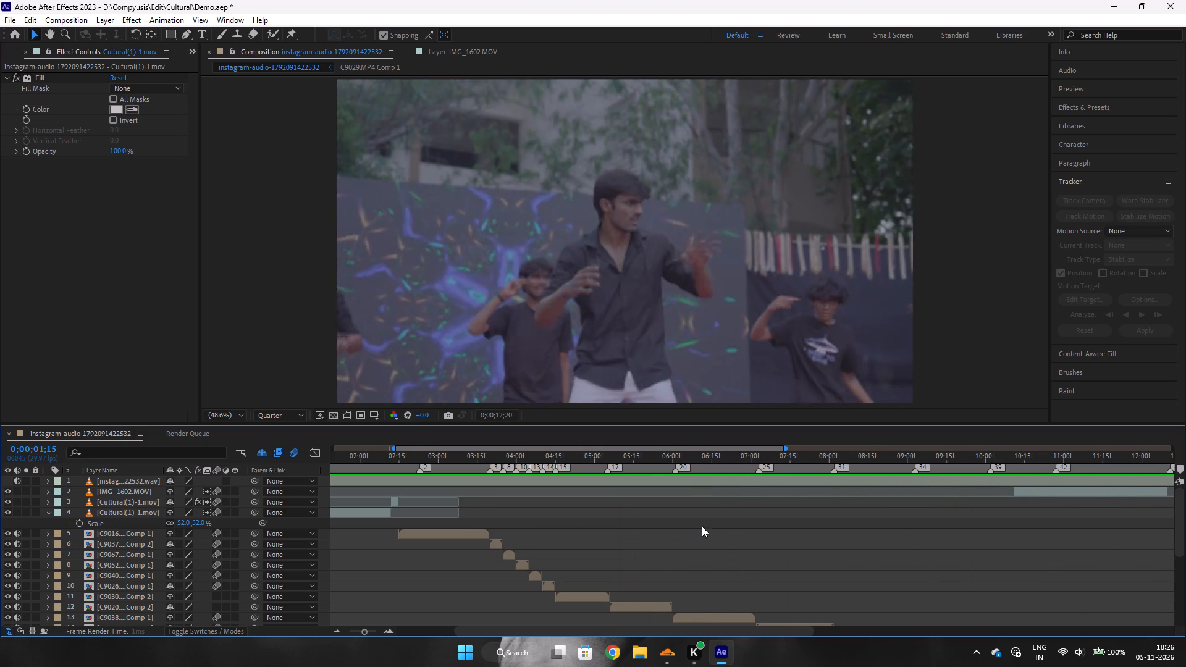
pyautogui.press('space')
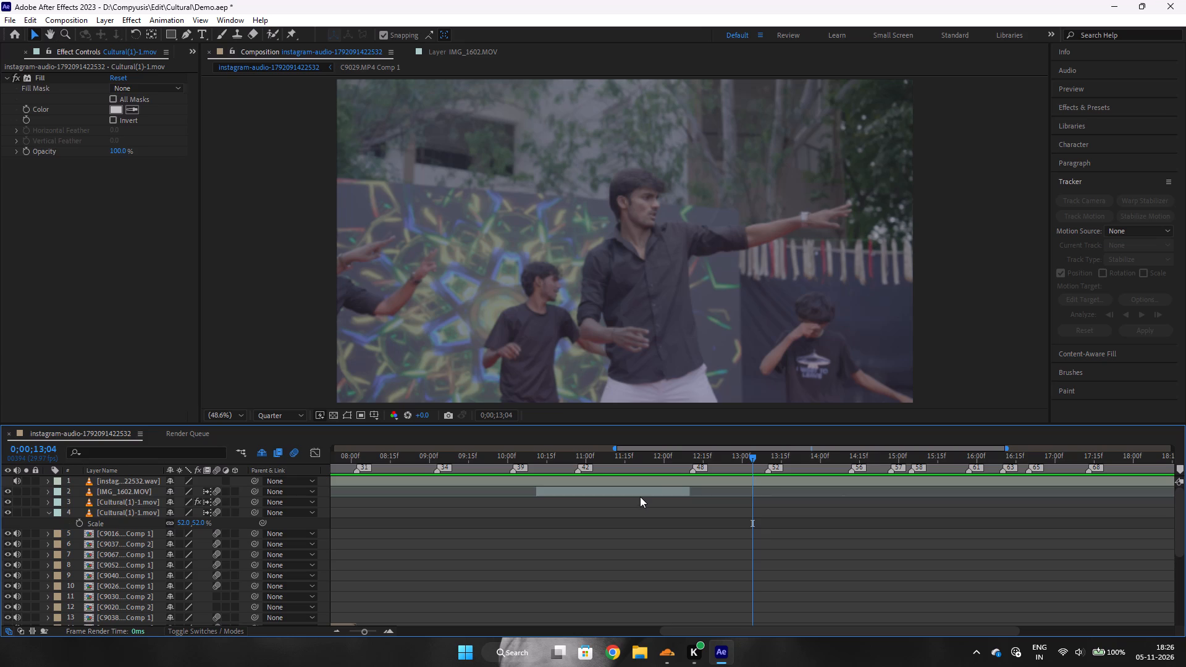
# Shift the remaining IMG_1602.MOV layer earlier so it starts at about 0;00;08;26, near the C9033 Comp 4 clip.
pyautogui.moveTo(638, 493); pyautogui.dragTo(474, 504)
pyautogui.scroll(-4, 471, 508)
pyautogui.scroll(3, 471, 513)
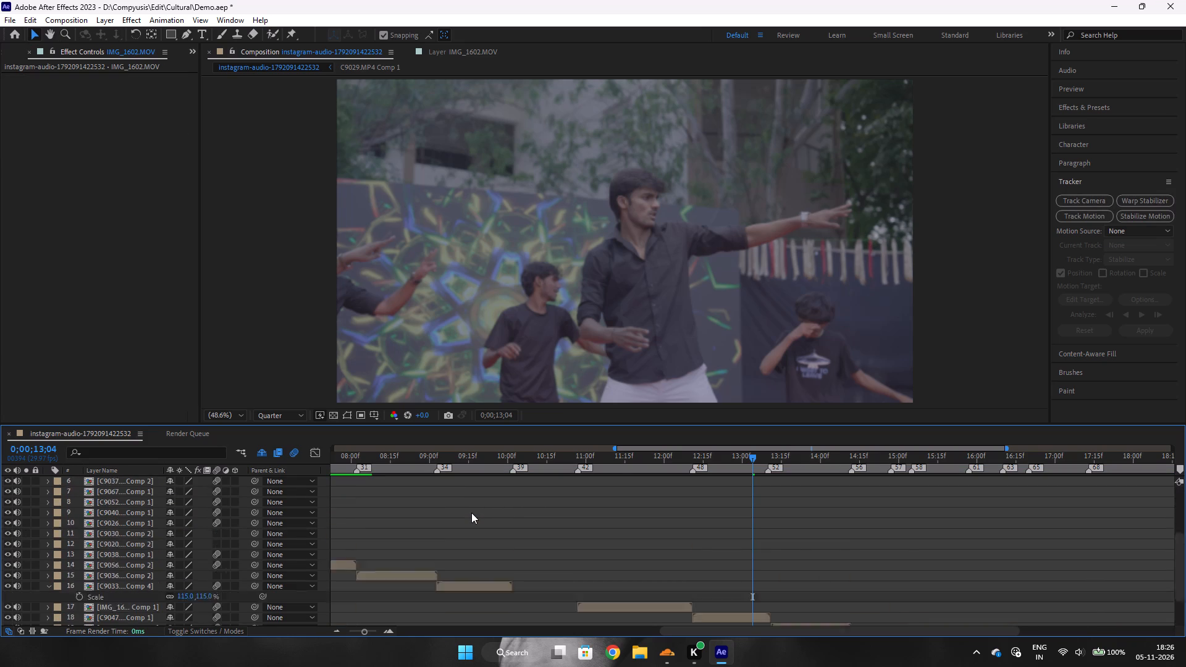
pyautogui.scroll(2, 471, 513)
pyautogui.moveTo(479, 491); pyautogui.dragTo(526, 503)
pyautogui.scroll(-4, 521, 505)
pyautogui.click(491, 521)
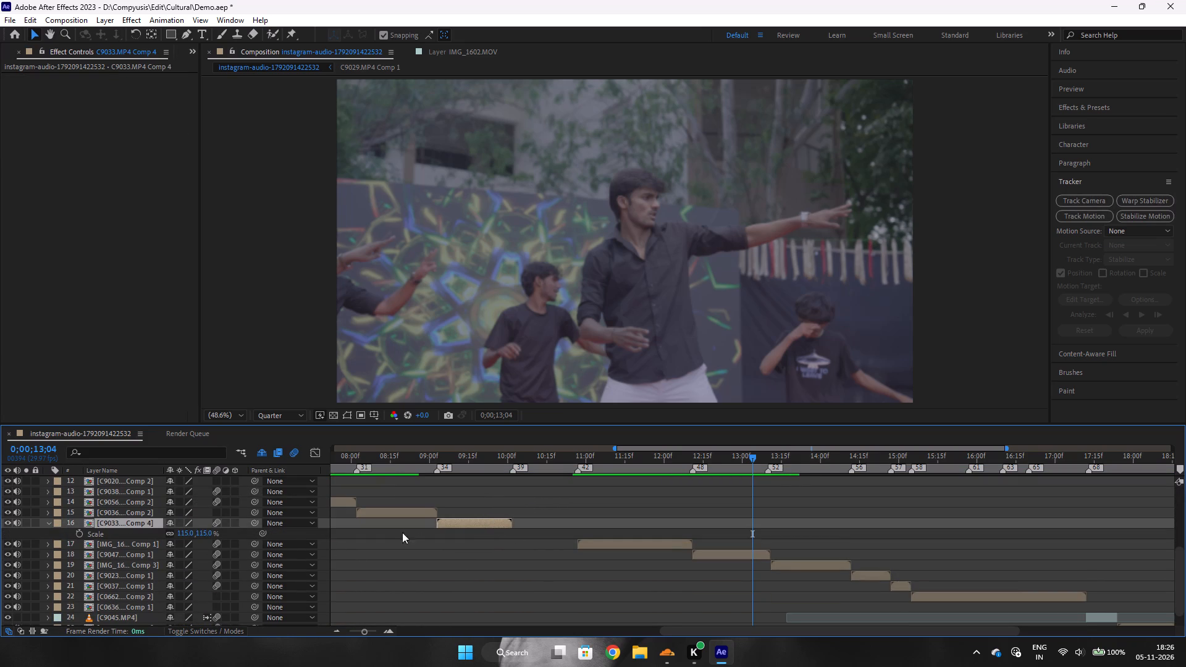
pyautogui.scroll(4, 188, 553)
pyautogui.scroll(-2, 188, 553)
pyautogui.scroll(6, 188, 553)
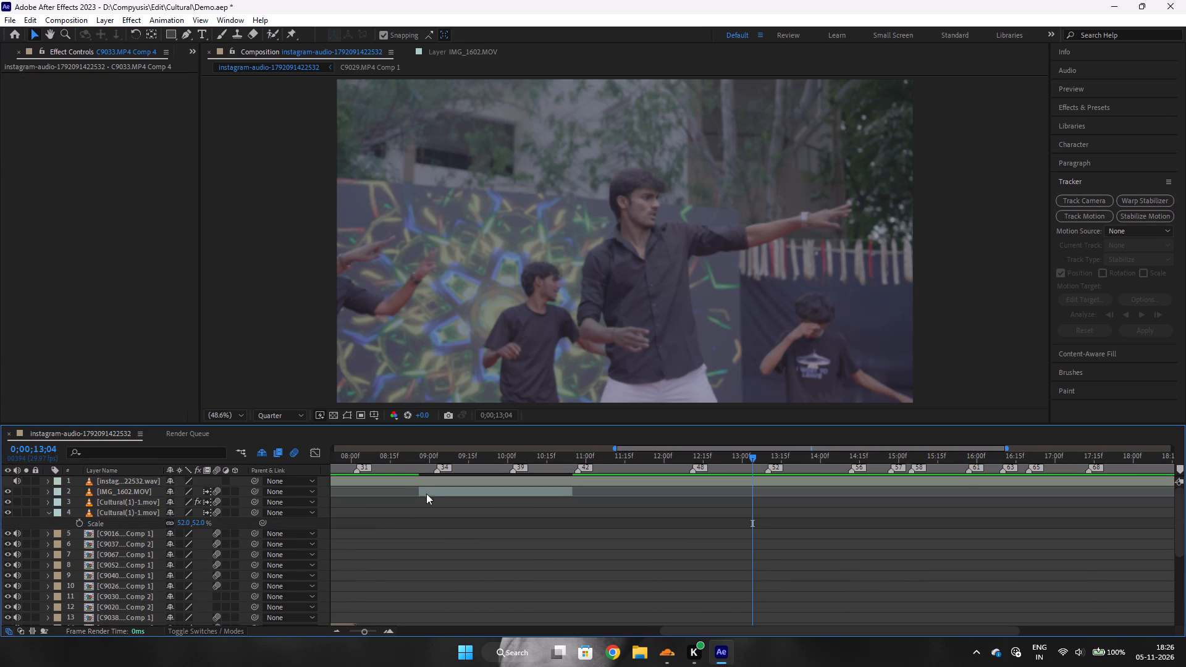
# Move the IMG_1602.MOV layer down the layer stack to directly below C9033 Comp 4.
pyautogui.click(432, 498)
pyautogui.click(435, 491)
pyautogui.moveTo(138, 490); pyautogui.dragTo(133, 617)
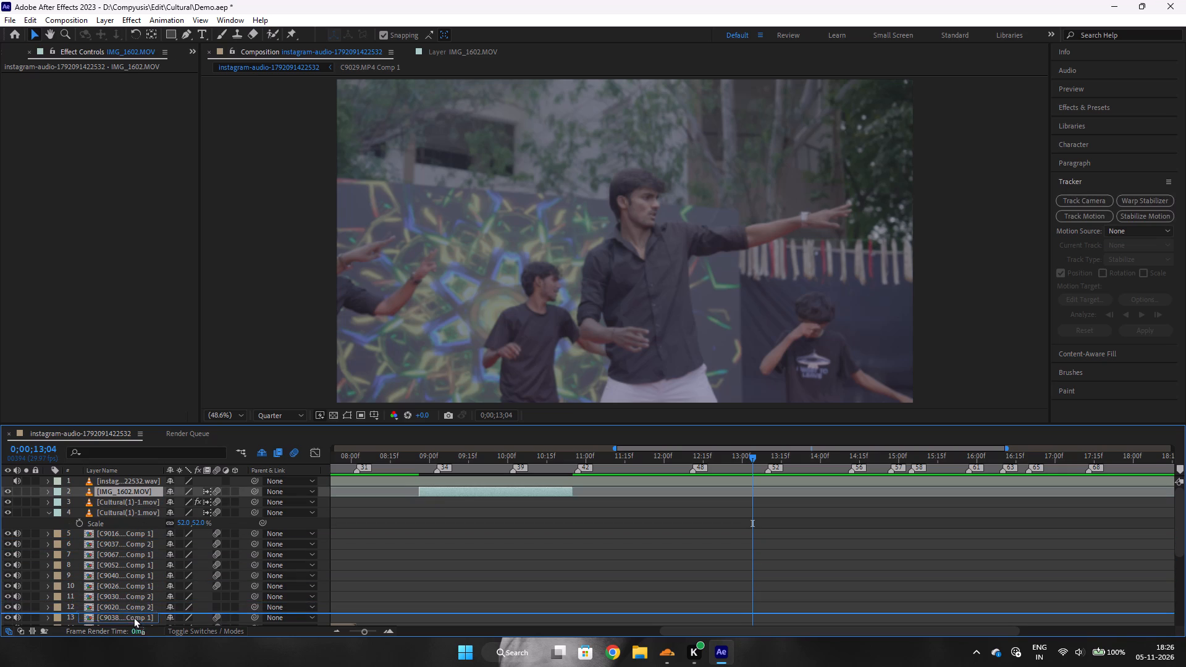
pyautogui.moveTo(133, 617); pyautogui.dragTo(130, 552)
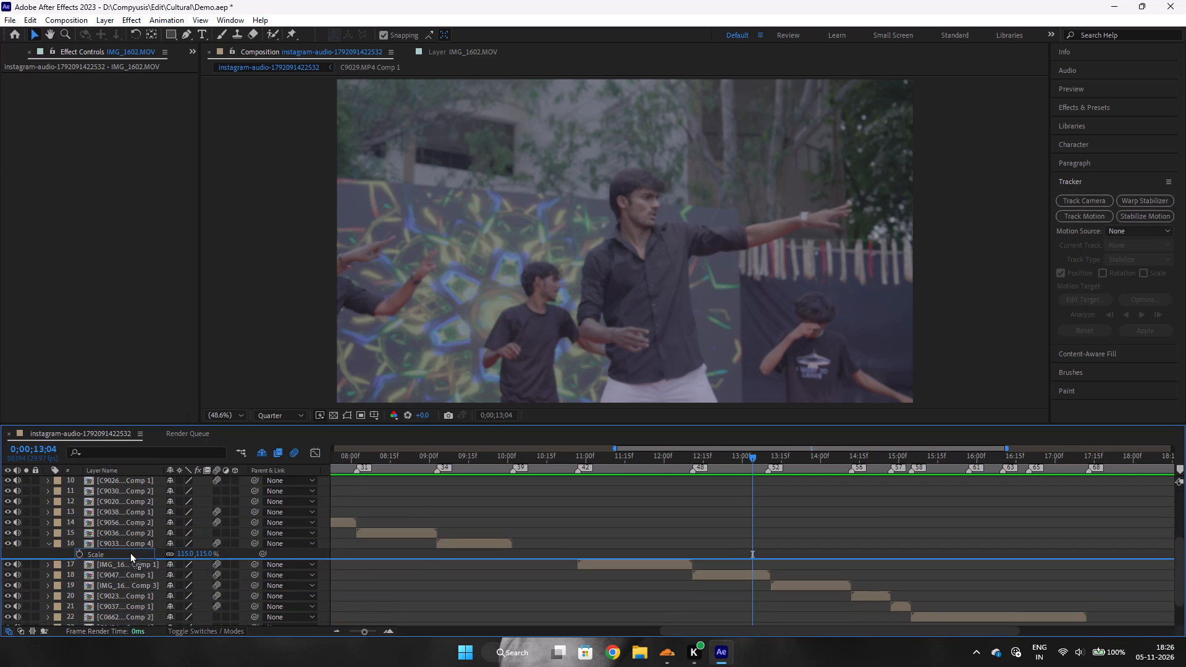
pyautogui.moveTo(130, 552); pyautogui.dragTo(128, 552)
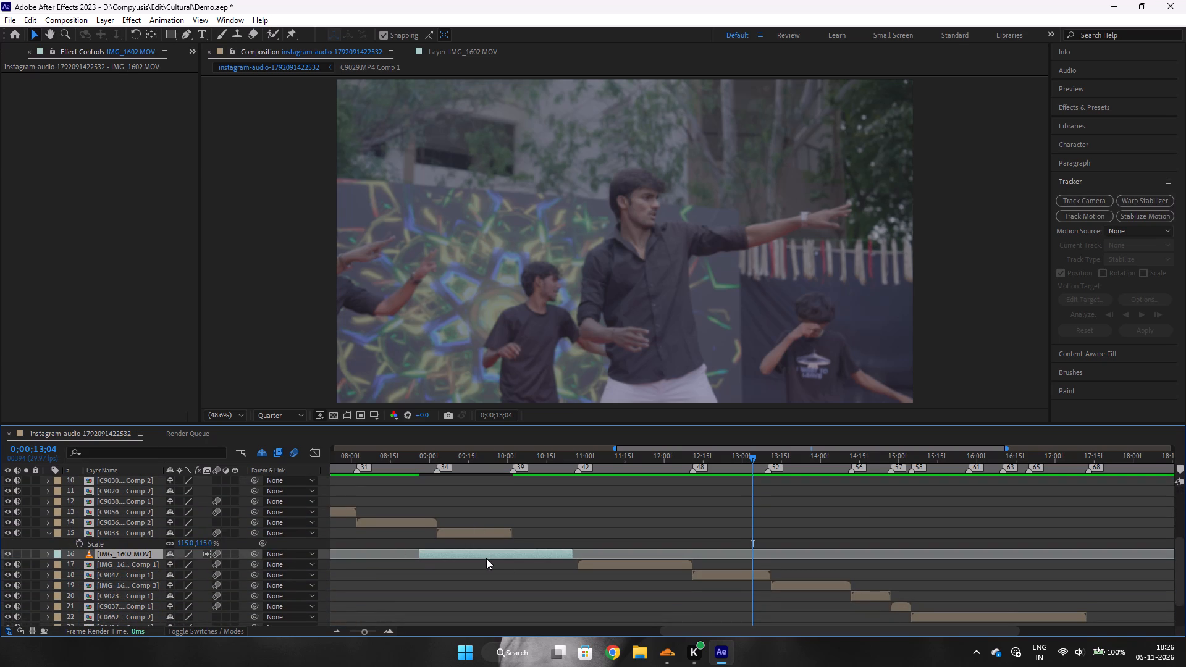
# Shift IMG_1602.MOV later so it starts where the C9033 Comp 4 clip ends, at about 0;00;10;01.
pyautogui.moveTo(481, 553); pyautogui.dragTo(545, 552)
pyautogui.rightClick(545, 552)
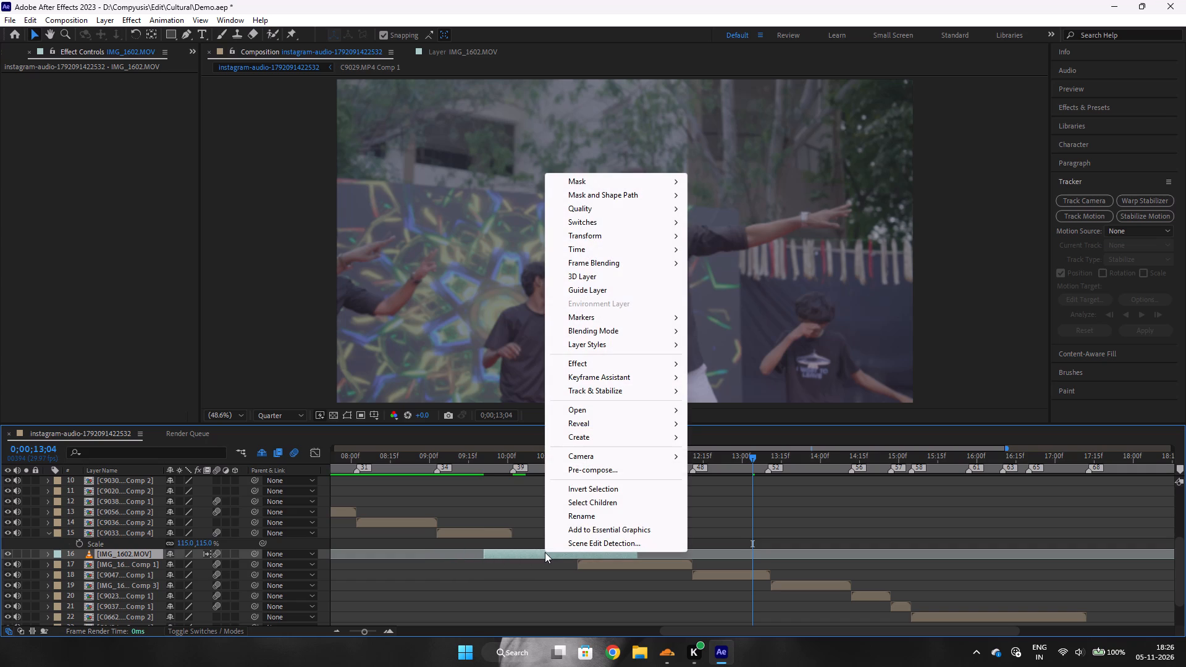
pyautogui.click(536, 552)
pyautogui.moveTo(510, 554); pyautogui.dragTo(537, 560)
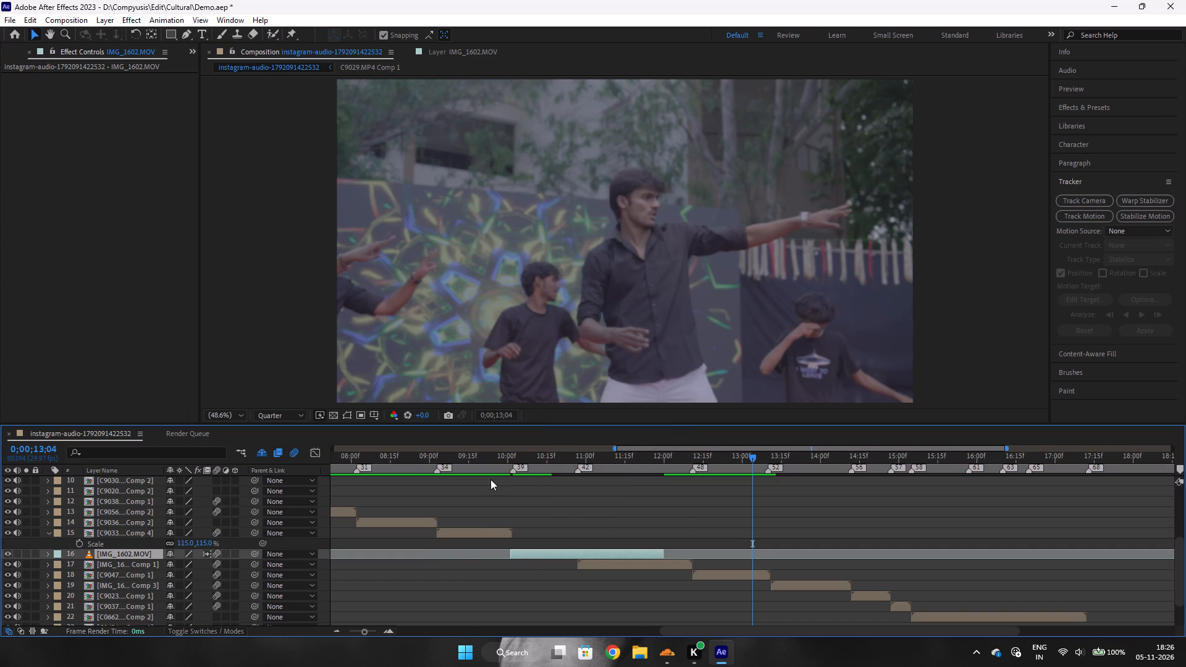
# Play from 0;00;09;21 and 0;00;09;26 to examine the cut from C9033 Comp 4 into IMG_1602.MOV.
pyautogui.click(487, 473)
pyautogui.press('space')
pyautogui.press('space')
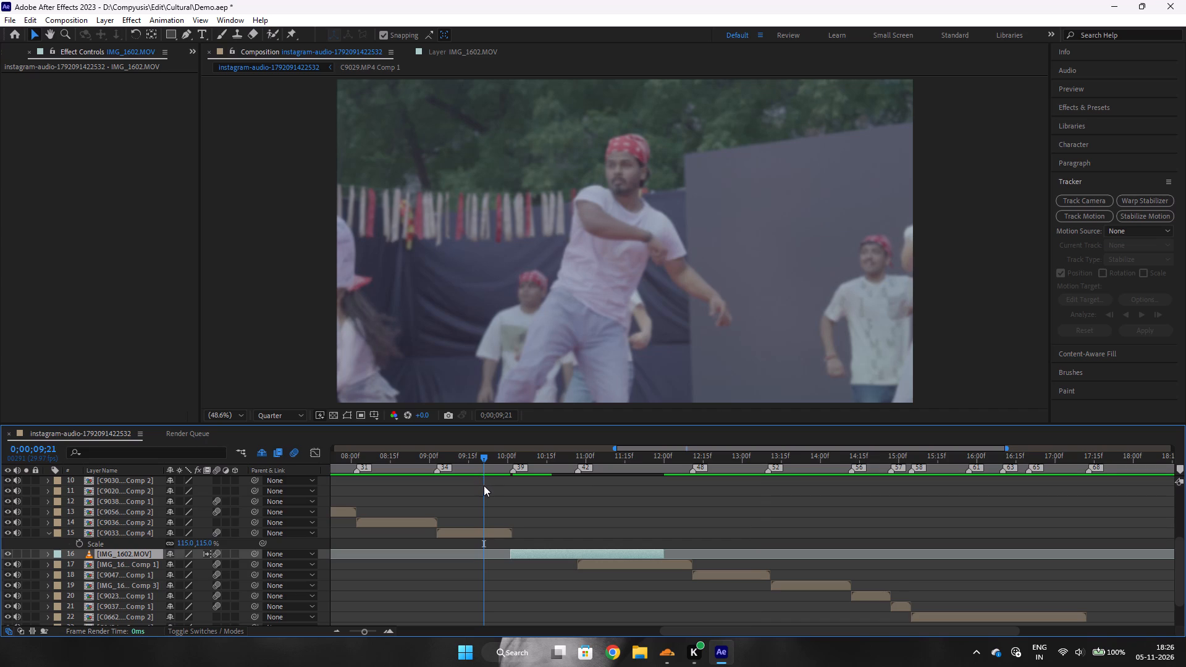
pyautogui.press('space')
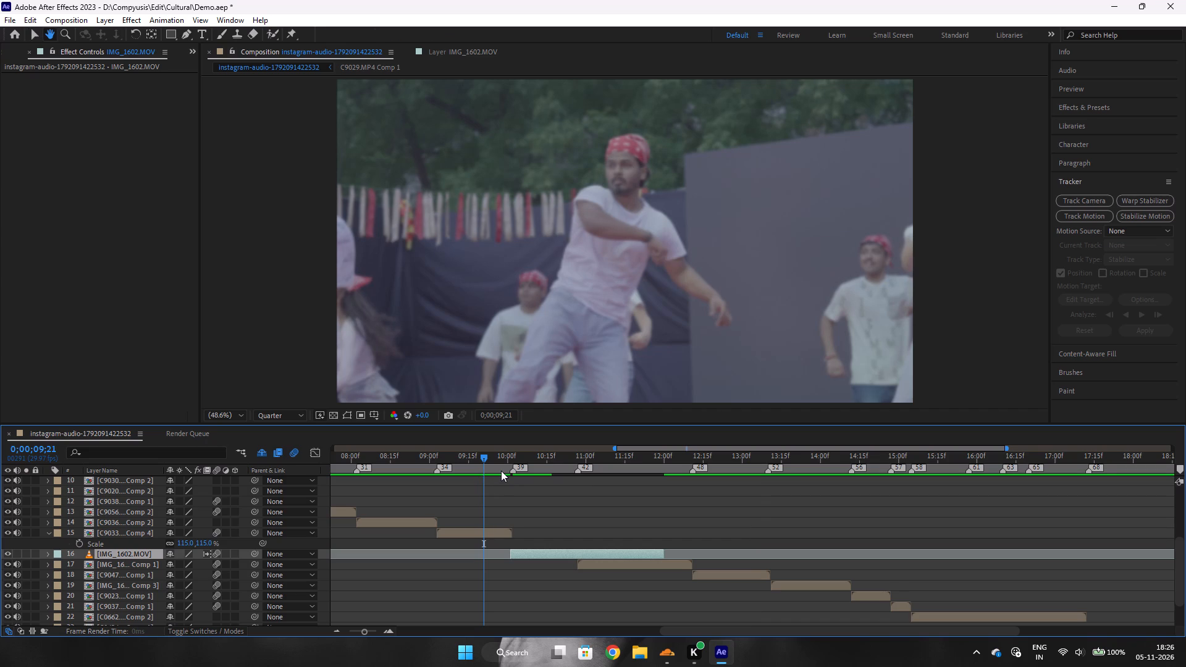
pyautogui.click(496, 470)
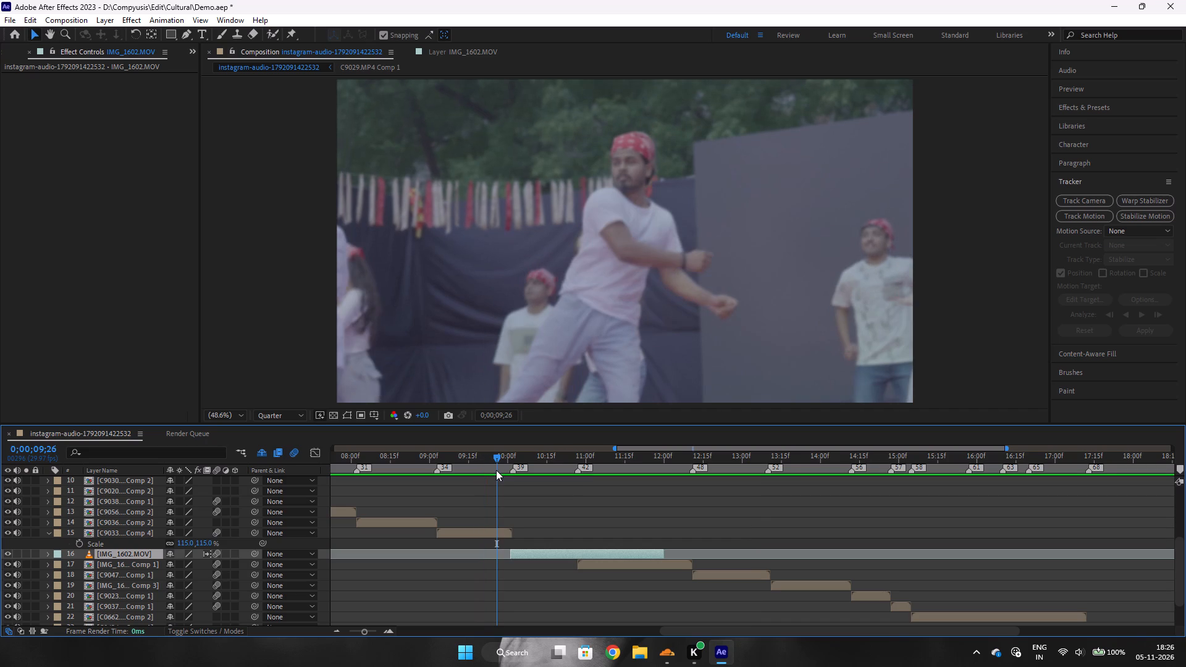
pyautogui.press('space')
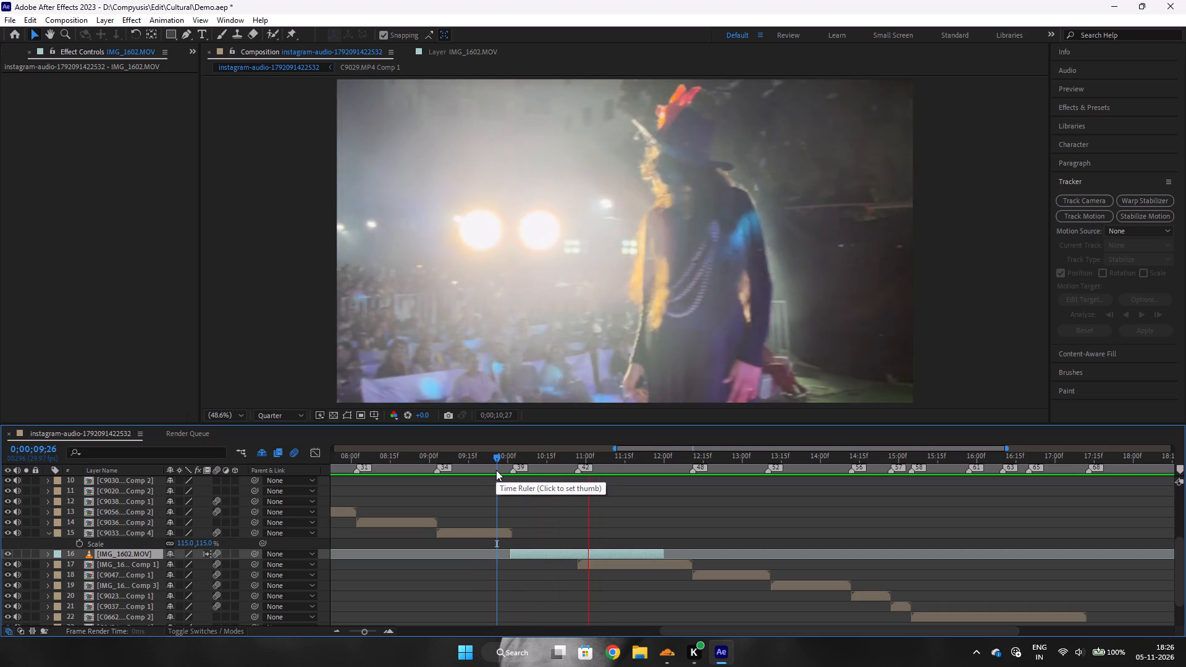
pyautogui.press('space')
# Split the IMG_1602.MOV layer at 0;00;11;04 and delete the part before the split.
pyautogui.click(555, 471)
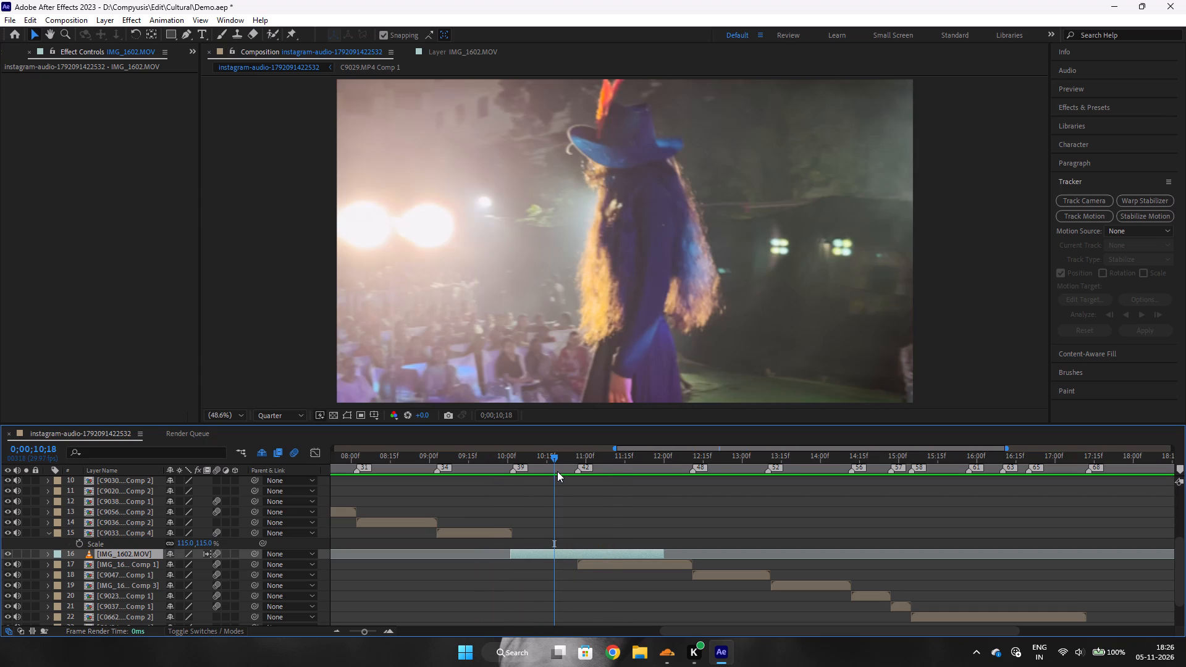
pyautogui.moveTo(556, 455); pyautogui.dragTo(589, 463)
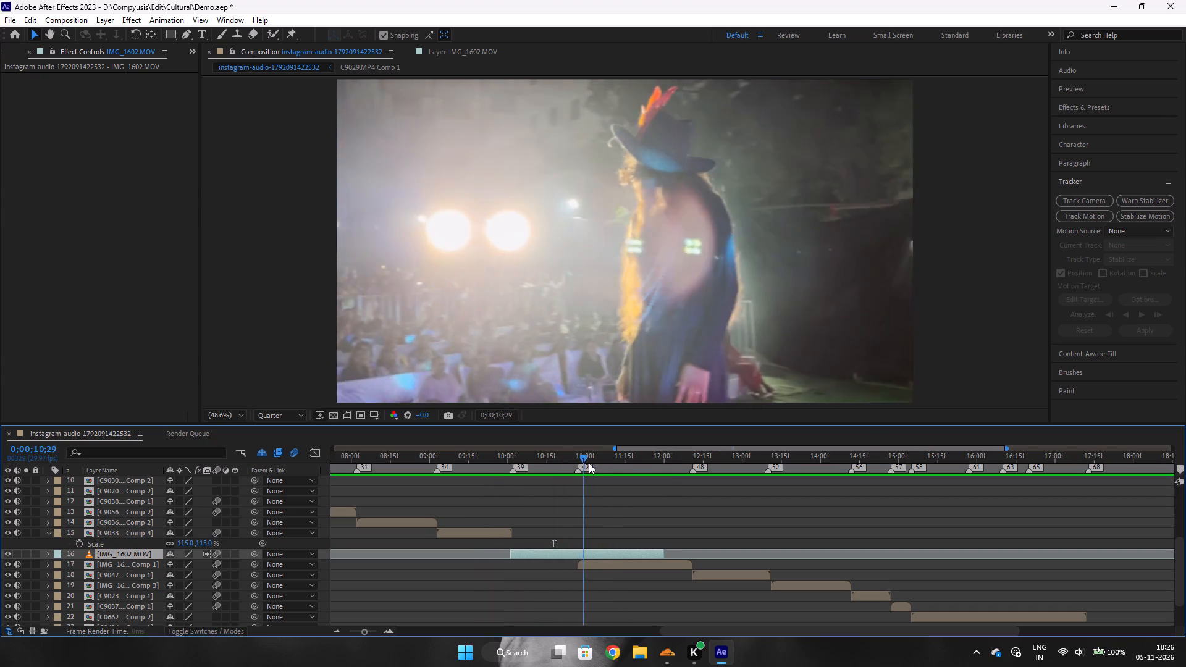
pyautogui.moveTo(589, 463); pyautogui.dragTo(598, 464)
pyautogui.click(585, 552)
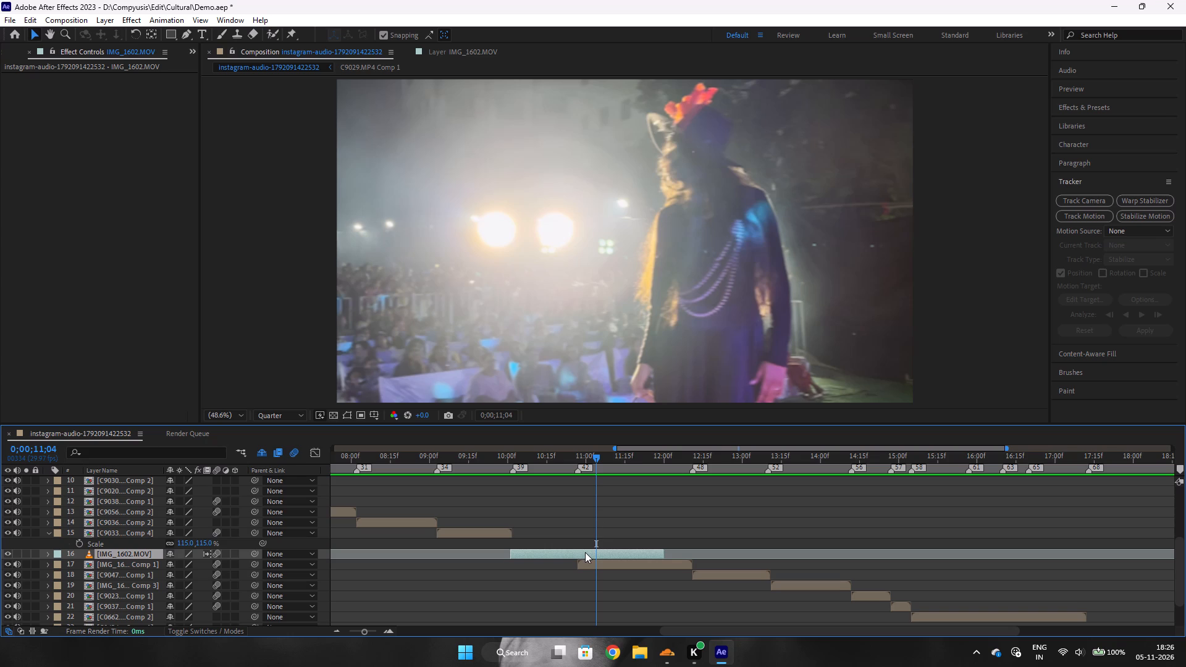
pyautogui.hotkey('ctrl', 'shift', 'd')
pyautogui.click(571, 566)
pyautogui.press('BackSpace')
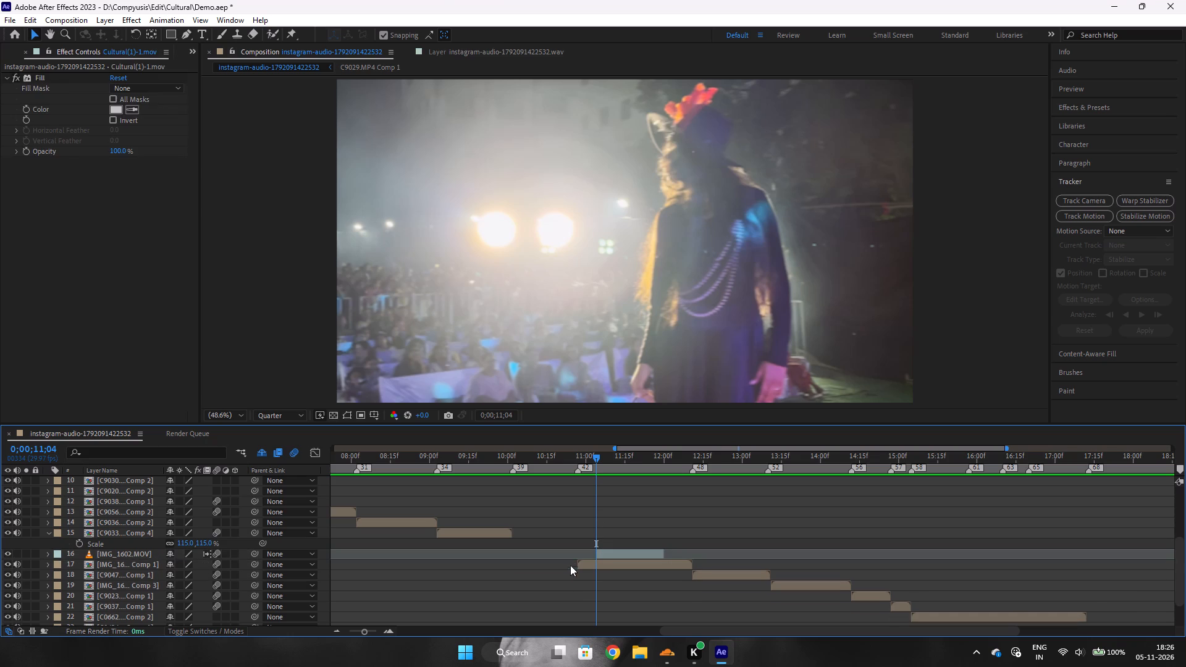
# Move the remaining IMG_1602.MOV segment to start at about 0;00;10;02, preview it, and trim its end to 0;00;10;27.
pyautogui.moveTo(608, 555); pyautogui.dragTo(524, 555)
pyautogui.click(547, 553)
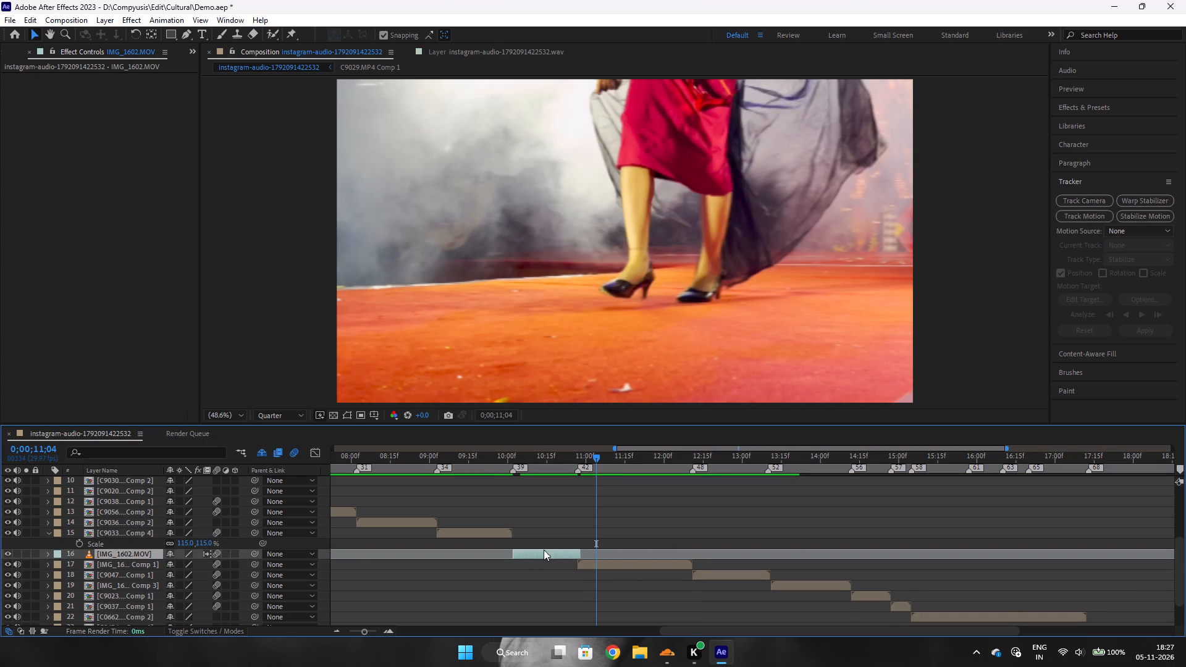
pyautogui.click(488, 467)
pyautogui.press('space')
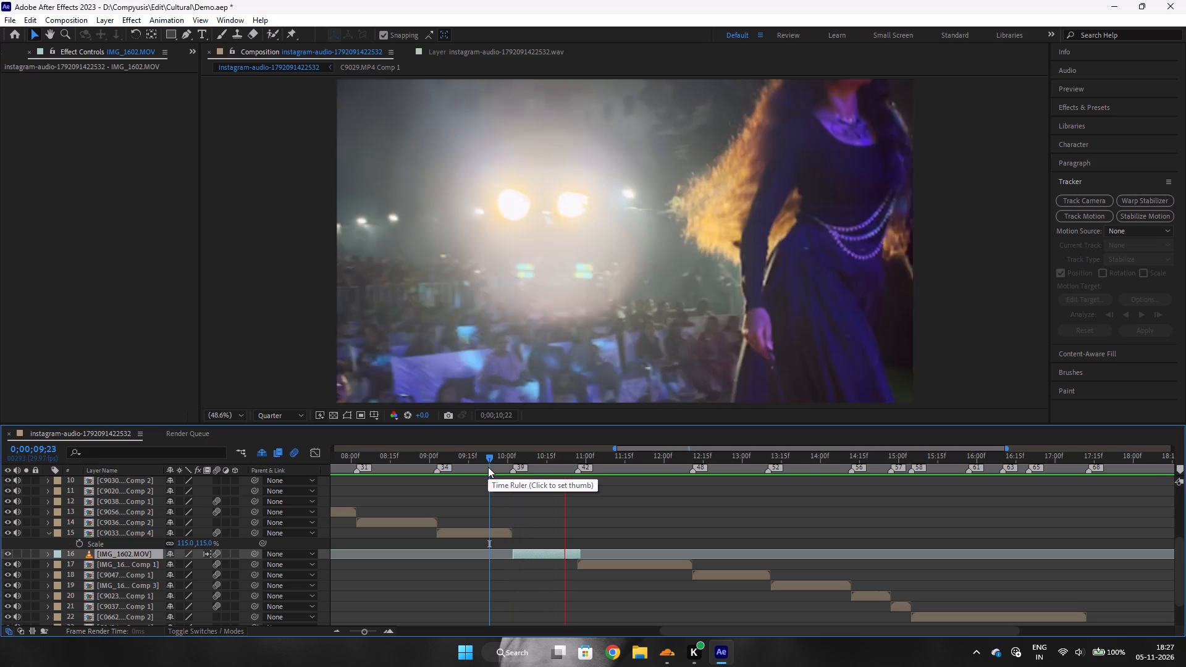
pyautogui.press('space')
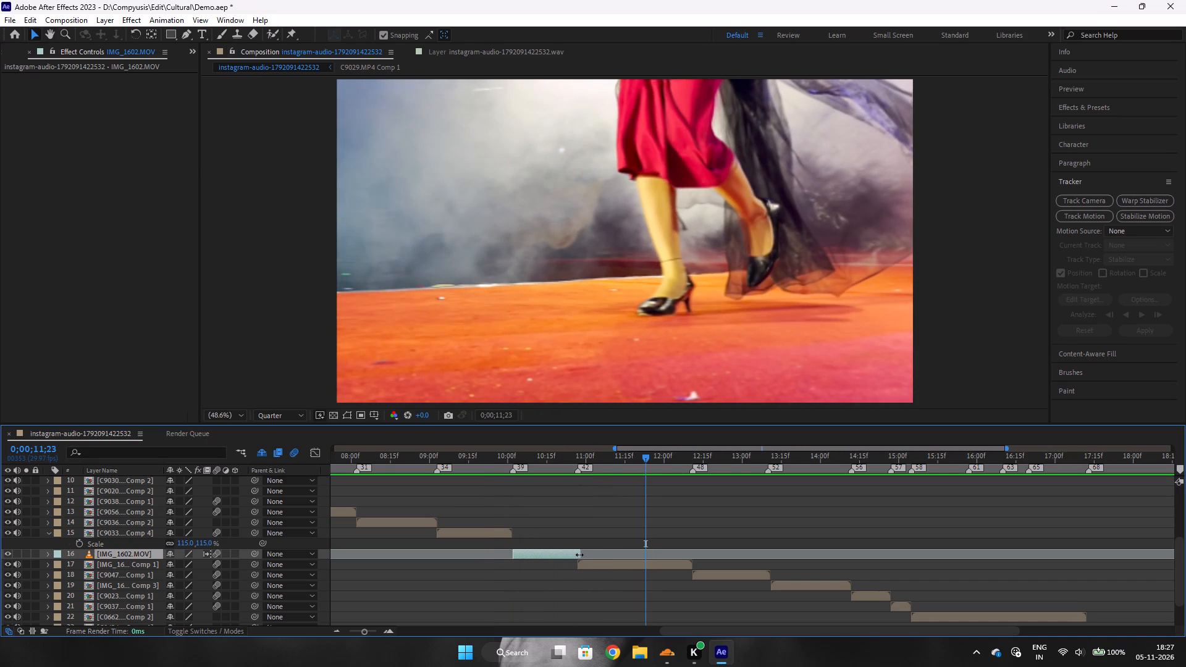
pyautogui.click(579, 555)
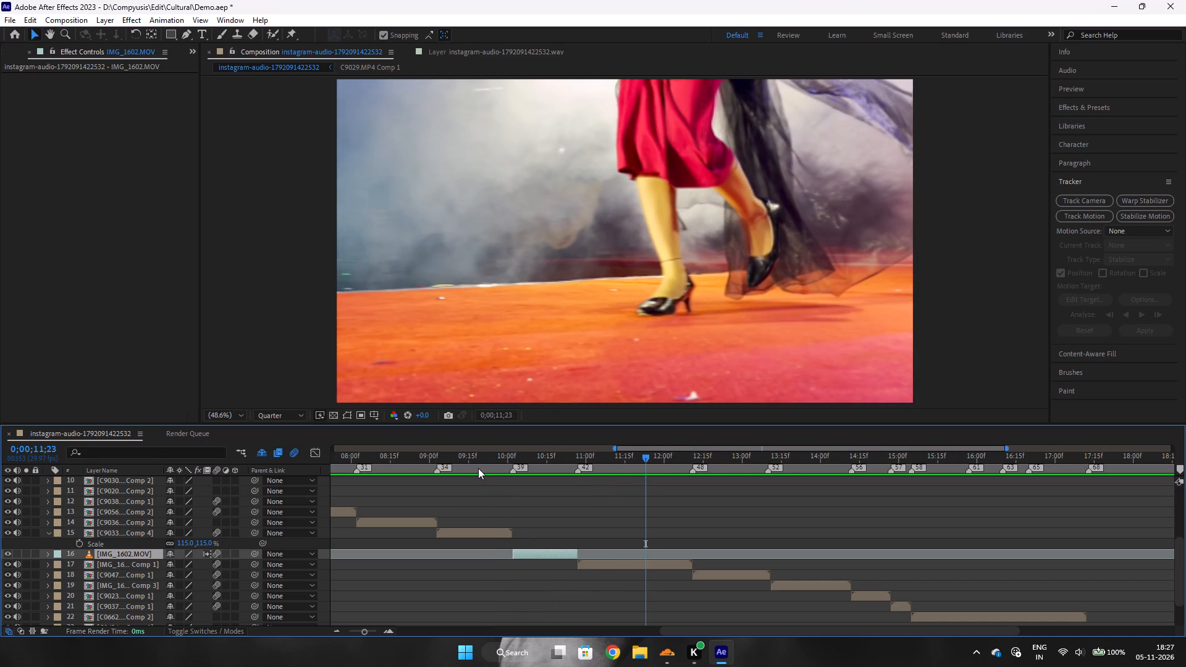
# Preview the cut, shift the IMG_1602.MOV segment slightly later, and extend its start back to about 0;00;10;01.
pyautogui.click(478, 468)
pyautogui.press('space')
pyautogui.press('space')
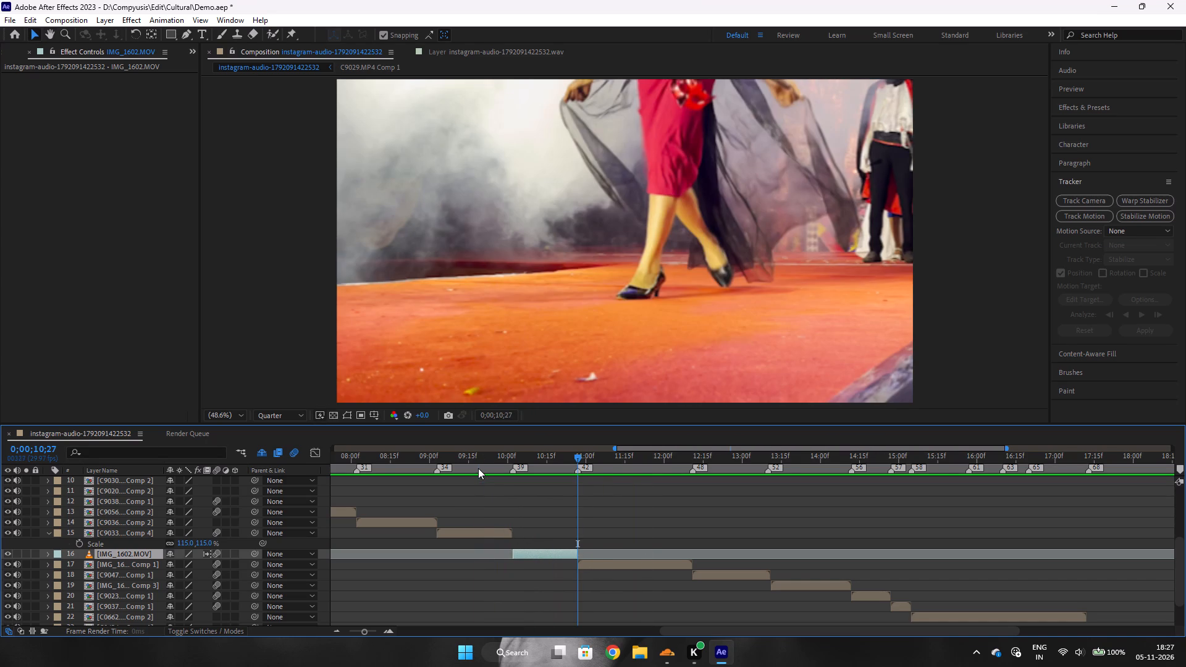
pyautogui.click(557, 553)
pyautogui.moveTo(557, 555); pyautogui.dragTo(576, 555)
pyautogui.moveTo(535, 556); pyautogui.dragTo(534, 557)
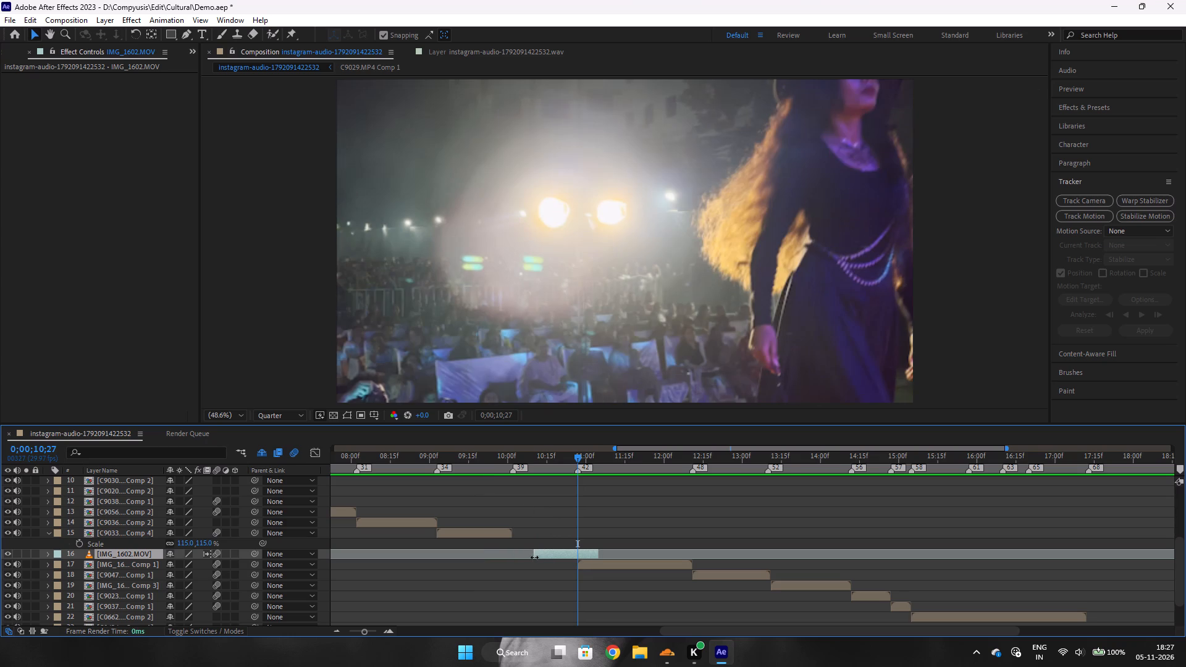
pyautogui.moveTo(534, 557); pyautogui.dragTo(513, 554)
# Preview from 0;00;09;16 and trim the end of IMG_1602.MOV to the start of the next clip at 0;00;10;27.
pyautogui.click(472, 468)
pyautogui.press('space')
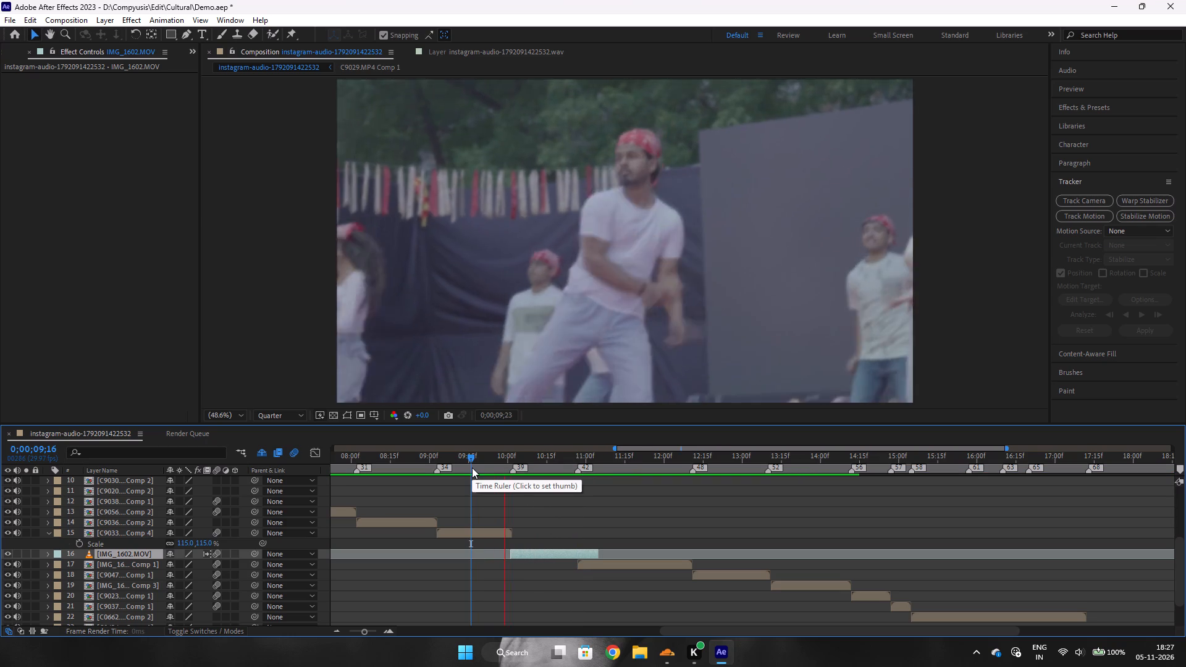
pyautogui.press('space')
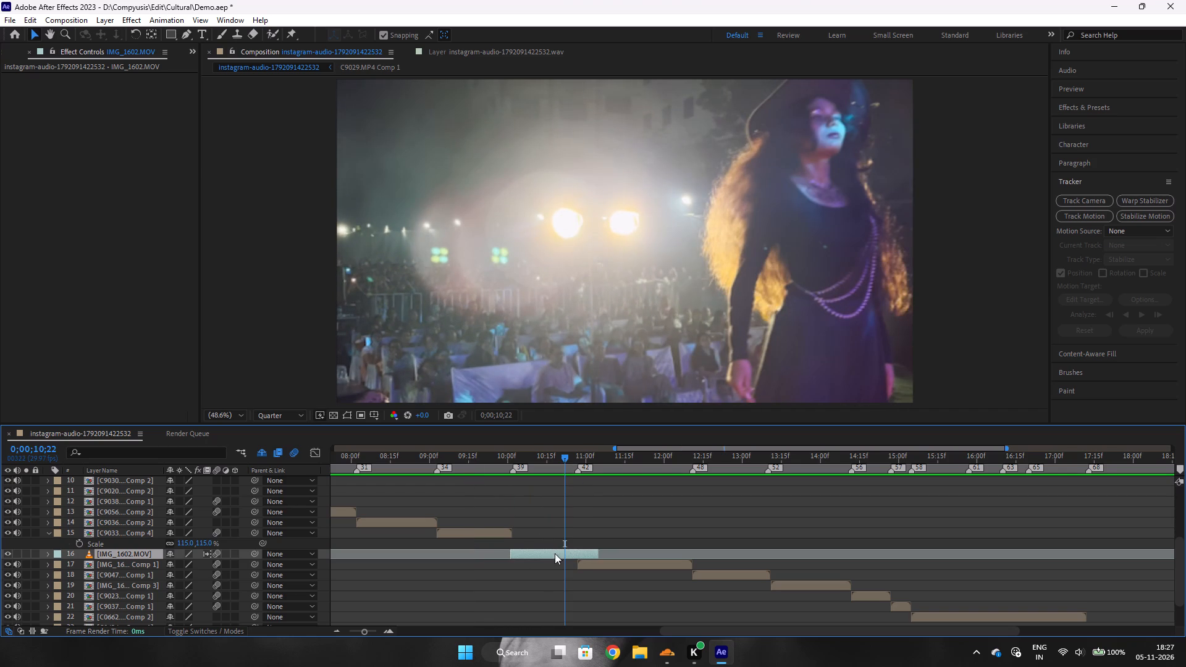
pyautogui.moveTo(596, 551); pyautogui.dragTo(576, 550)
pyautogui.press('space')
pyautogui.press('space')
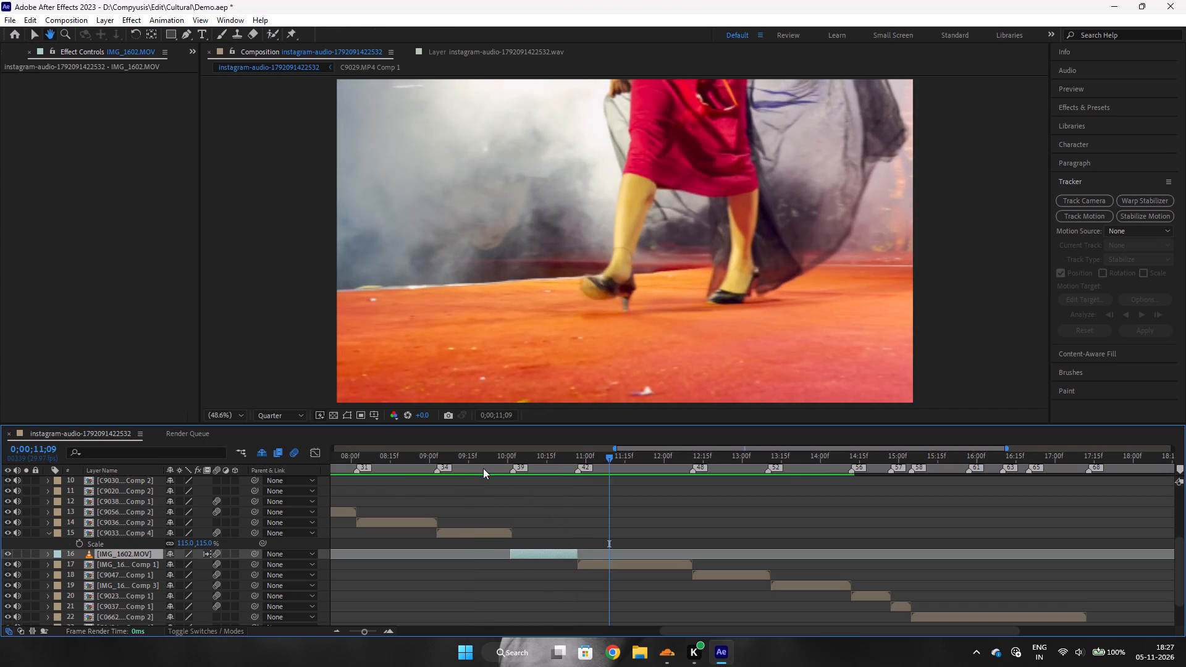
# Replay the cut from 0;00;09;12 and extend the start of IMG_1602.MOV back to about 0;00;09;22.
pyautogui.click(460, 471)
pyautogui.press('space')
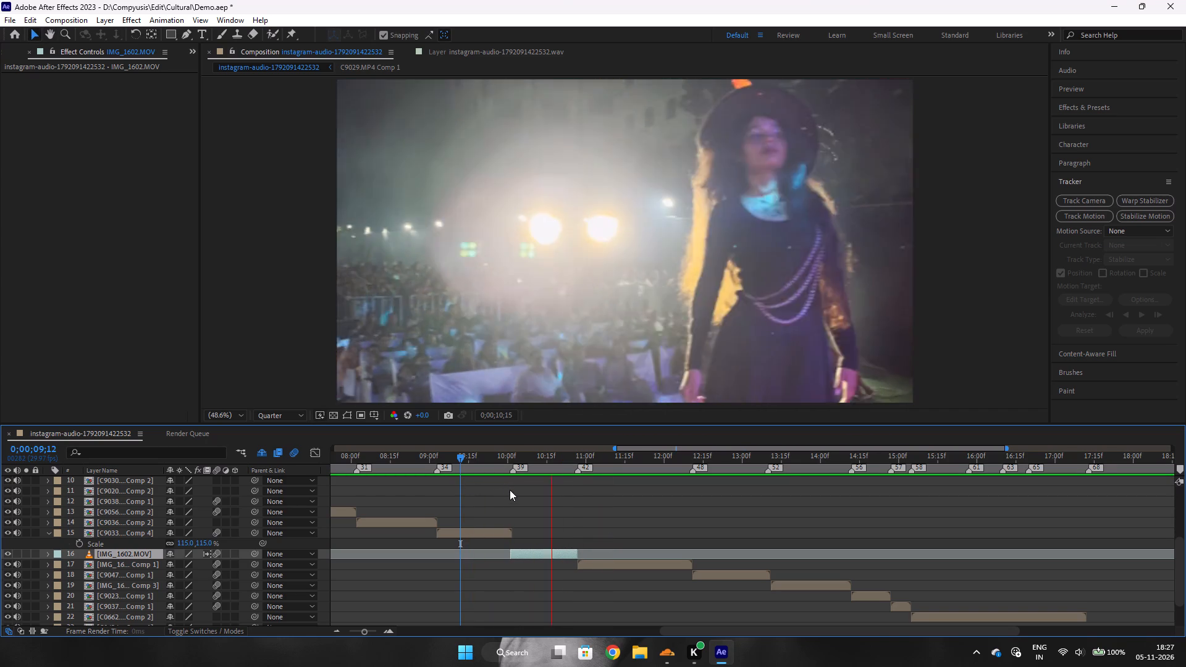
pyautogui.press('space')
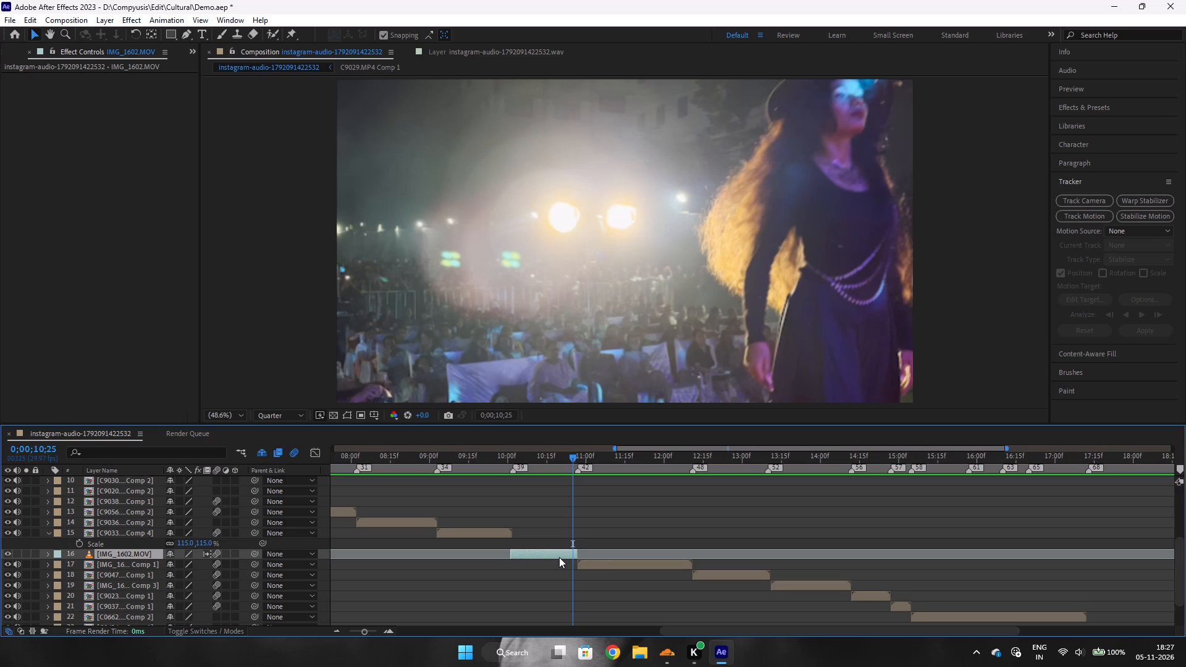
pyautogui.click(555, 556)
pyautogui.moveTo(507, 556); pyautogui.dragTo(519, 553)
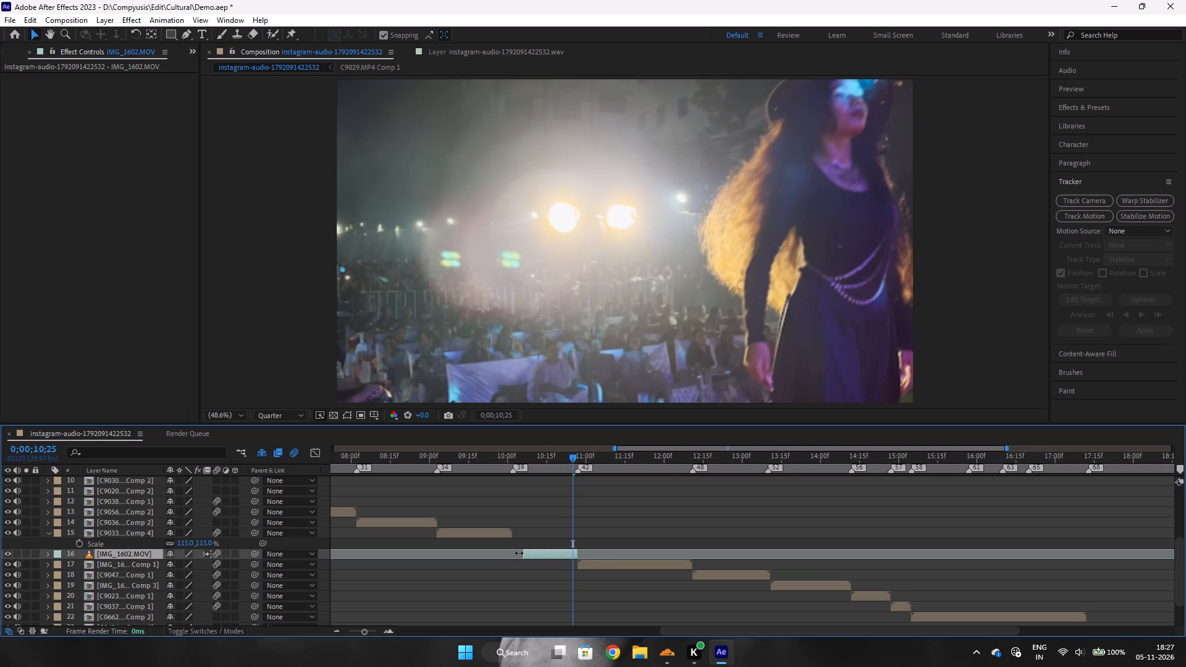
pyautogui.moveTo(523, 552); pyautogui.dragTo(487, 559)
# Extend the start of IMG_1602.MOV slightly and move the segment later to start at about 0;00;10;01.
pyautogui.moveTo(487, 559); pyautogui.dragTo(483, 556)
pyautogui.moveTo(500, 552); pyautogui.dragTo(526, 548)
pyautogui.click(526, 548)
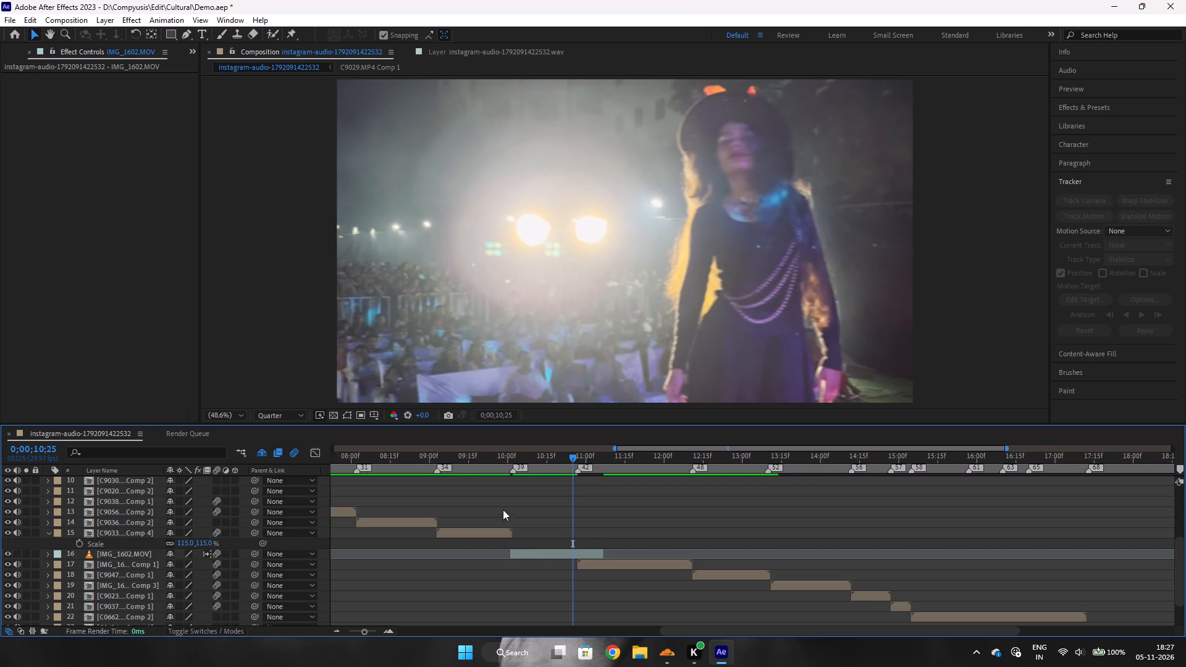
# Preview from 0;00;09;20 and trim the end of IMG_1602.MOV to the start of the next clip at about 0;00;10;27.
pyautogui.click(482, 470)
pyautogui.press('space')
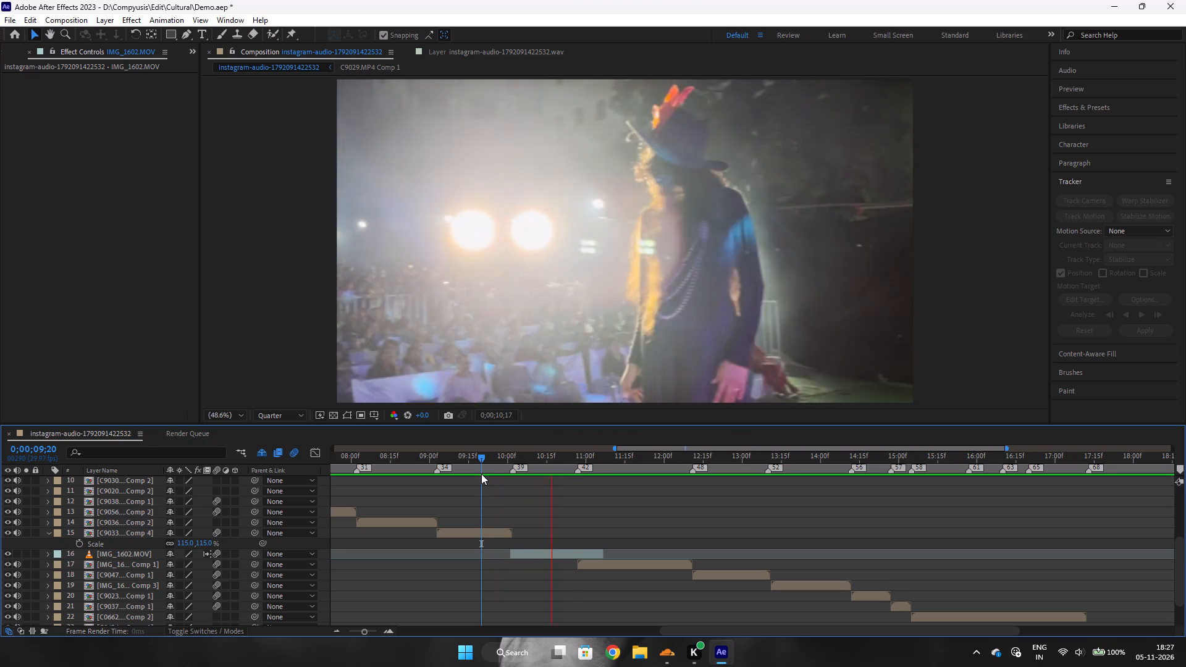
pyautogui.press('space')
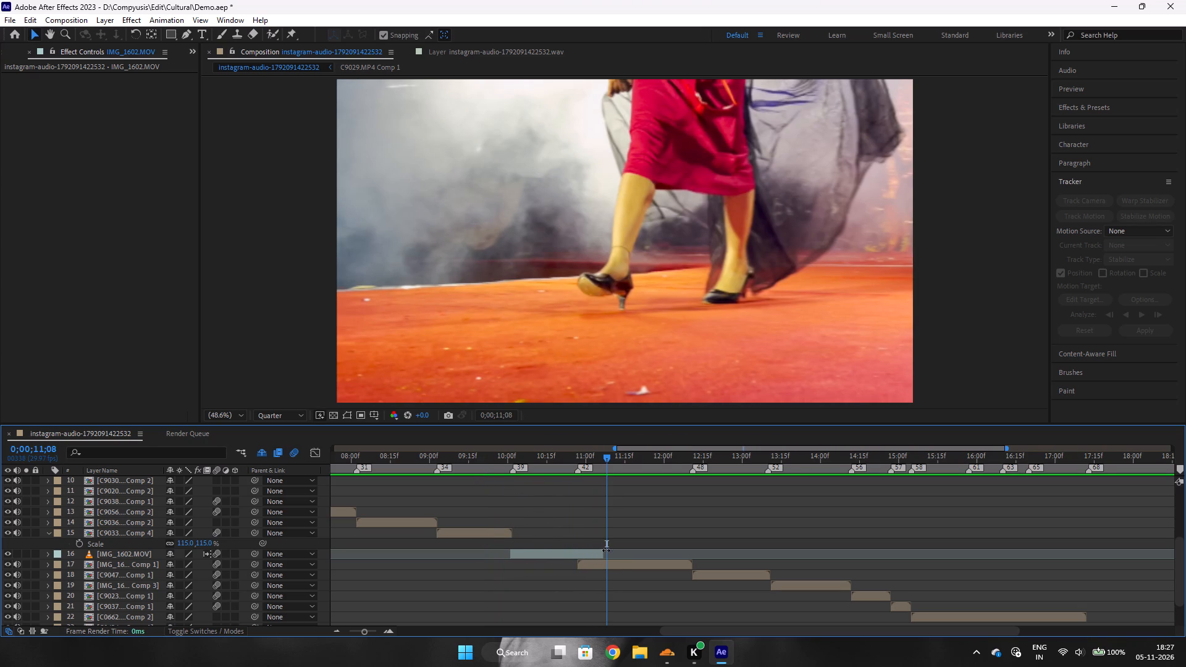
pyautogui.moveTo(607, 551); pyautogui.dragTo(581, 555)
# Replay the montage twice from 0;00;09;13 to check how the trimmed IMG_1602.MOV segment fits the audio.
pyautogui.click(464, 468)
pyautogui.press('space')
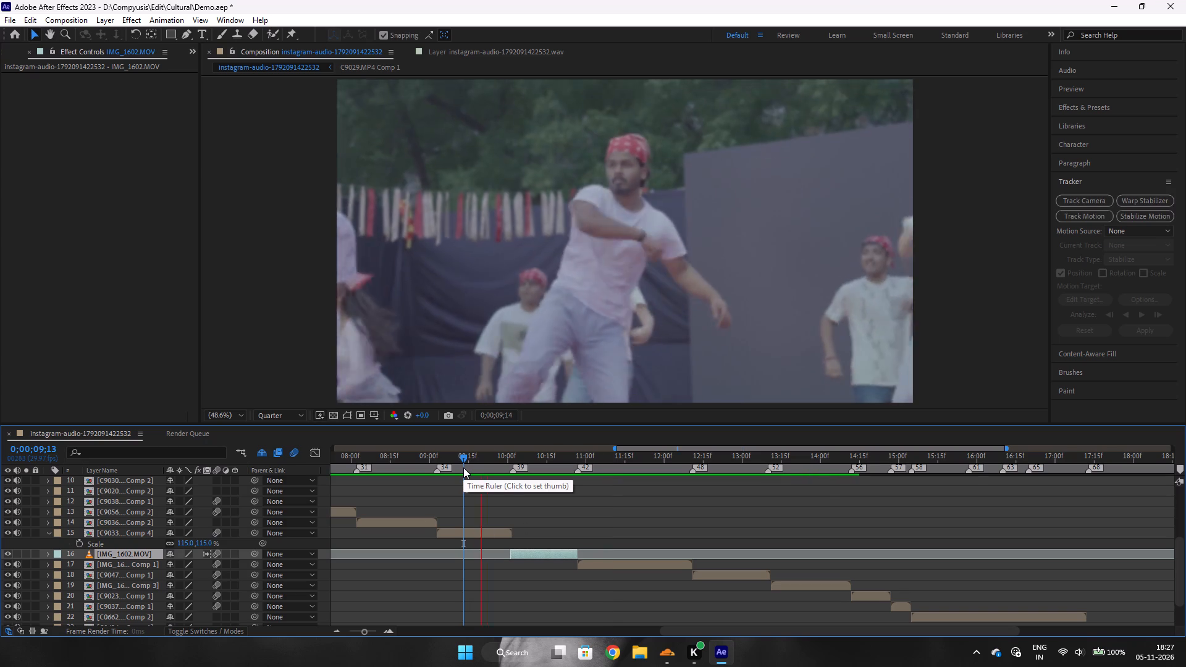
pyautogui.press('space')
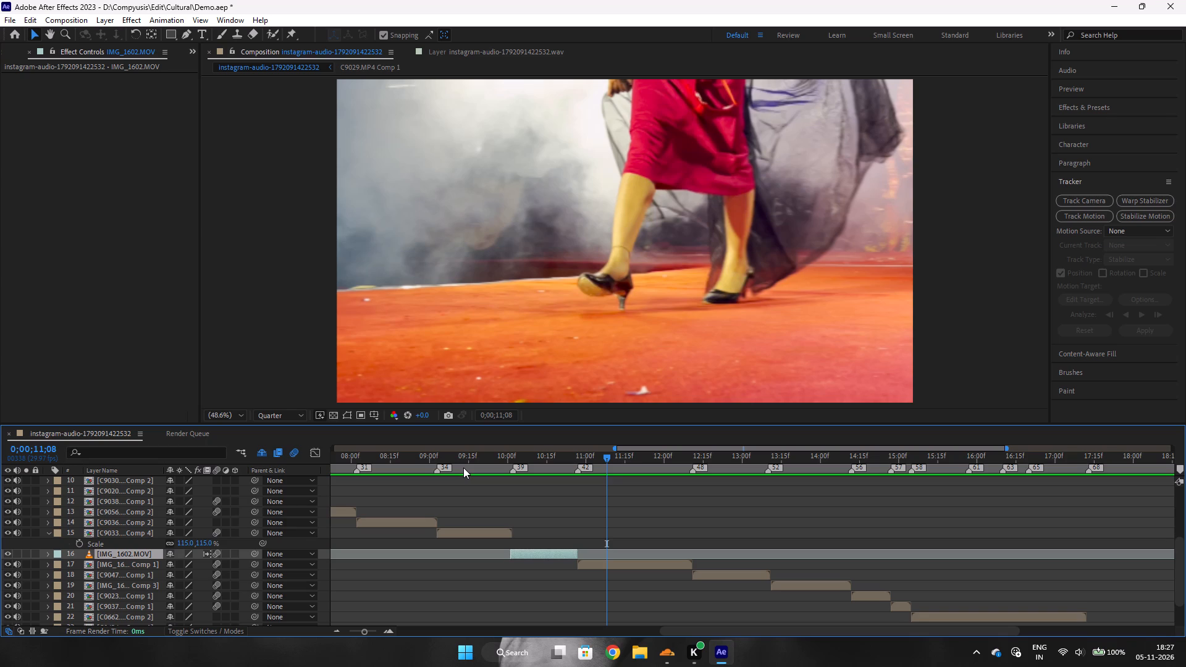
pyautogui.click(463, 468)
pyautogui.press('space')
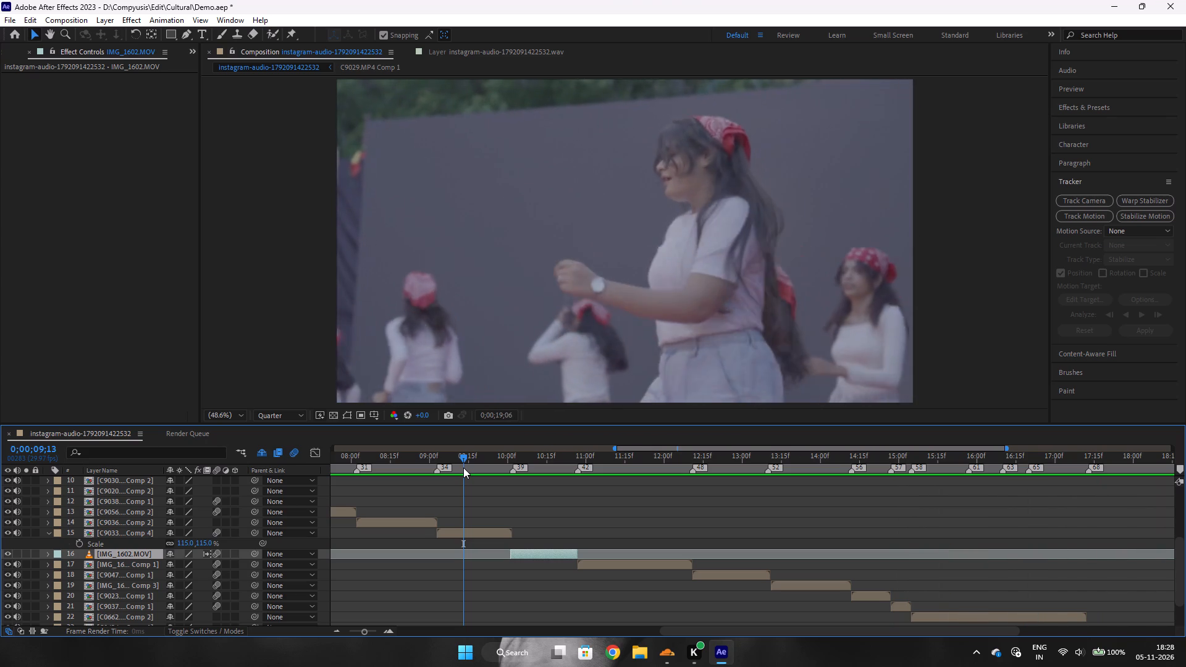
pyautogui.press('space')
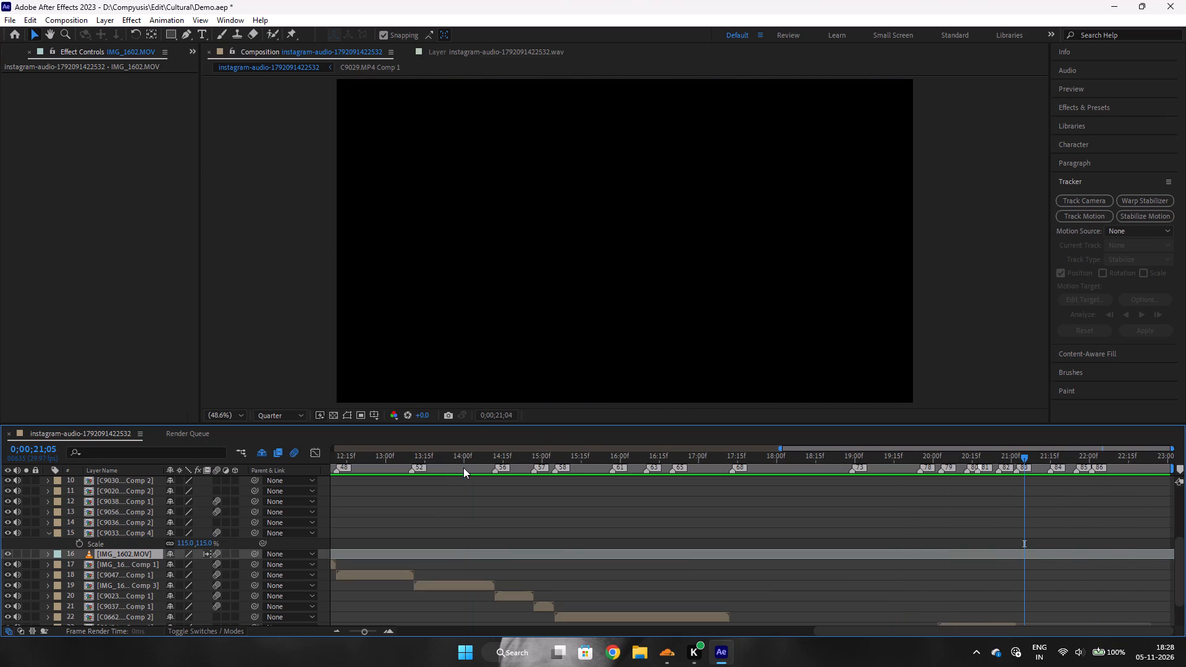
# Collapse the C9033 Comp 4 layer's properties and pre-compose the trimmed IMG_1602.MOV segment.
pyautogui.moveTo(488, 526); pyautogui.dragTo(348, 551)
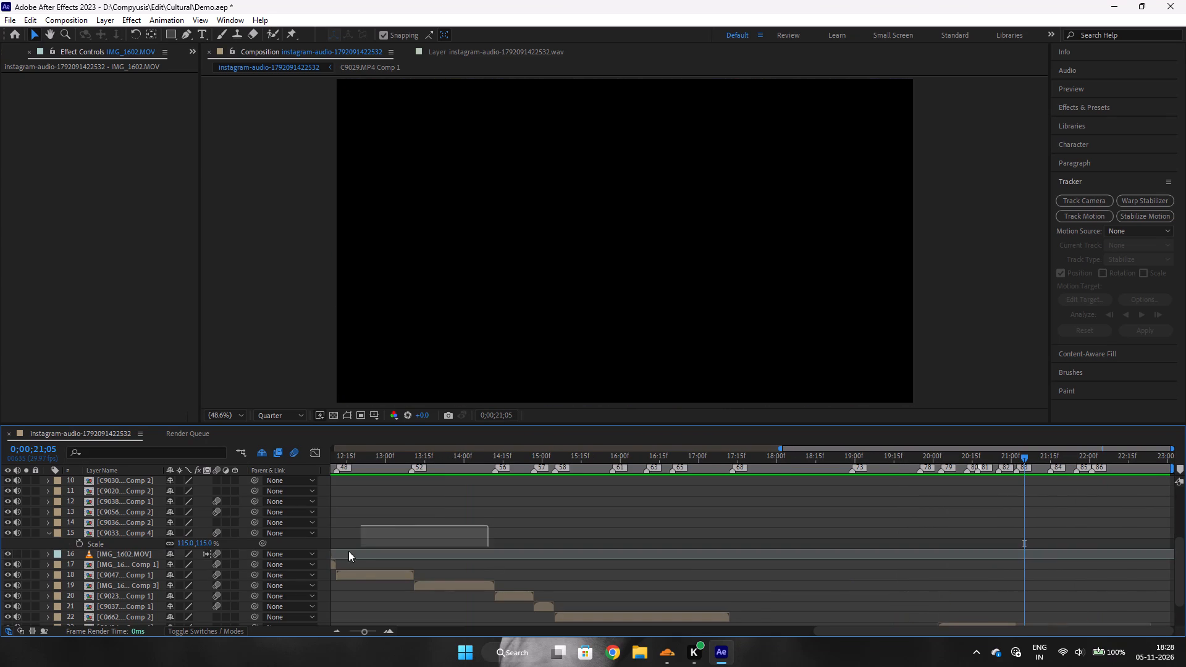
pyautogui.moveTo(348, 551); pyautogui.dragTo(1179, 507)
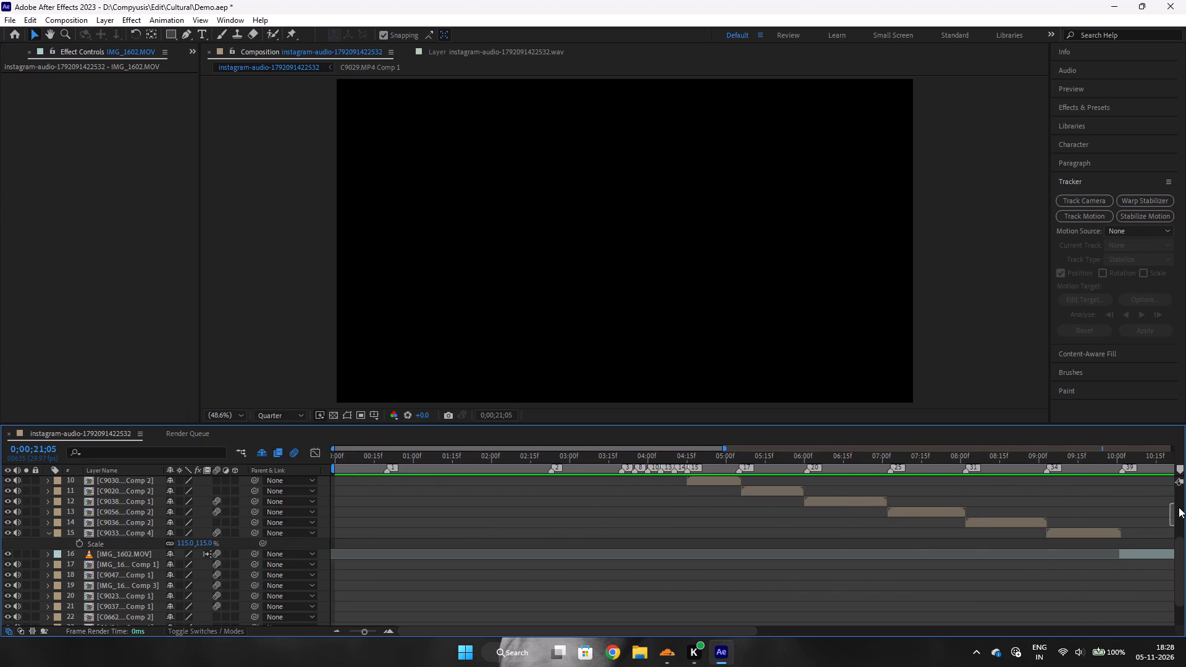
pyautogui.moveTo(1179, 507); pyautogui.dragTo(860, 511)
pyautogui.click(637, 552)
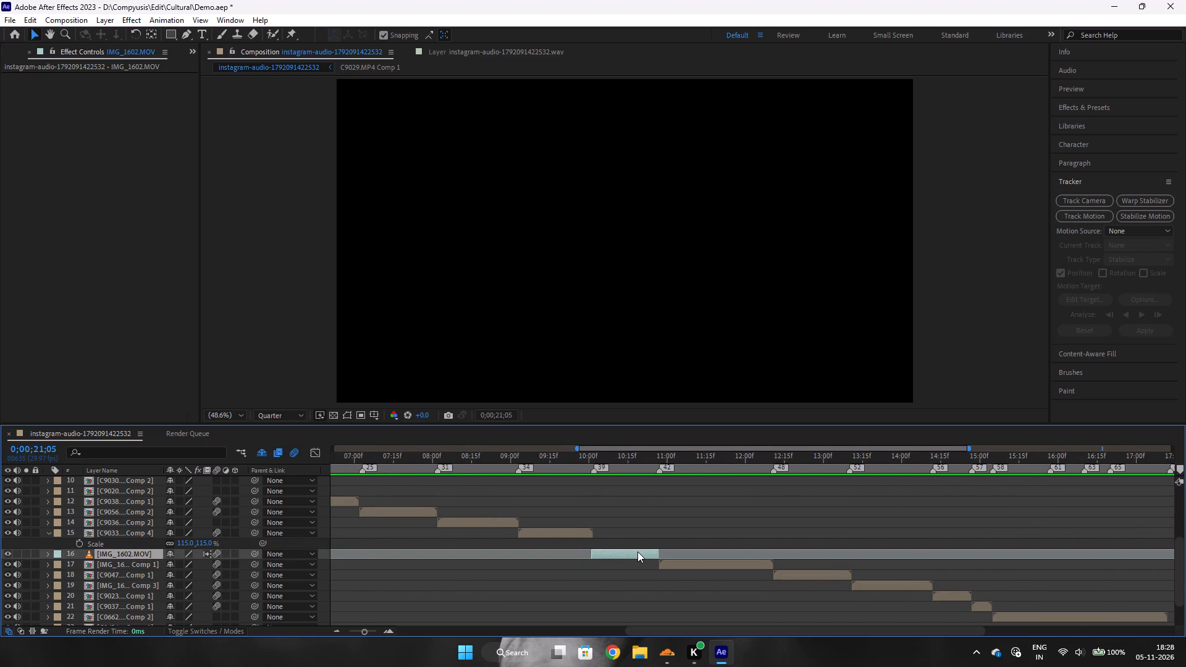
pyautogui.click(45, 531)
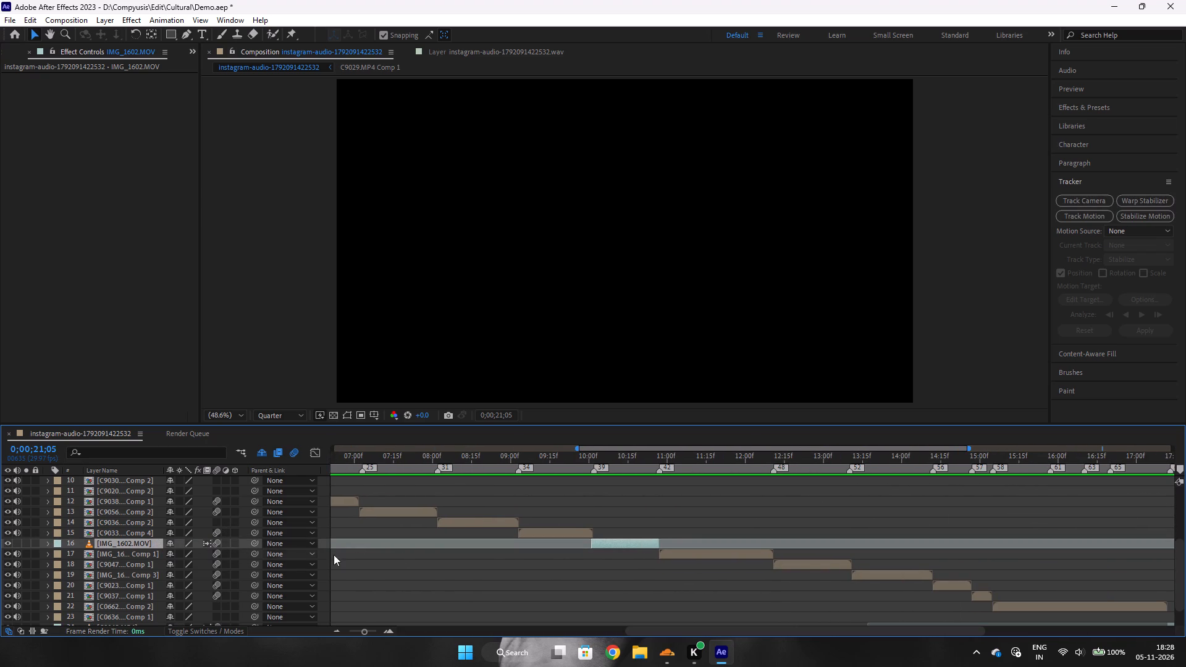
pyautogui.rightClick(627, 544)
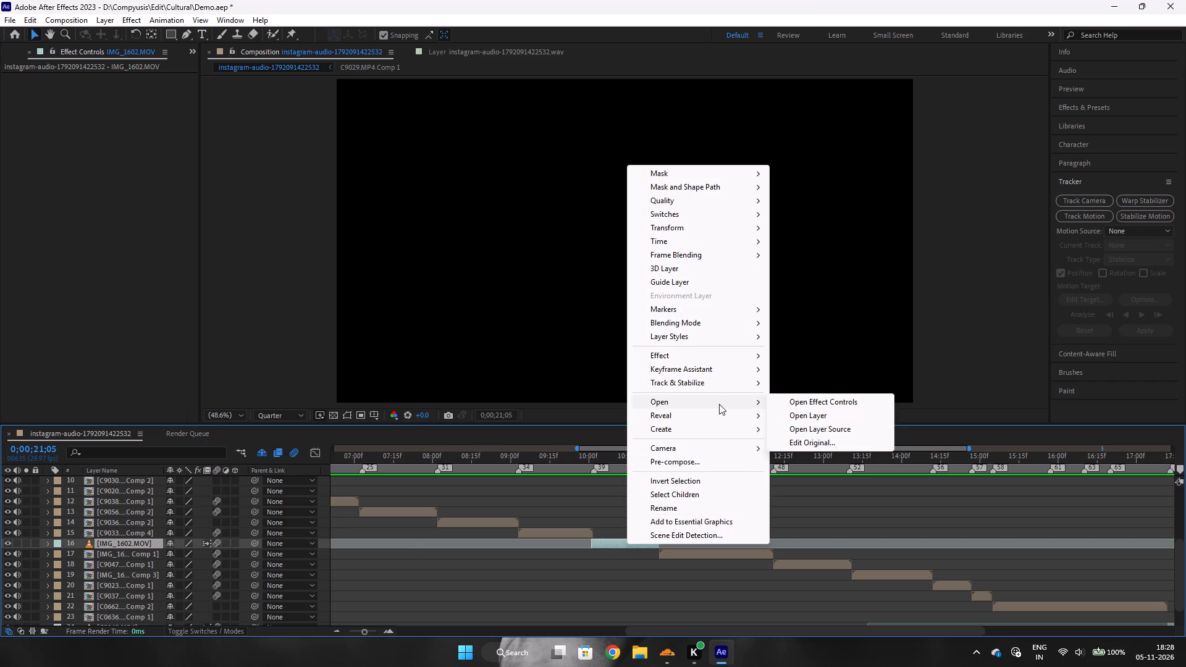
pyautogui.click(690, 466)
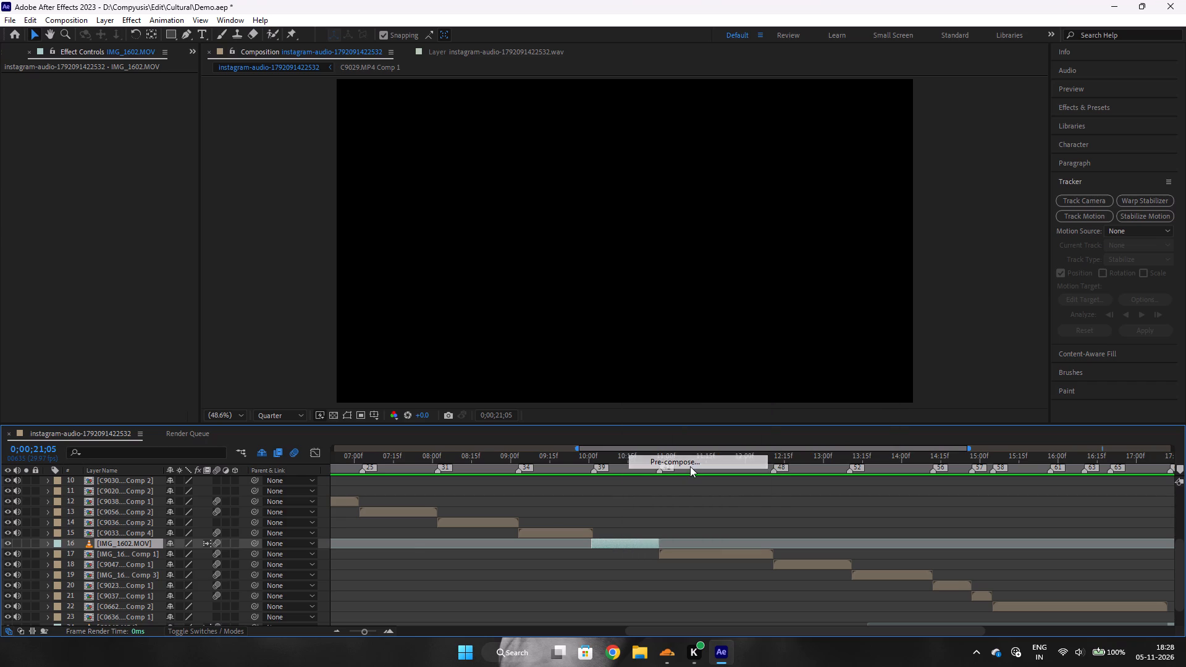
pyautogui.click(634, 403)
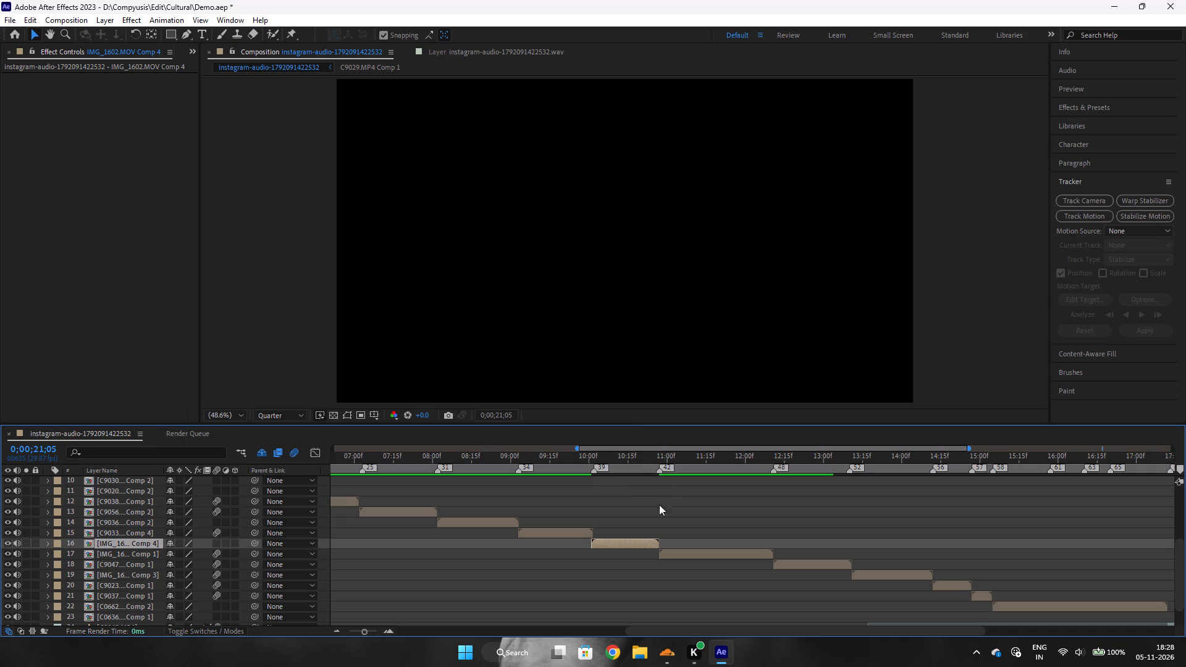
# Apply Twixtor Pro to the new IMG_1602.MOV precomp and set Image Prep to Contrast/Edge Enhance.
pyautogui.click(1110, 110)
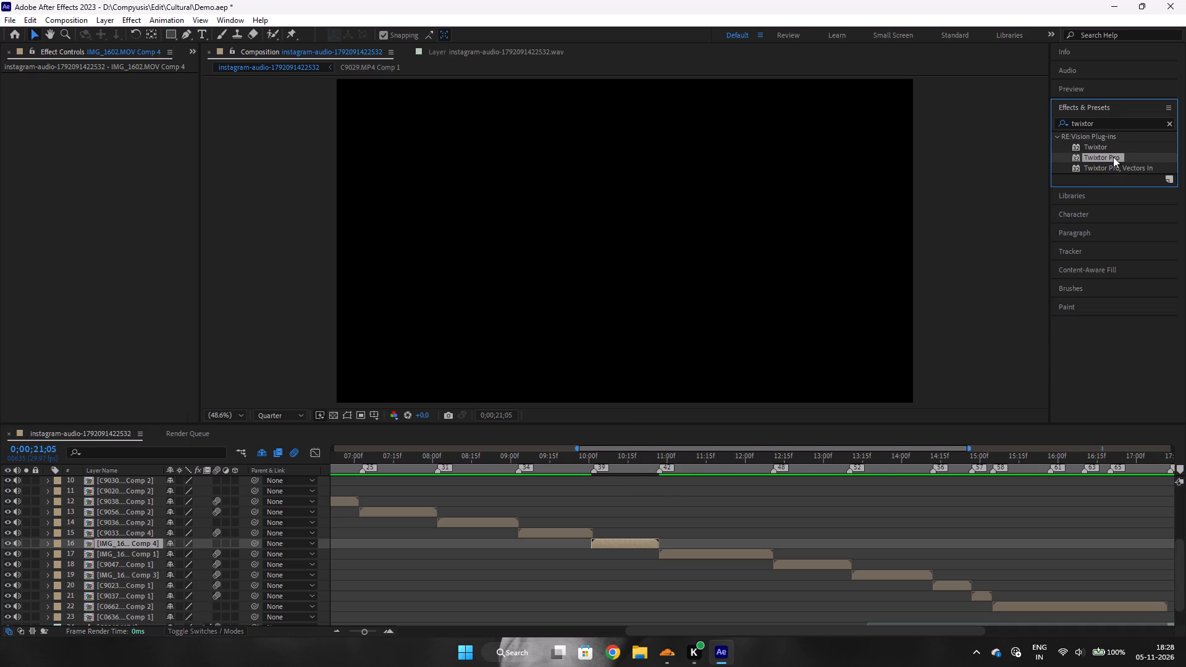
pyautogui.doubleClick(1112, 157)
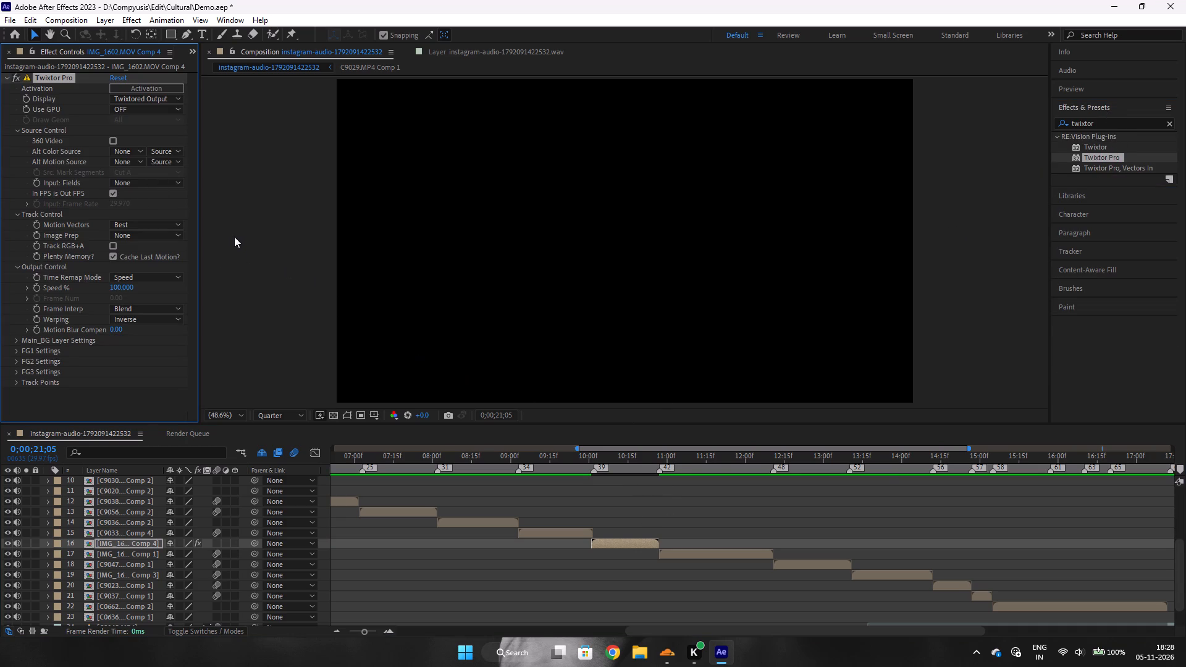
pyautogui.click(145, 235)
pyautogui.click(140, 260)
# Disable In FPS is Out FPS in Twixtor Pro and set the input frame rate to 59.
pyautogui.click(112, 195)
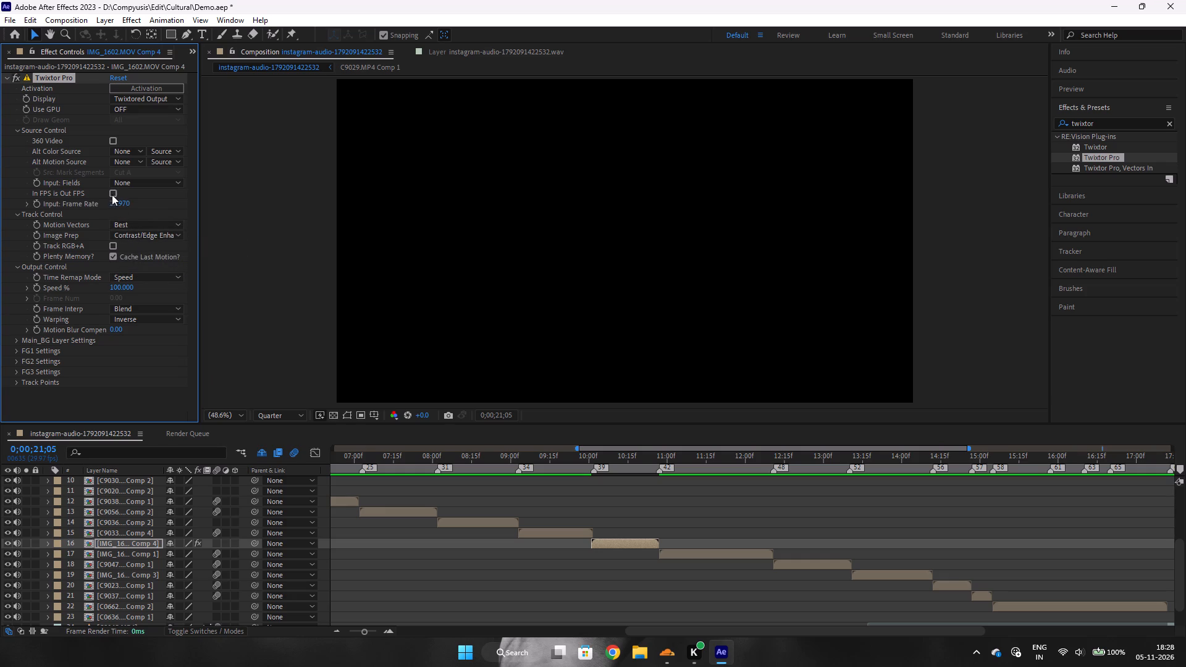
pyautogui.click(112, 198)
pyautogui.click(119, 204)
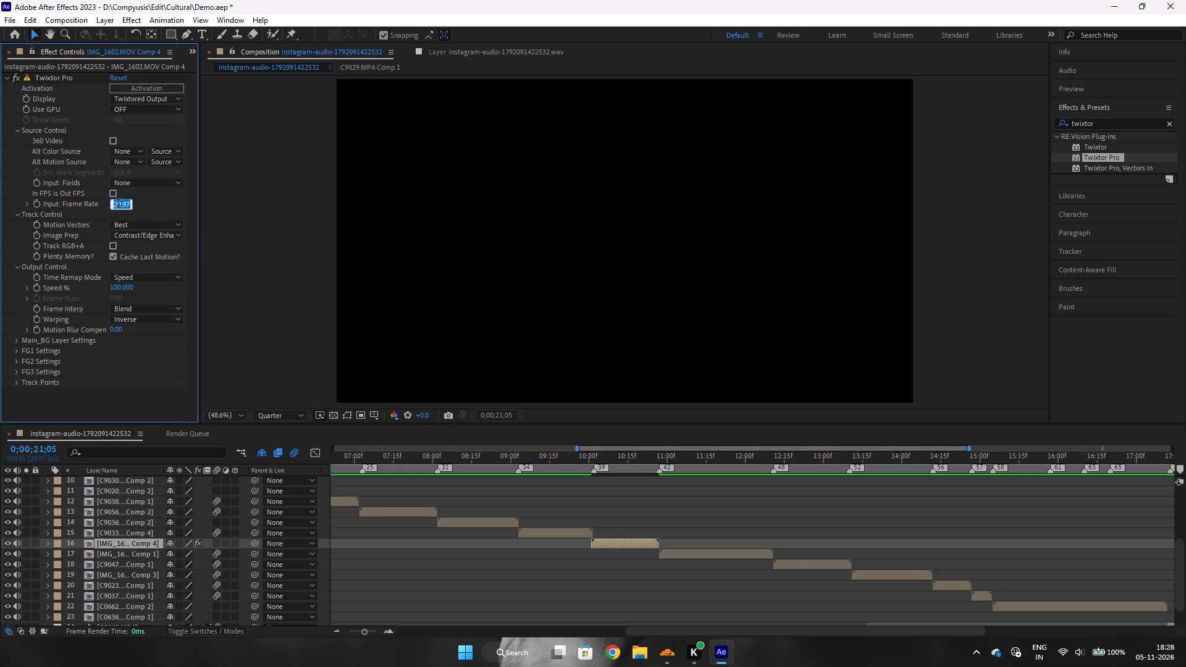
pyautogui.write('60')
pyautogui.press('Return')
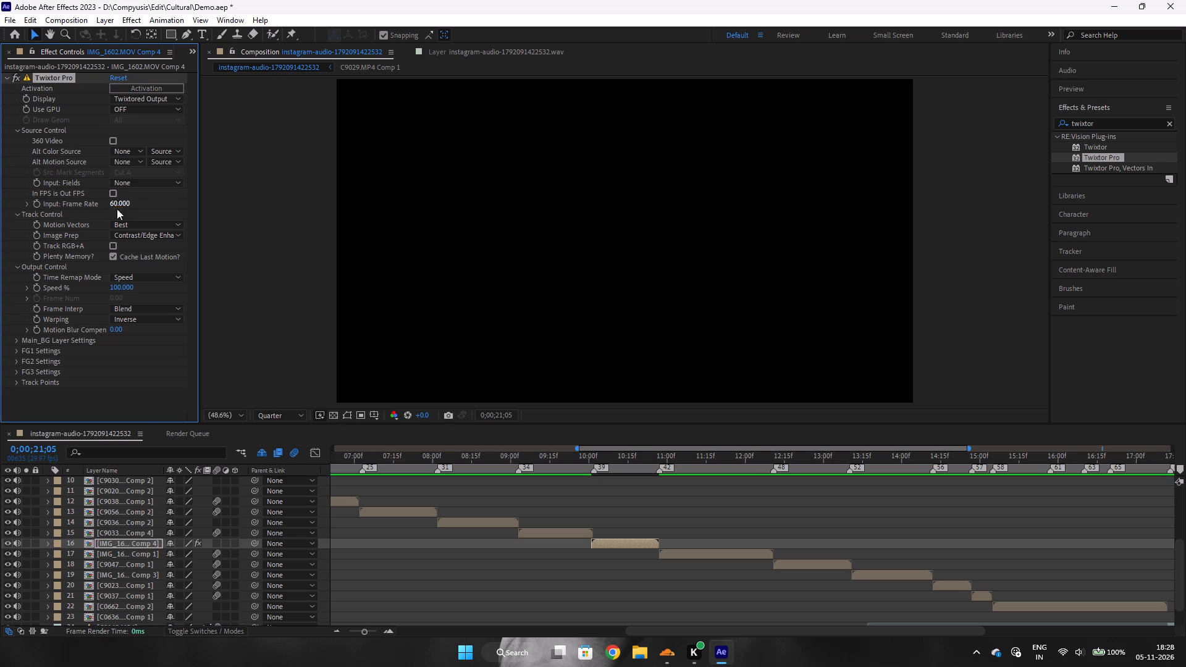
pyautogui.click(117, 203)
pyautogui.write('59')
pyautogui.press('Return')
# Set Twixtor Pro's Frame Interp to Motion Weighted Blend and Warping to Inverse w/ Smart Blend.
pyautogui.scroll(-2, 129, 238)
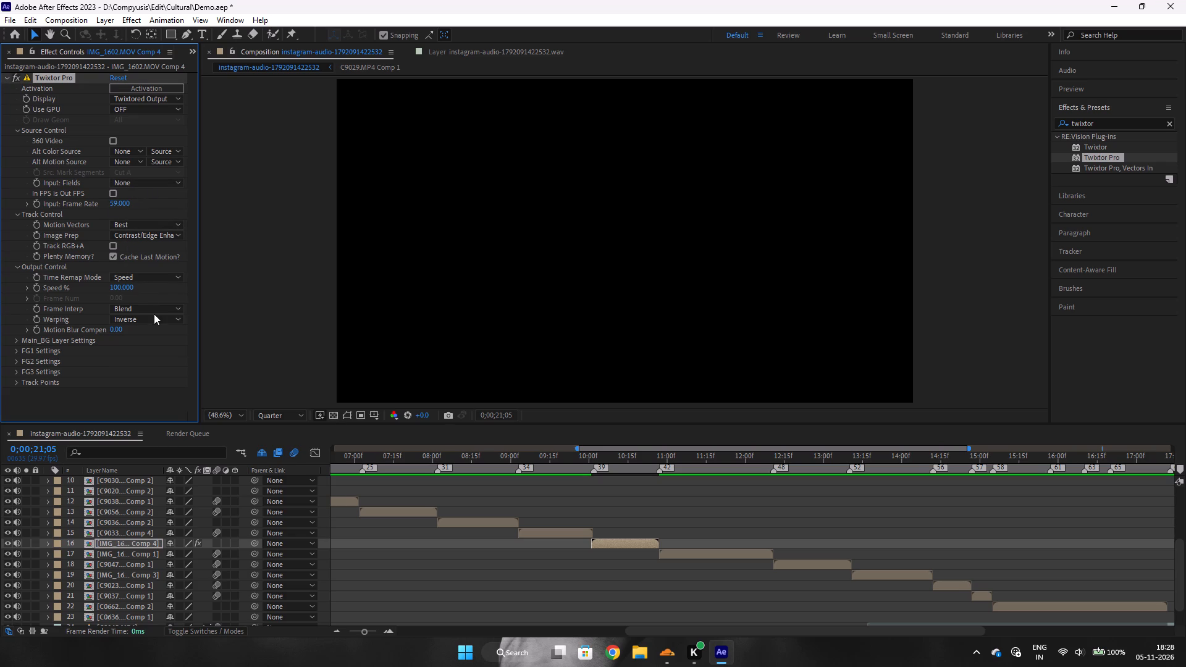
pyautogui.click(154, 313)
pyautogui.click(146, 346)
pyautogui.click(151, 320)
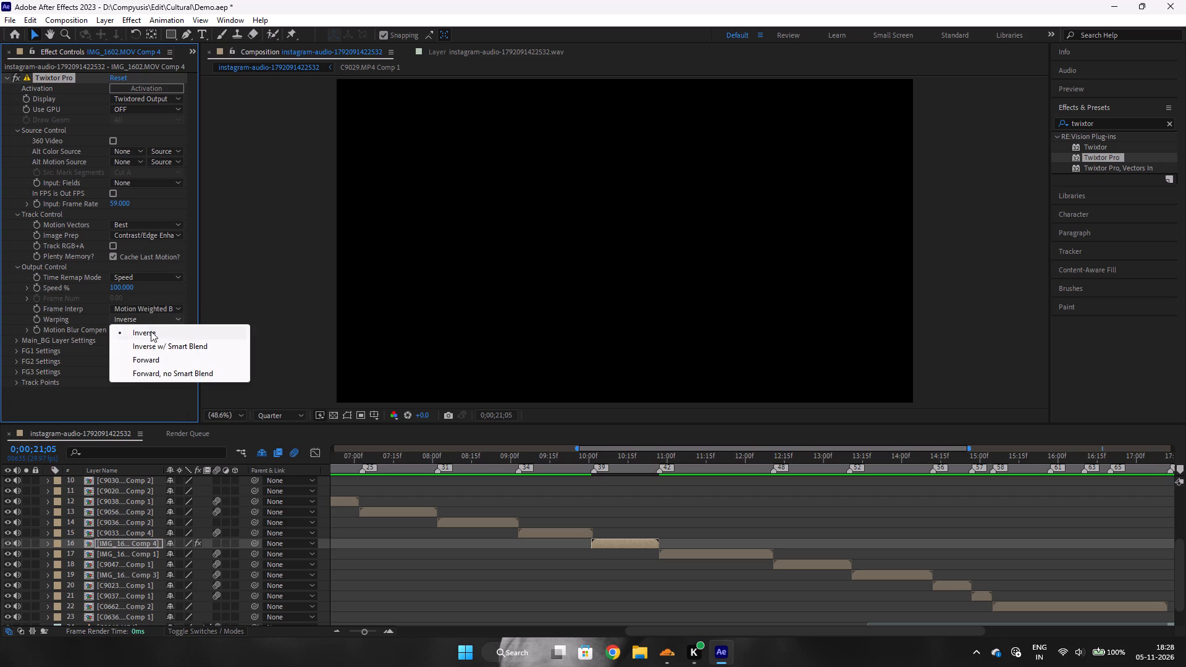
pyautogui.click(147, 348)
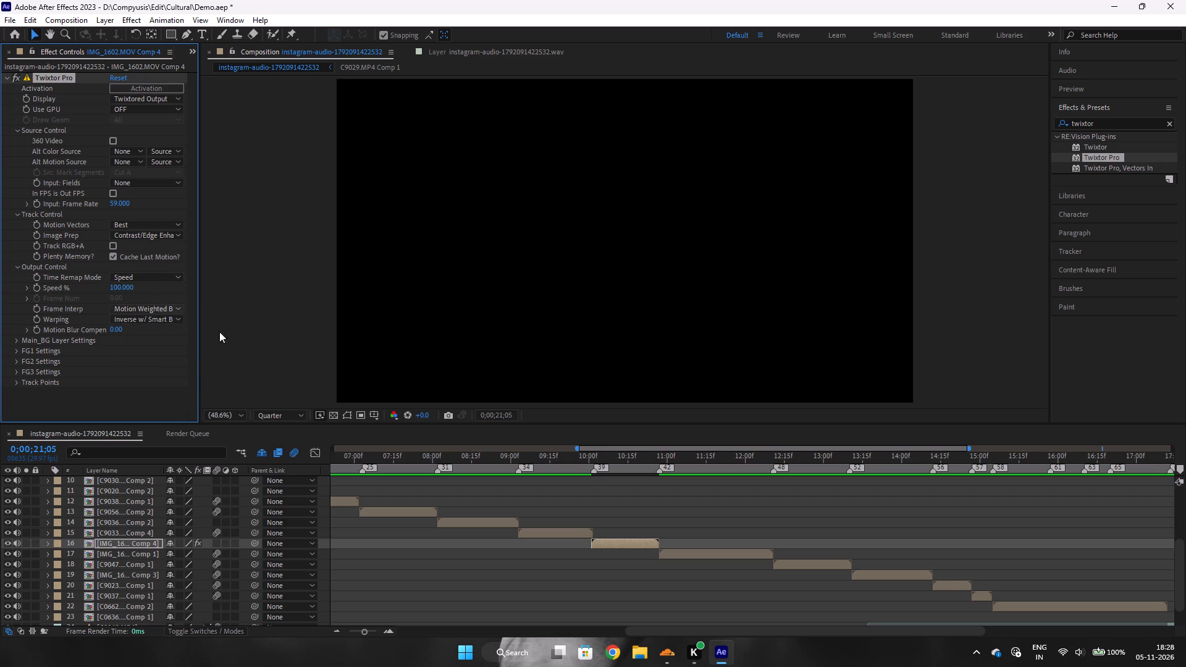
# Preview the clip from 0;00;10;01 and add a Twixtor Speed % keyframe of 250 at 0;00;10;02.
pyautogui.click(592, 463)
pyautogui.press('space')
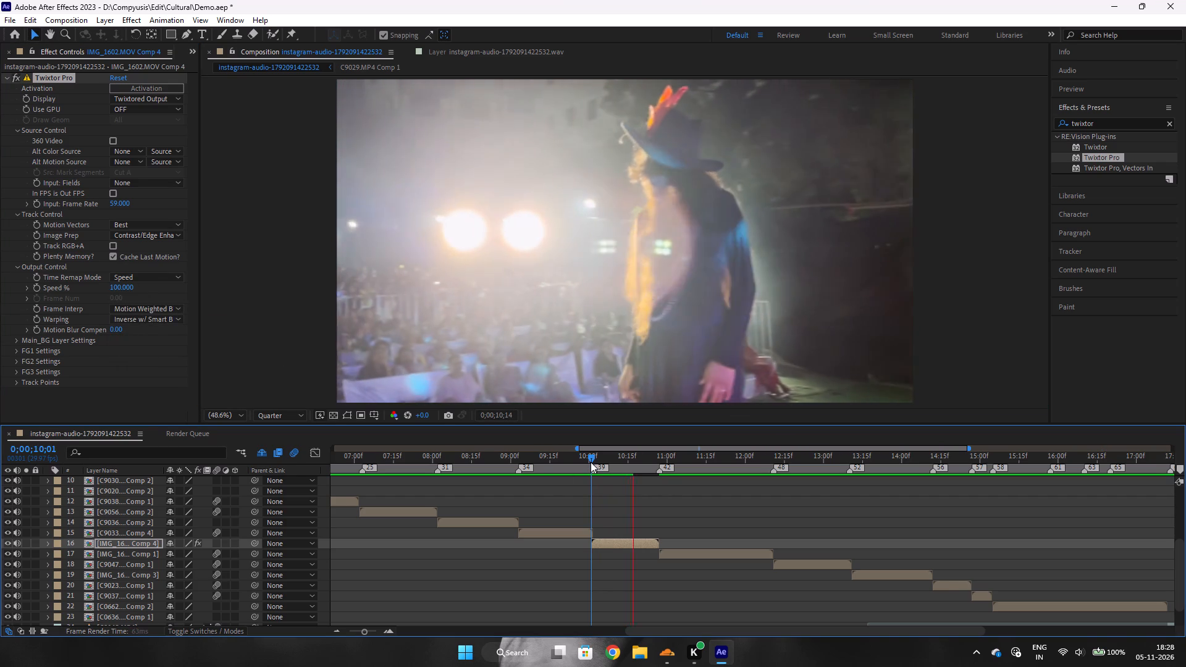
pyautogui.press('space')
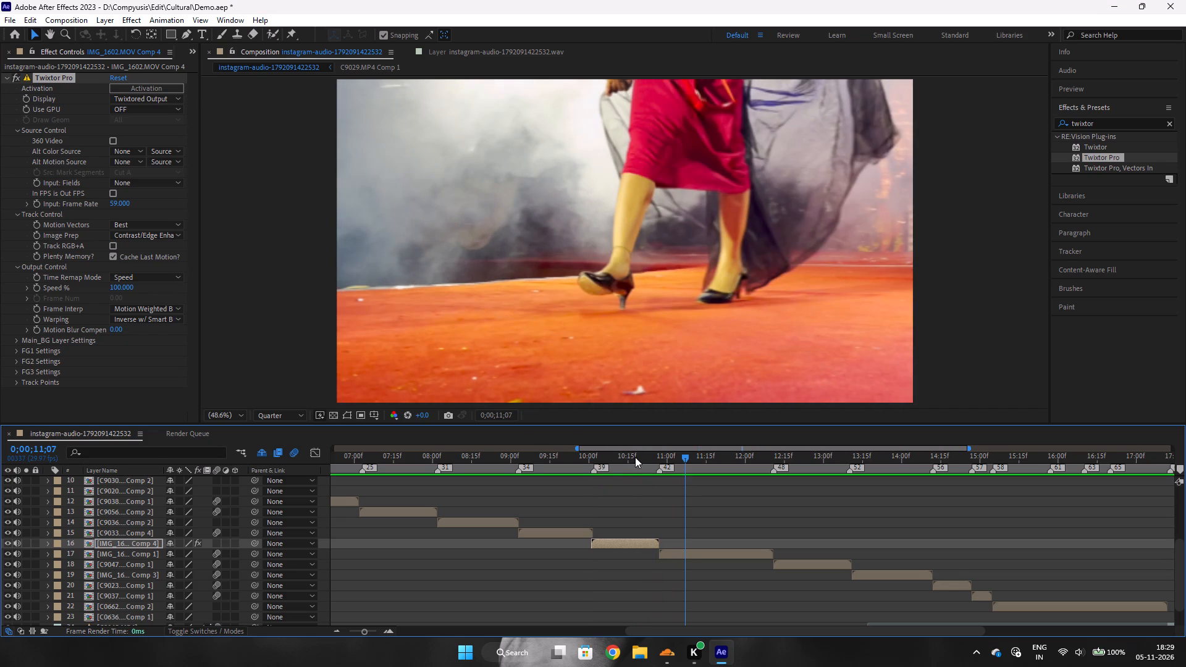
pyautogui.click(636, 455)
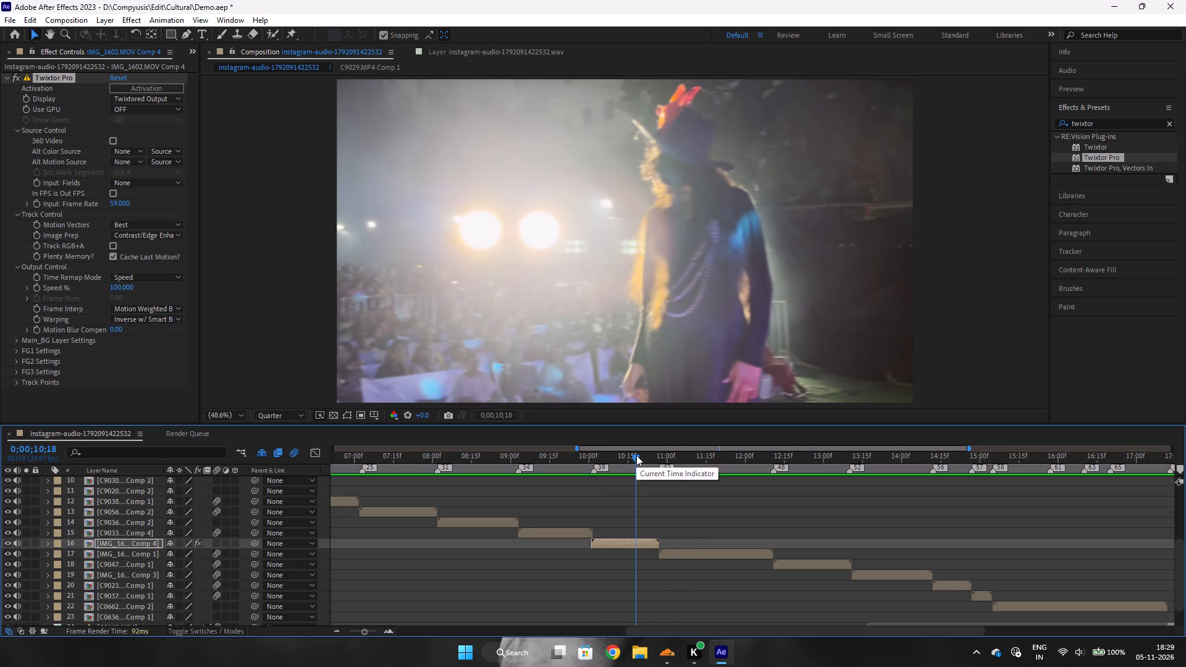
pyautogui.moveTo(636, 455); pyautogui.dragTo(595, 467)
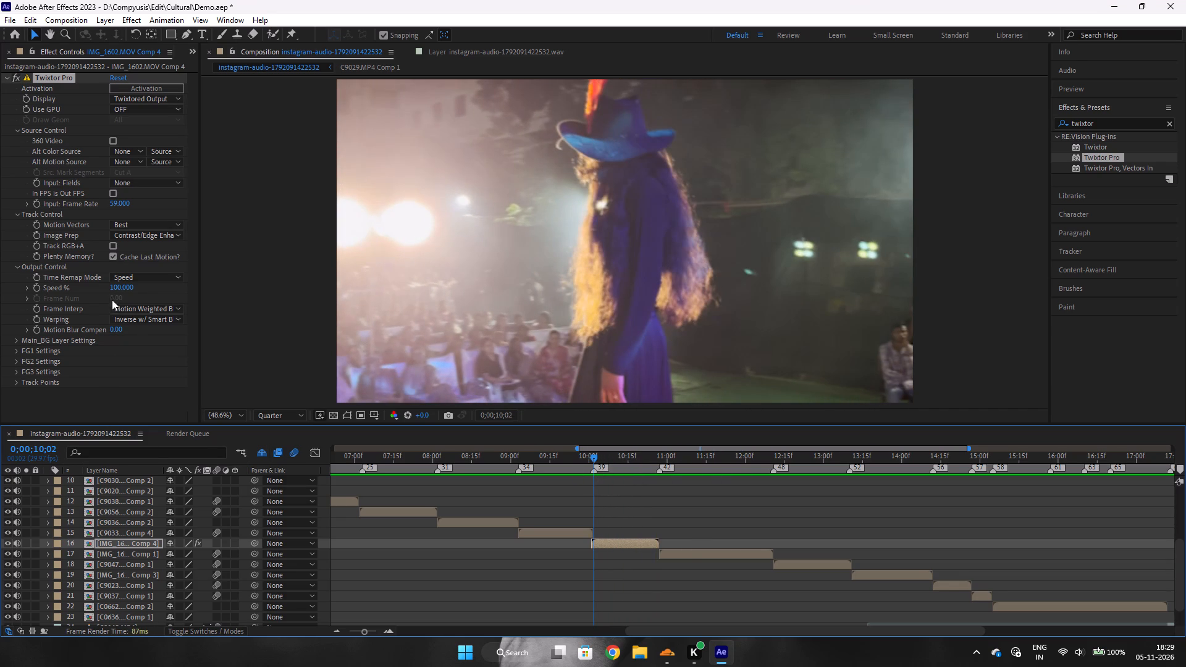
pyautogui.click(36, 287)
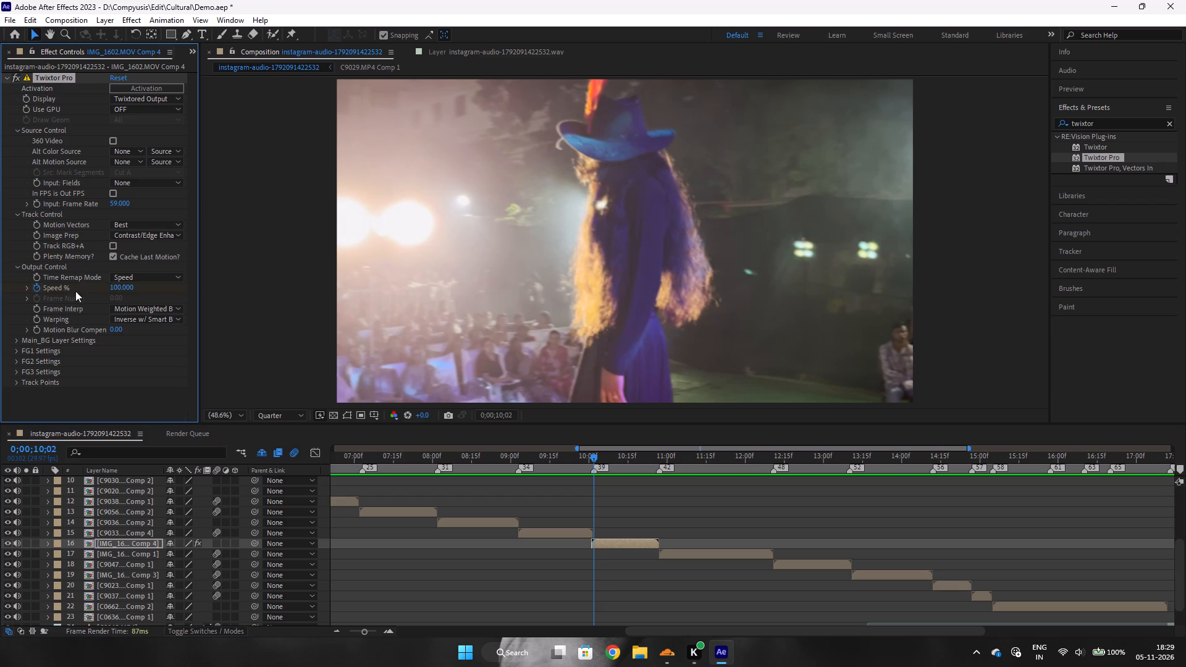
pyautogui.moveTo(115, 287); pyautogui.dragTo(126, 289)
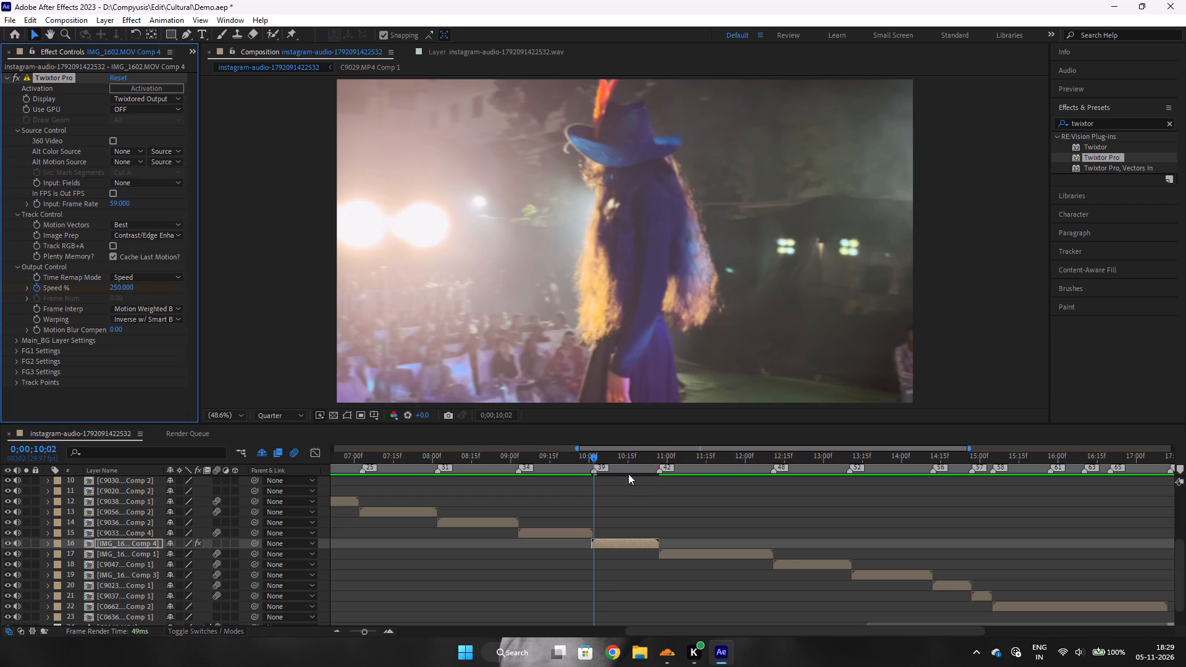
# Scrub through the IMG_1602.MOV clip between 0;00;10;00 and 0;00;10;18 to check its retimed motion.
pyautogui.click(628, 466)
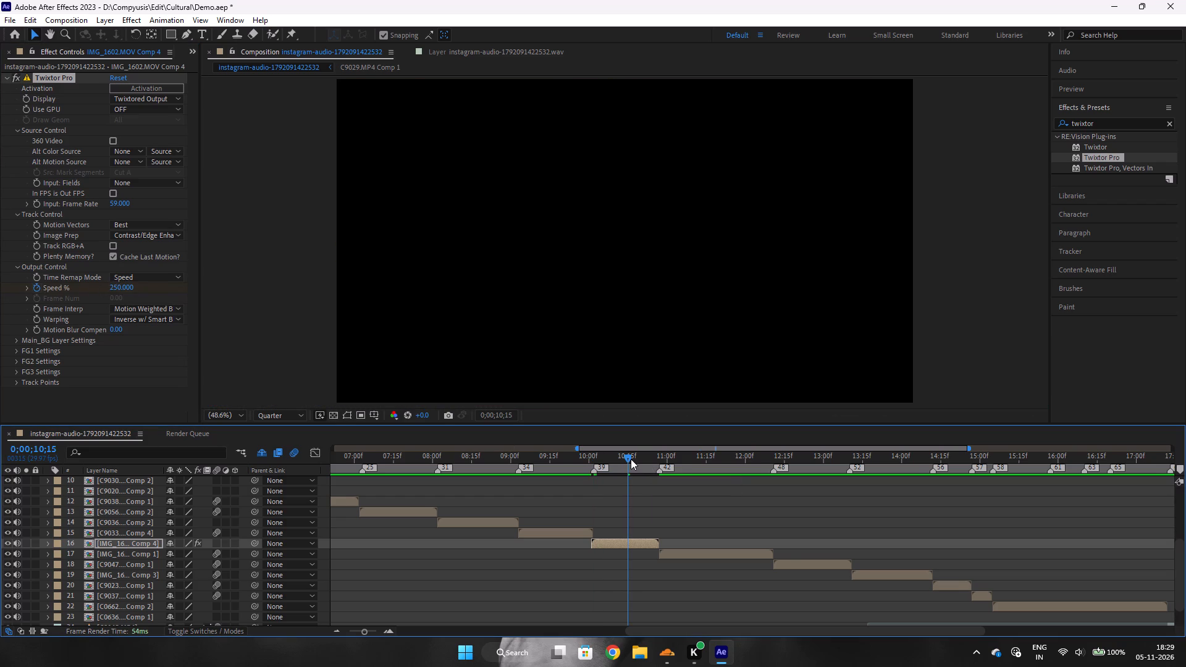
pyautogui.moveTo(626, 455); pyautogui.dragTo(633, 459)
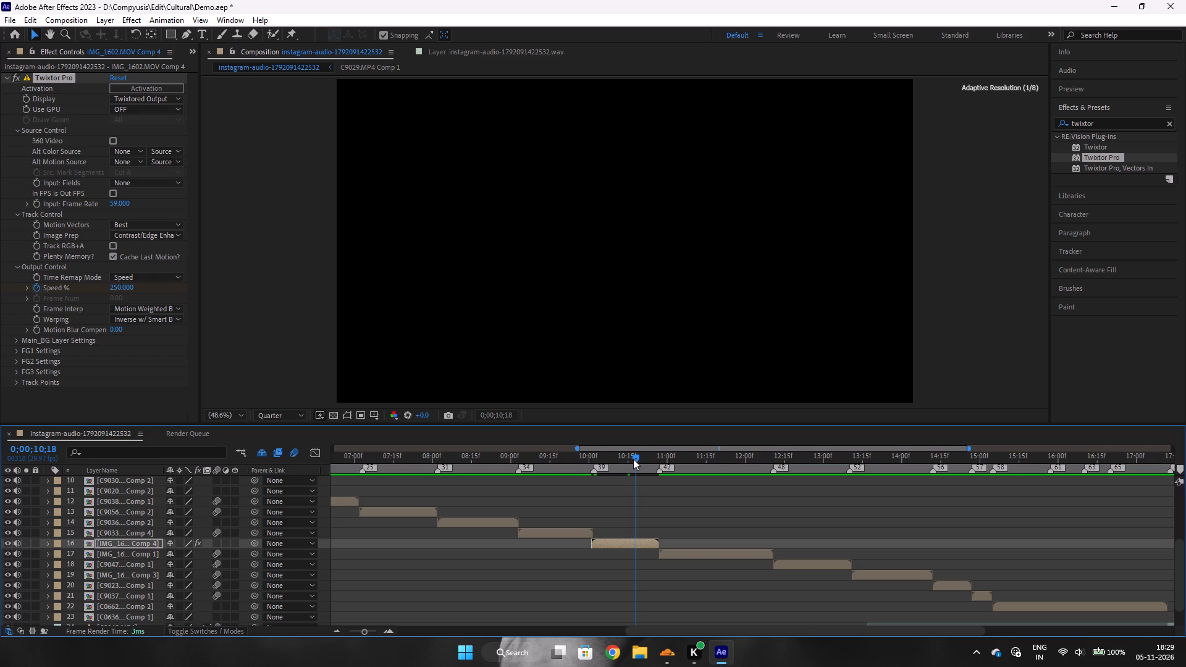
pyautogui.moveTo(633, 459); pyautogui.dragTo(634, 459)
pyautogui.press('space')
pyautogui.moveTo(639, 456); pyautogui.dragTo(591, 460)
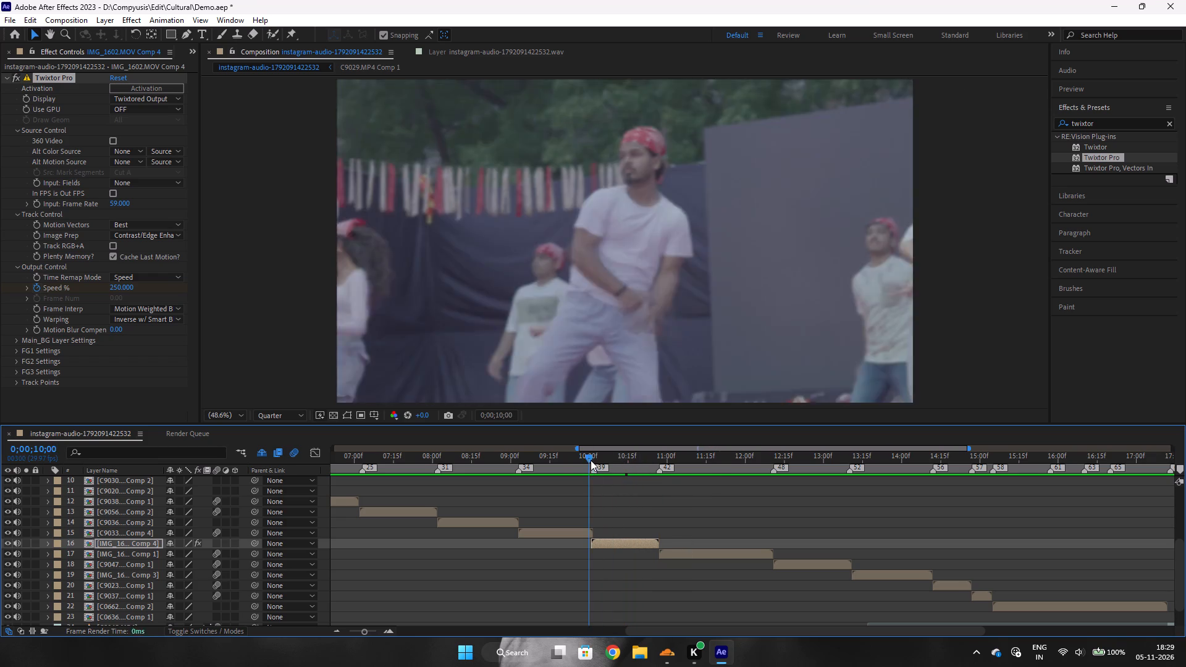
pyautogui.moveTo(591, 460); pyautogui.dragTo(626, 459)
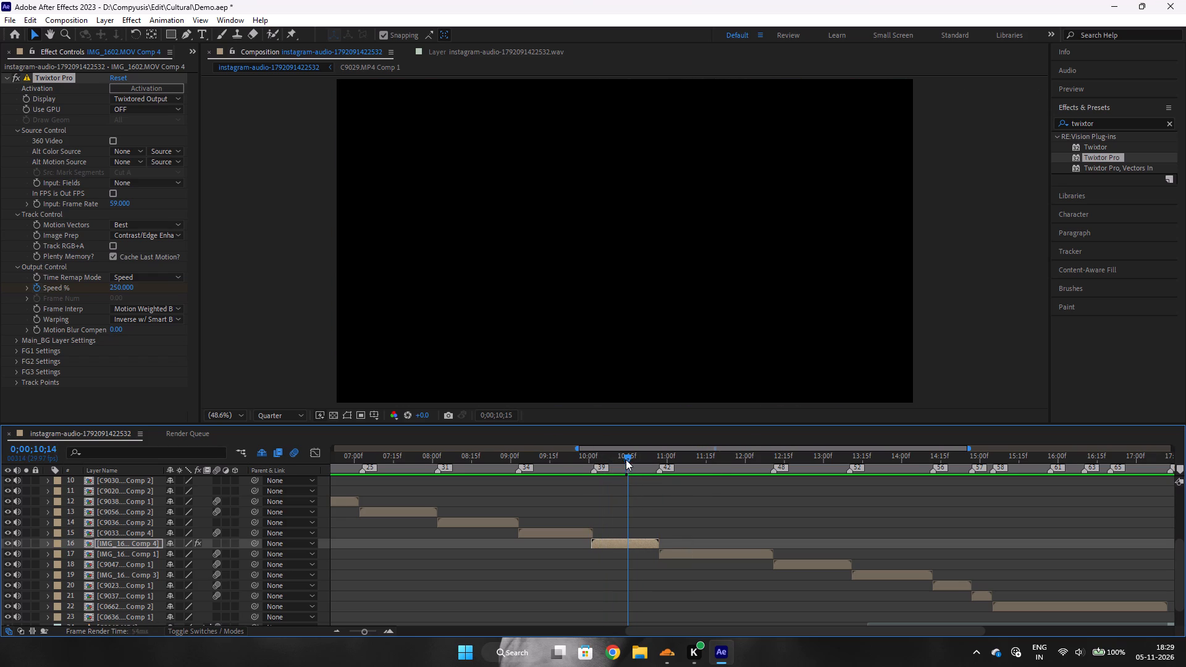
pyautogui.moveTo(626, 459); pyautogui.dragTo(618, 462)
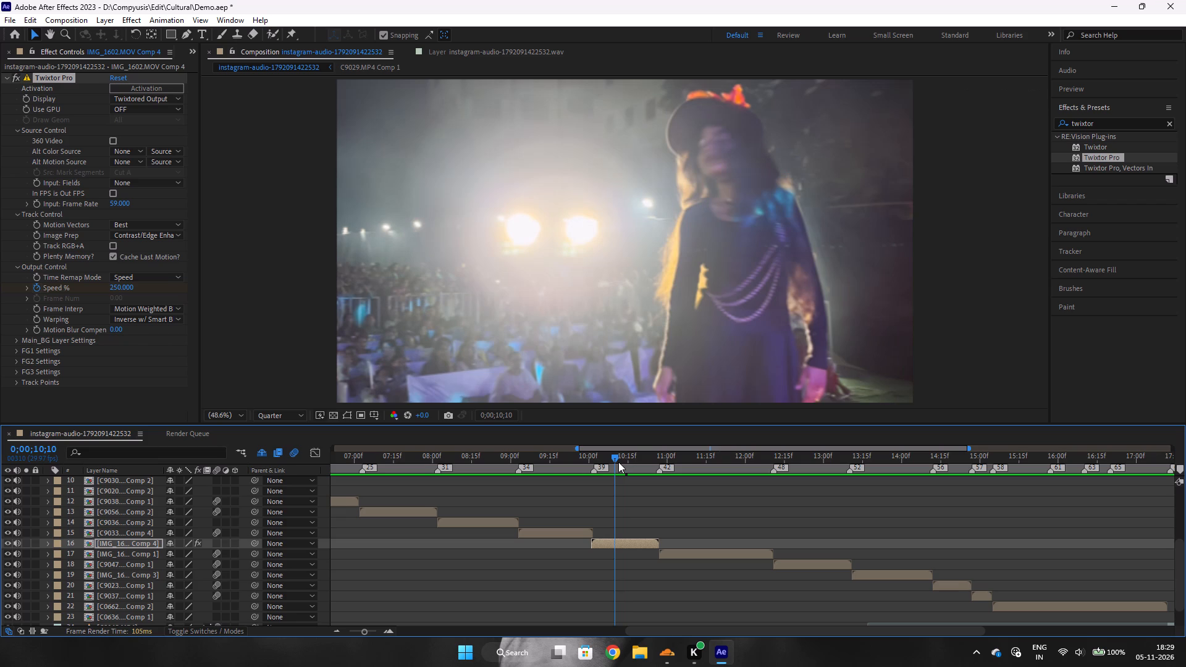
pyautogui.moveTo(618, 462); pyautogui.dragTo(616, 462)
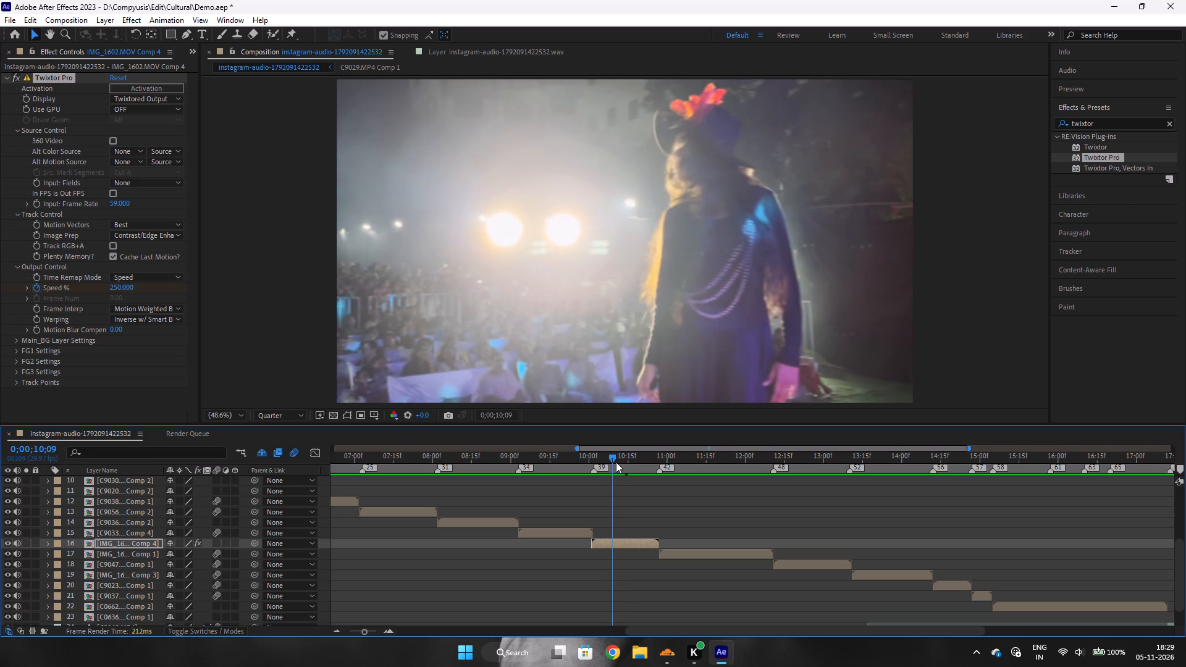
pyautogui.moveTo(616, 462); pyautogui.dragTo(600, 464)
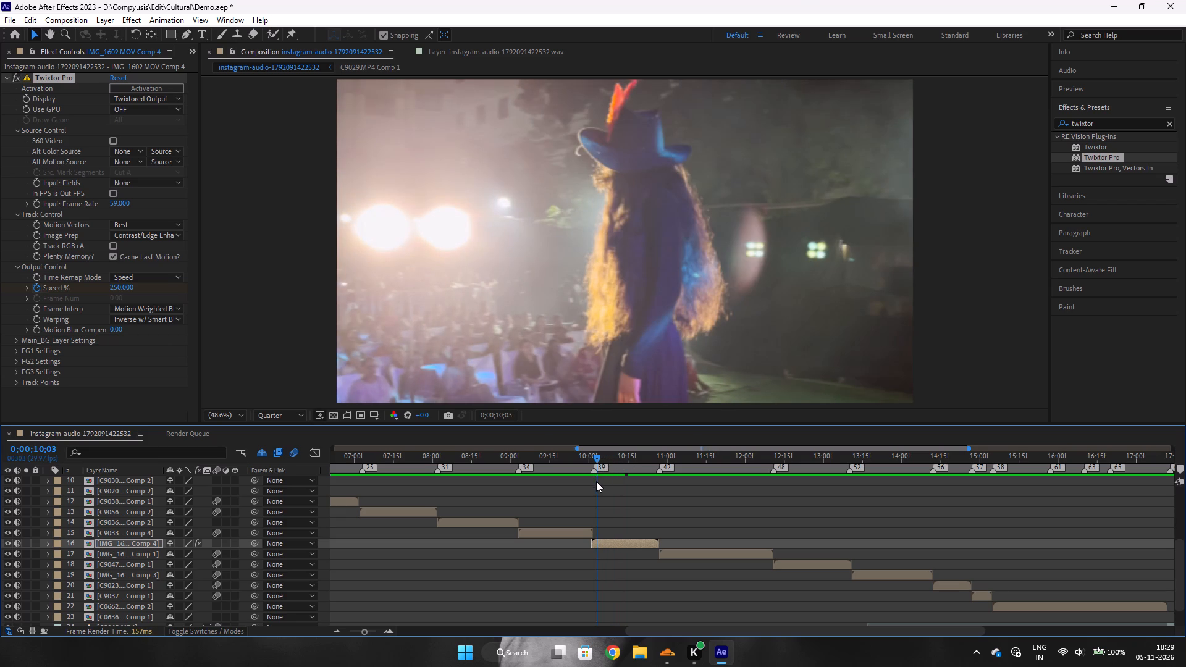
# Reveal the clip's keyframes and set the Twixtor Speed % keyframe at 0;00;10;02 to 180.
pyautogui.press('u')
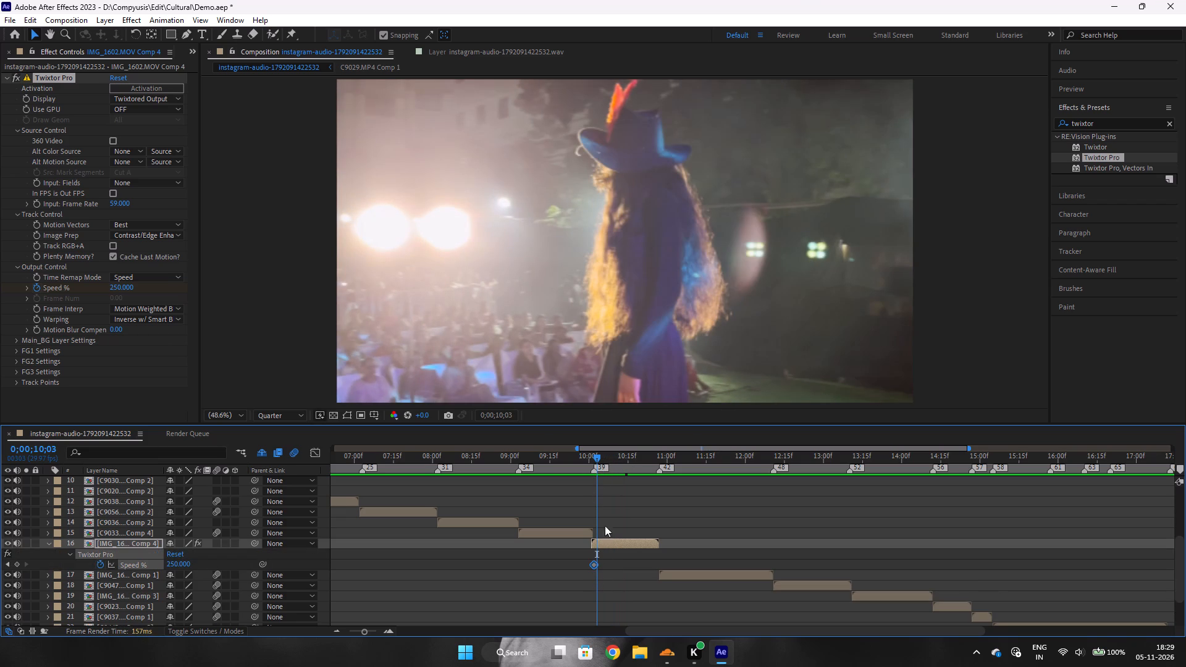
pyautogui.click(589, 465)
pyautogui.moveTo(589, 465); pyautogui.dragTo(591, 468)
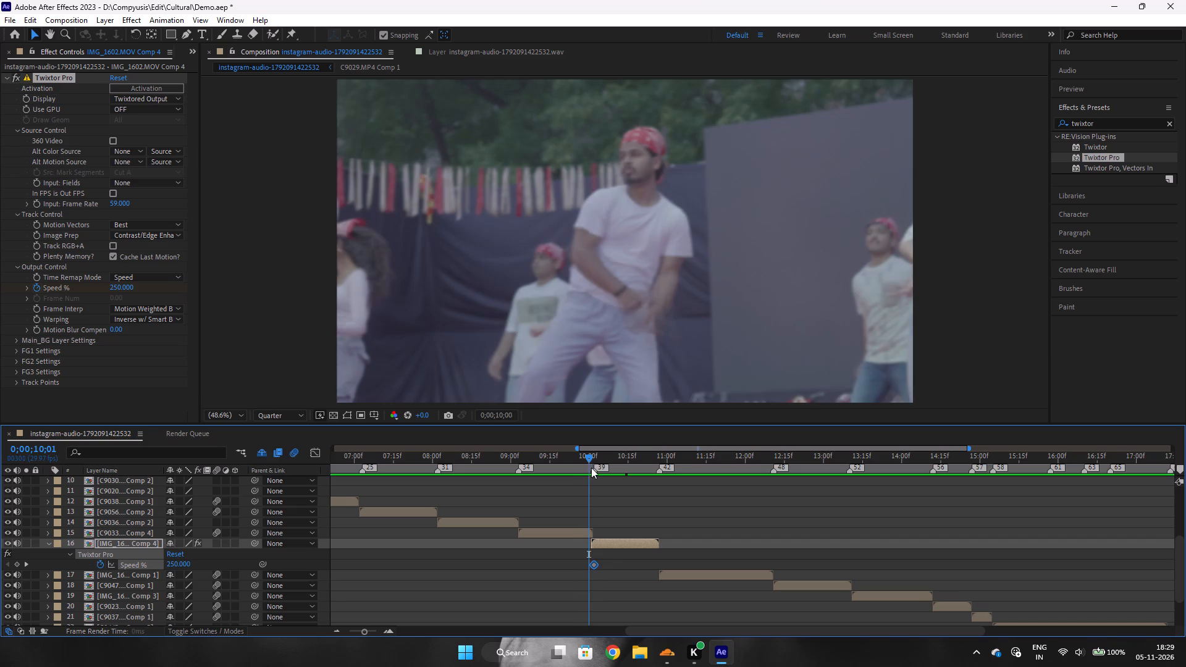
pyautogui.moveTo(591, 468); pyautogui.dragTo(596, 469)
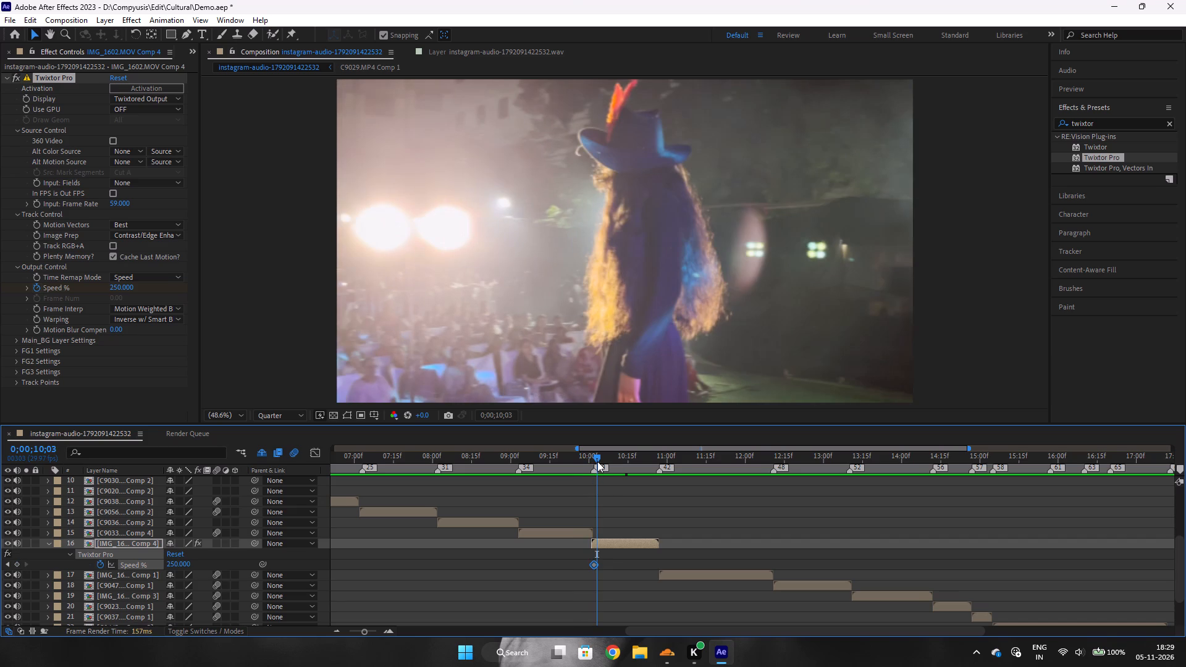
pyautogui.click(598, 461)
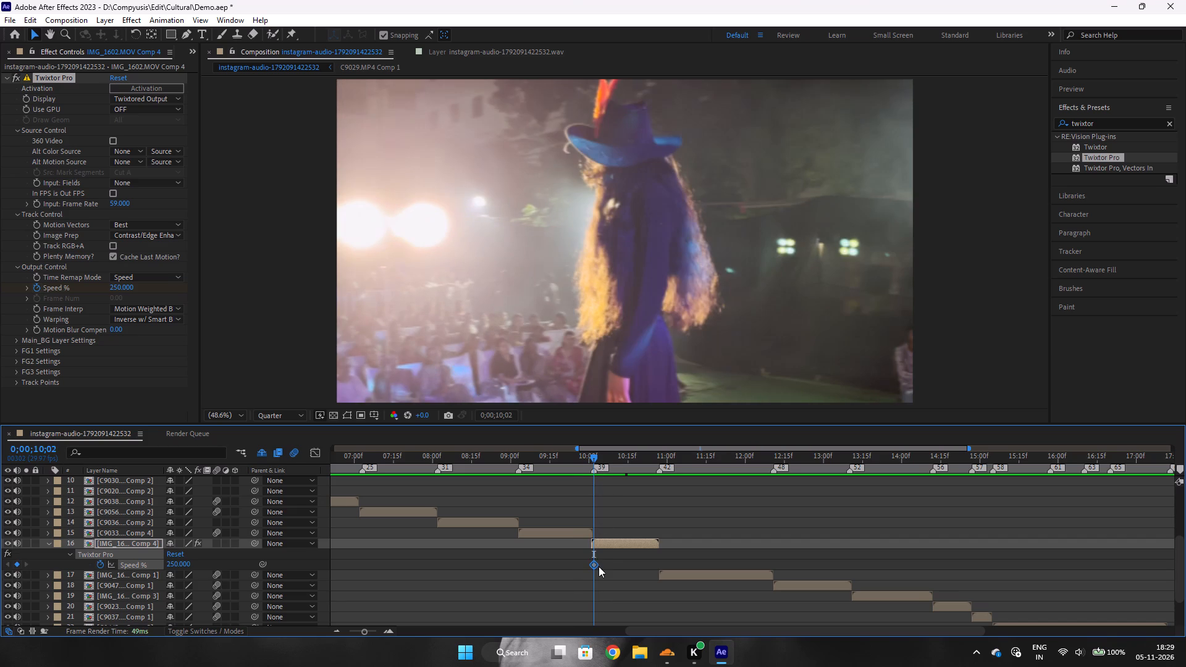
pyautogui.click(595, 565)
pyautogui.click(116, 284)
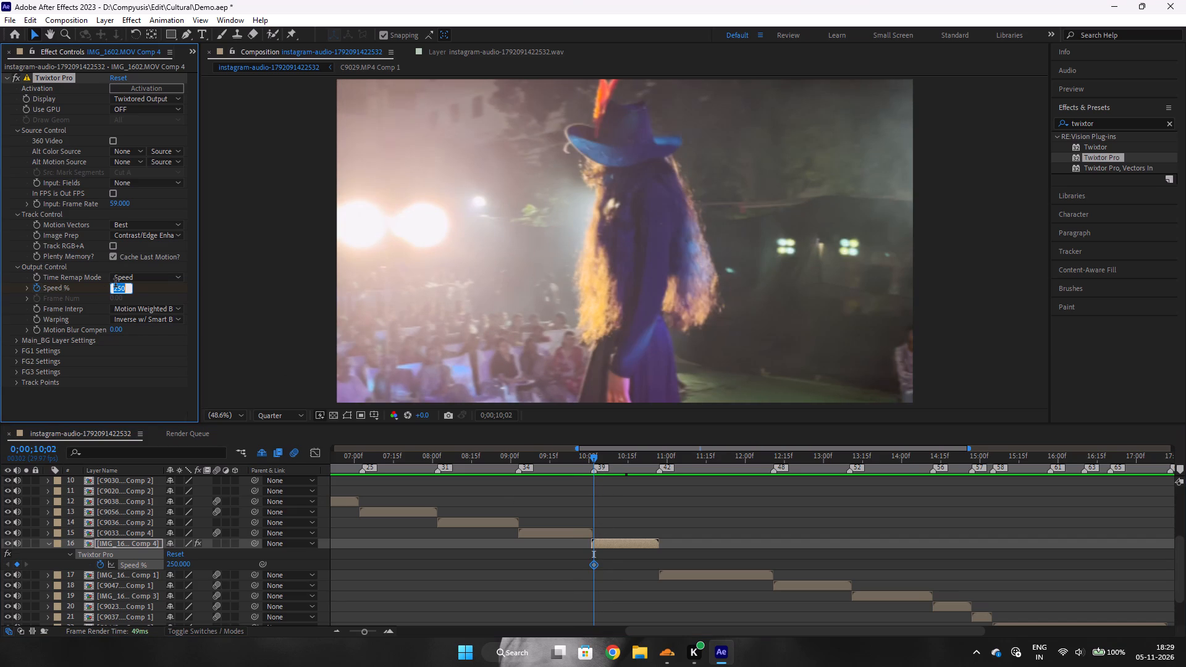
pyautogui.write('180')
pyautogui.press('Return')
# Preview the retimed clip and add a Twixtor Speed % keyframe of 80 at 0;00;10;14.
pyautogui.press('space')
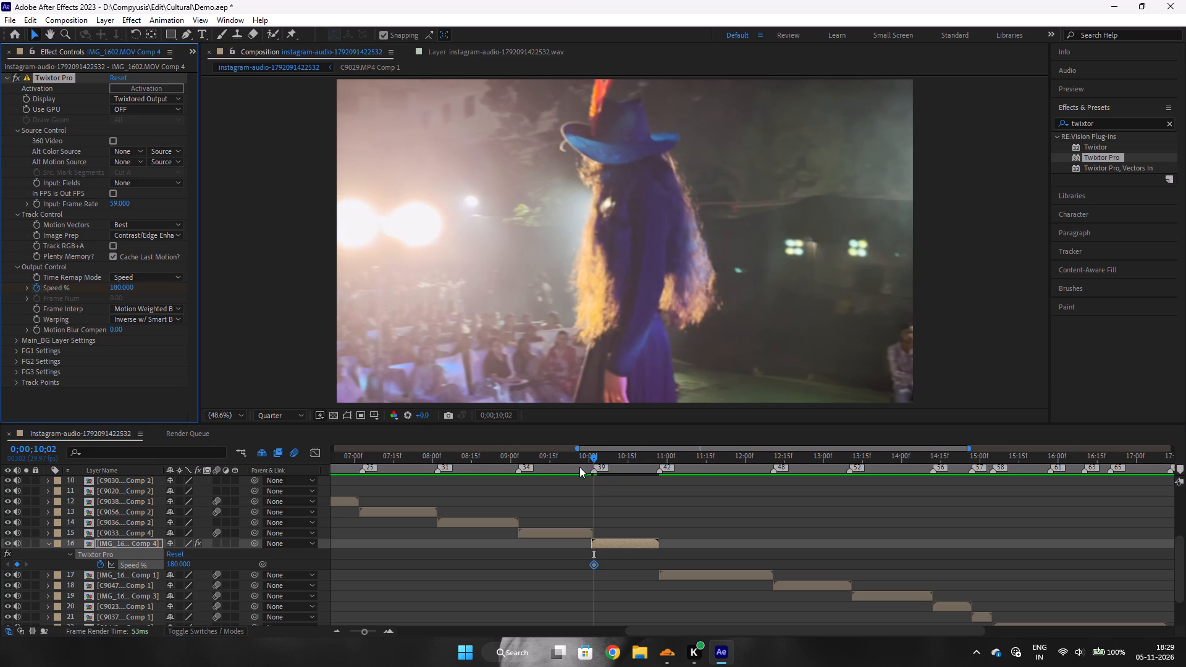
pyautogui.press('space')
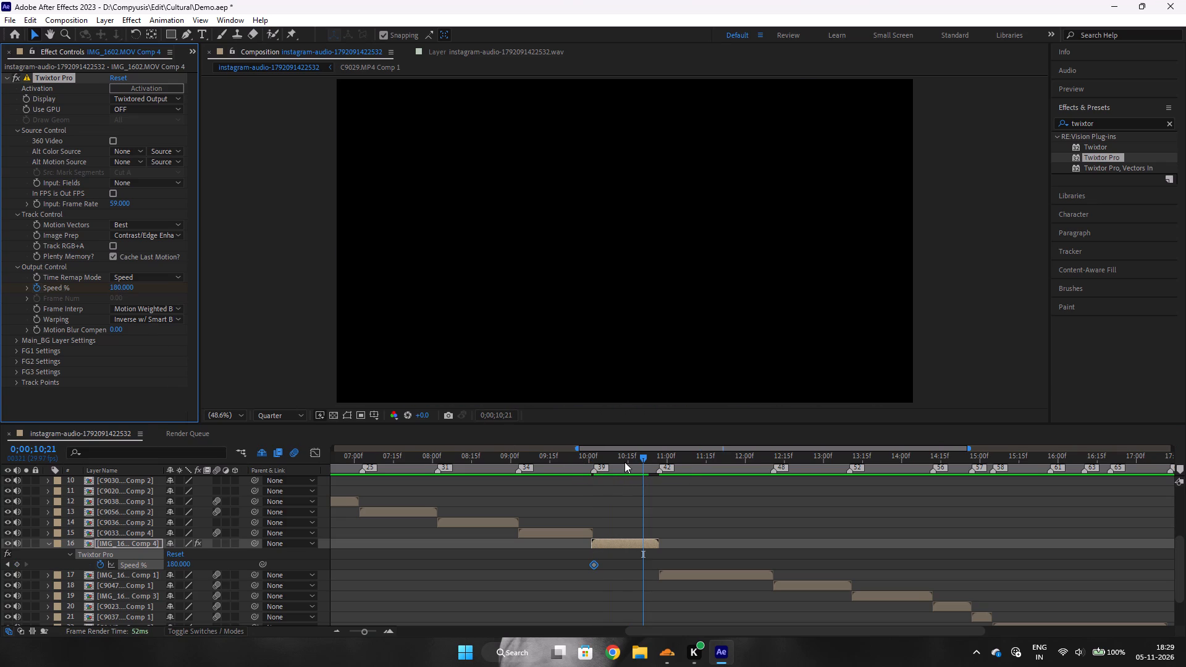
pyautogui.click(623, 462)
pyautogui.click(621, 456)
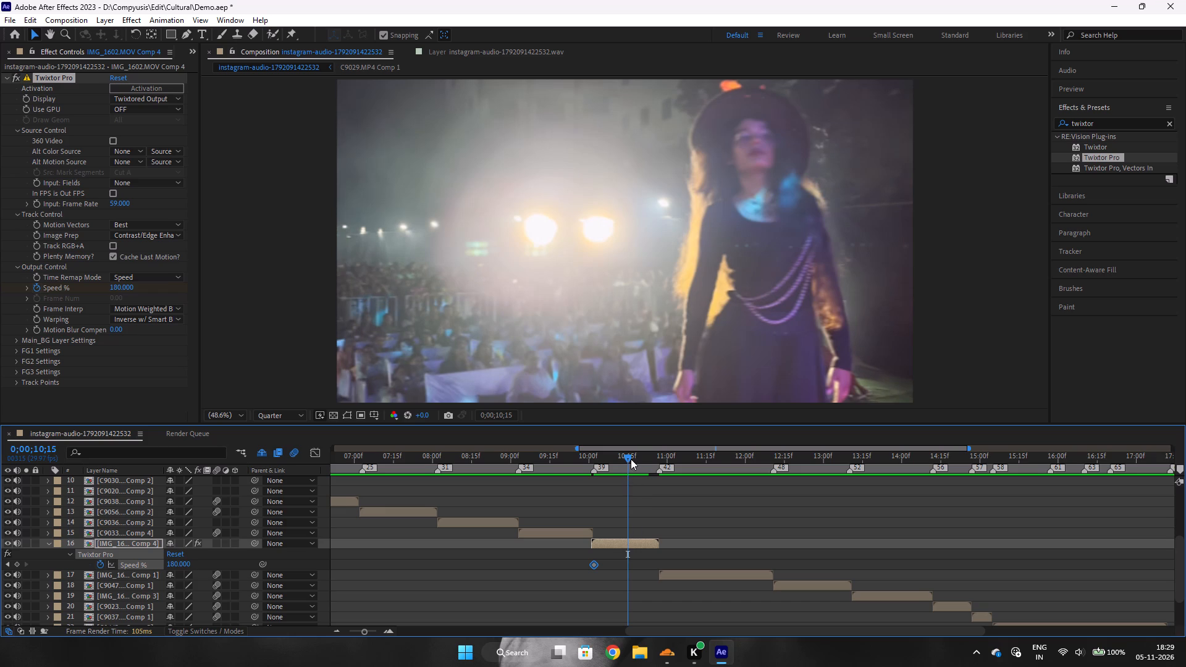
pyautogui.moveTo(630, 458); pyautogui.dragTo(615, 459)
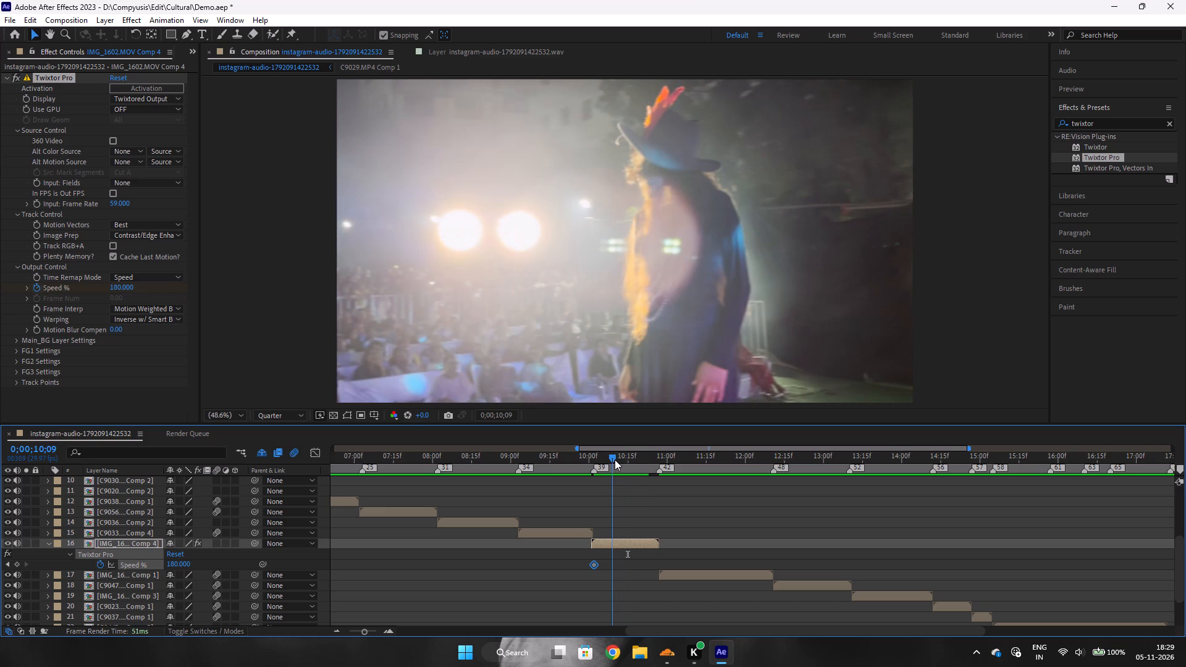
pyautogui.moveTo(615, 459); pyautogui.dragTo(623, 465)
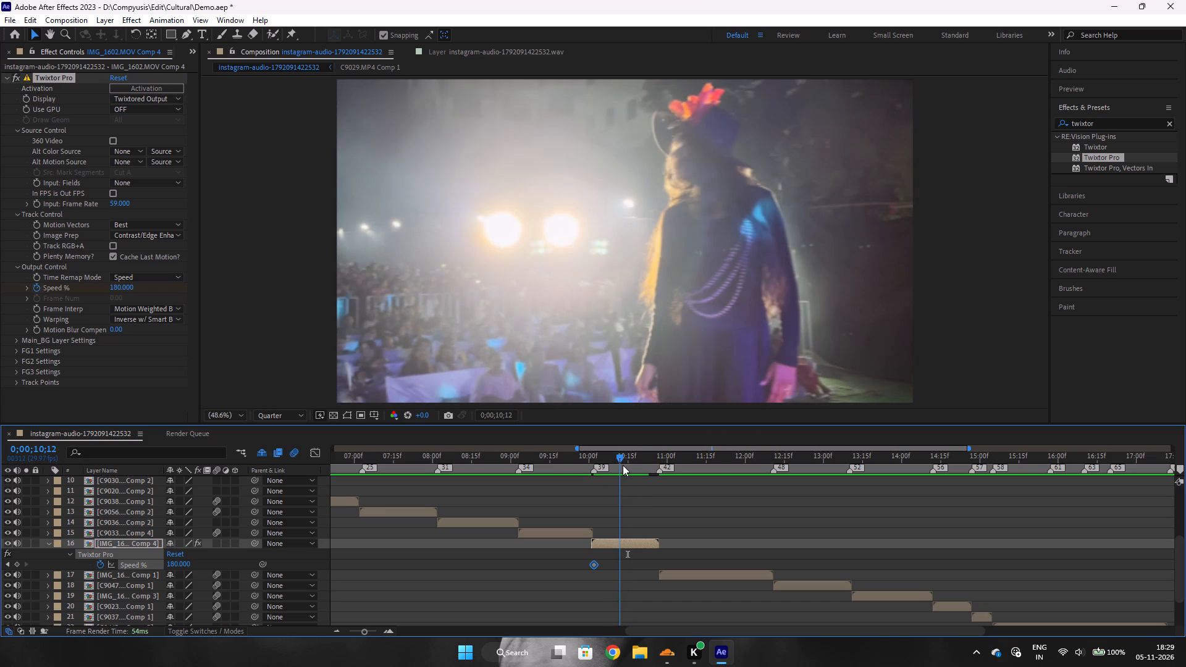
pyautogui.moveTo(623, 465); pyautogui.dragTo(626, 469)
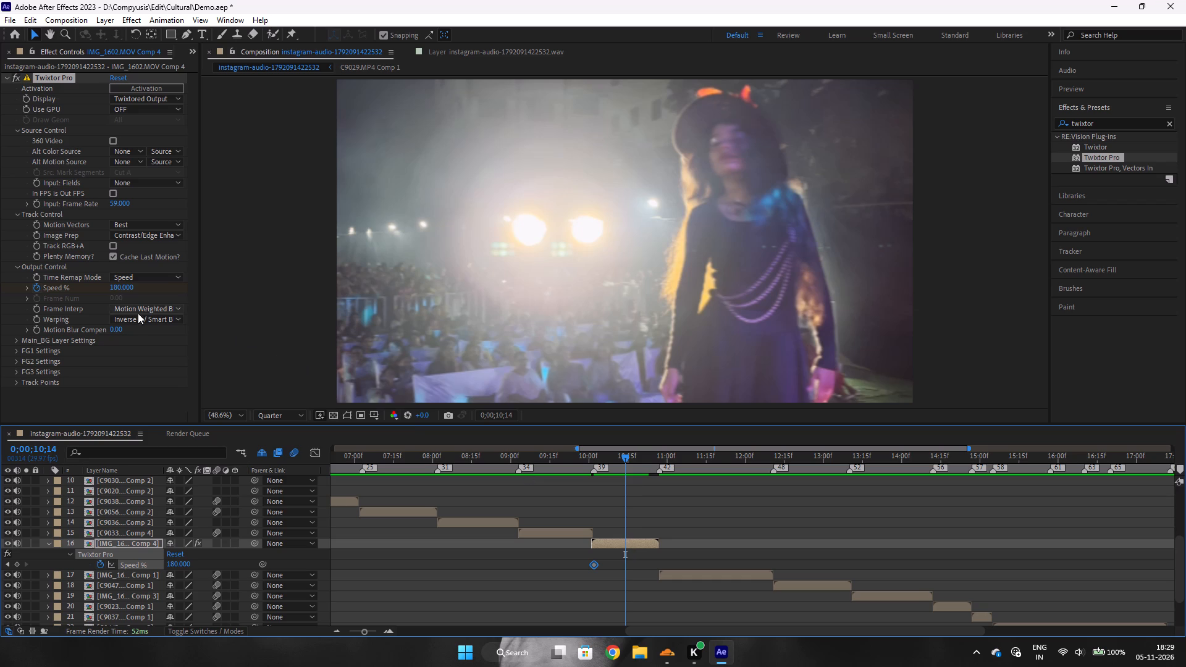
pyautogui.click(117, 285)
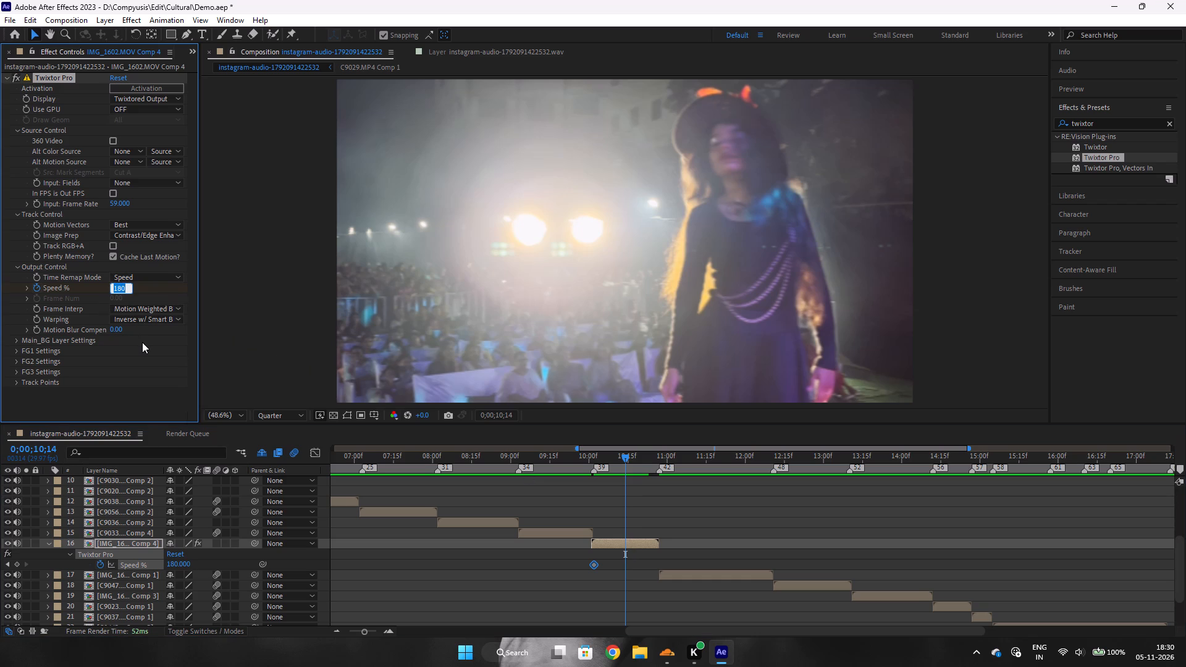
pyautogui.write('80')
pyautogui.press('Return')
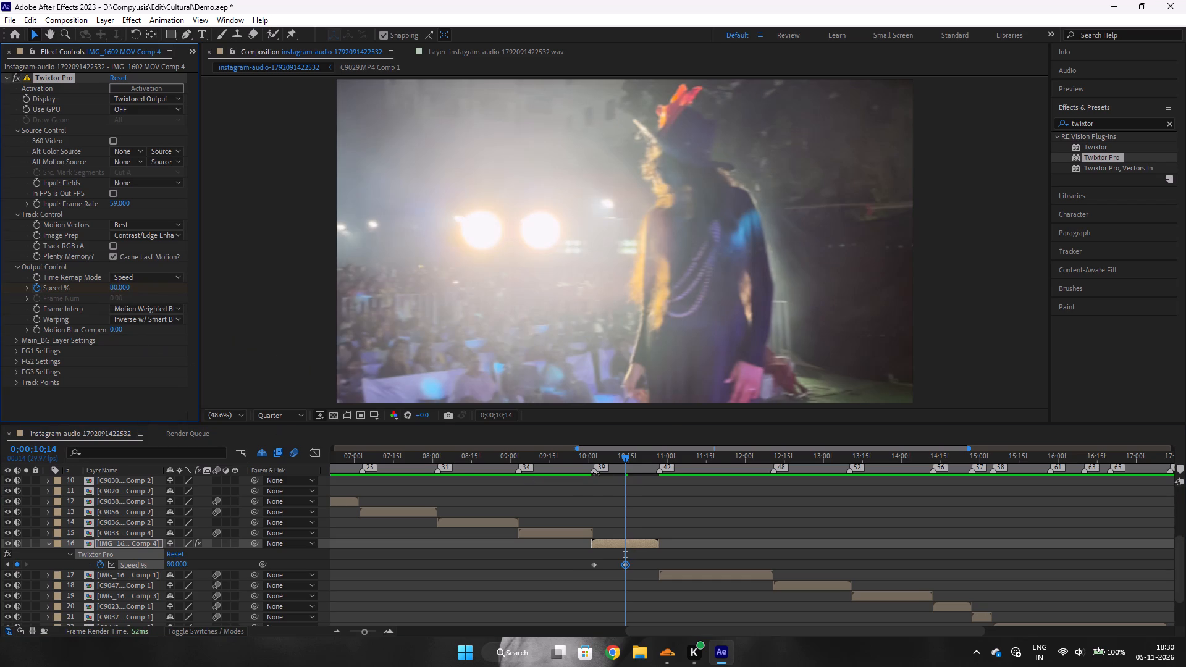
pyautogui.press('space')
pyautogui.press('space')
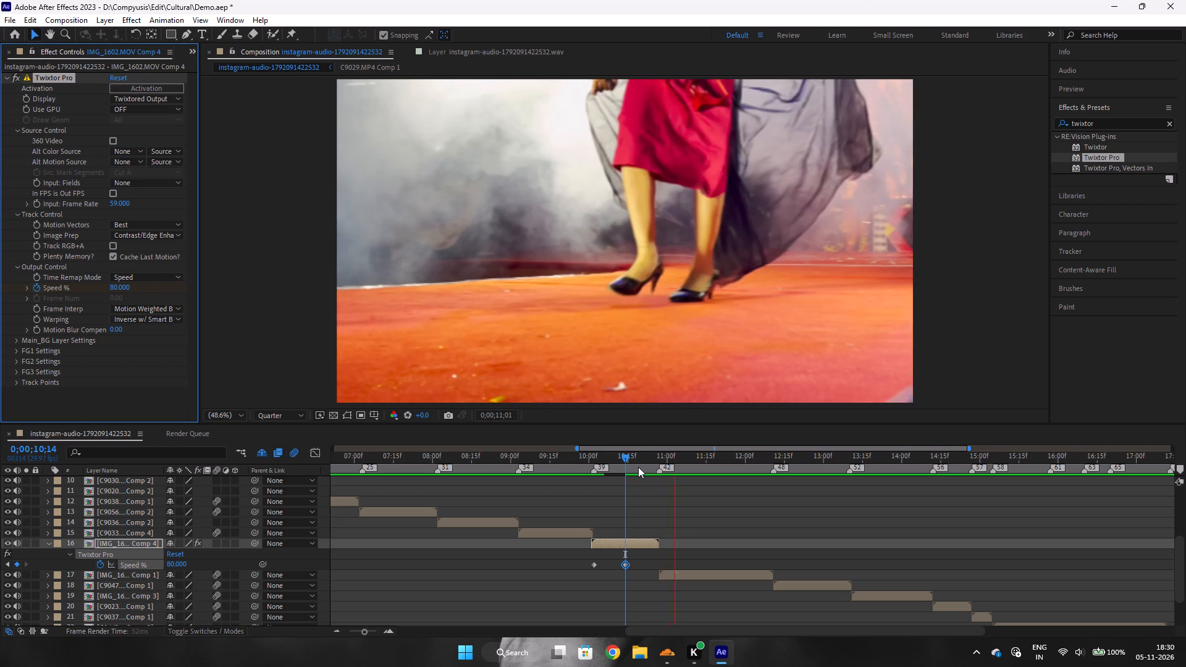
# Apply Easy Ease to both Speed % keyframes of the IMG_1602.MOV clip.
pyautogui.click(555, 467)
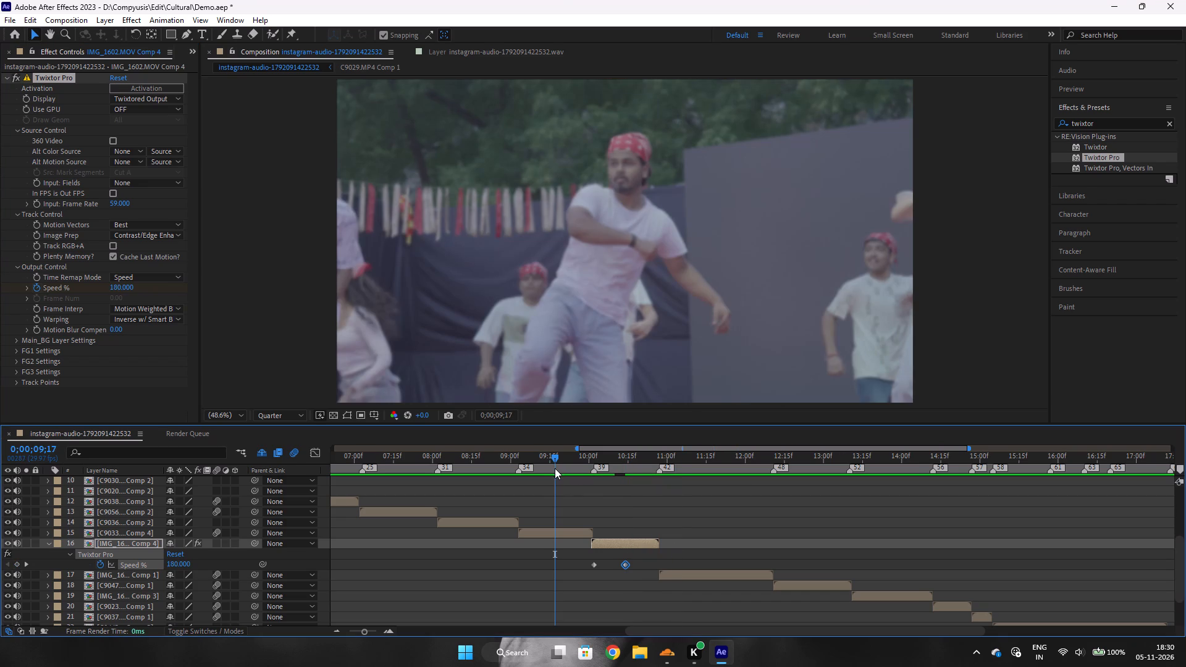
pyautogui.moveTo(574, 567); pyautogui.dragTo(655, 564)
pyautogui.press('F9')
# In the Graph Editor, lengthen both Speed % keyframes' handles toward each other to form a steeper S-shaped speed ramp.
pyautogui.click(316, 450)
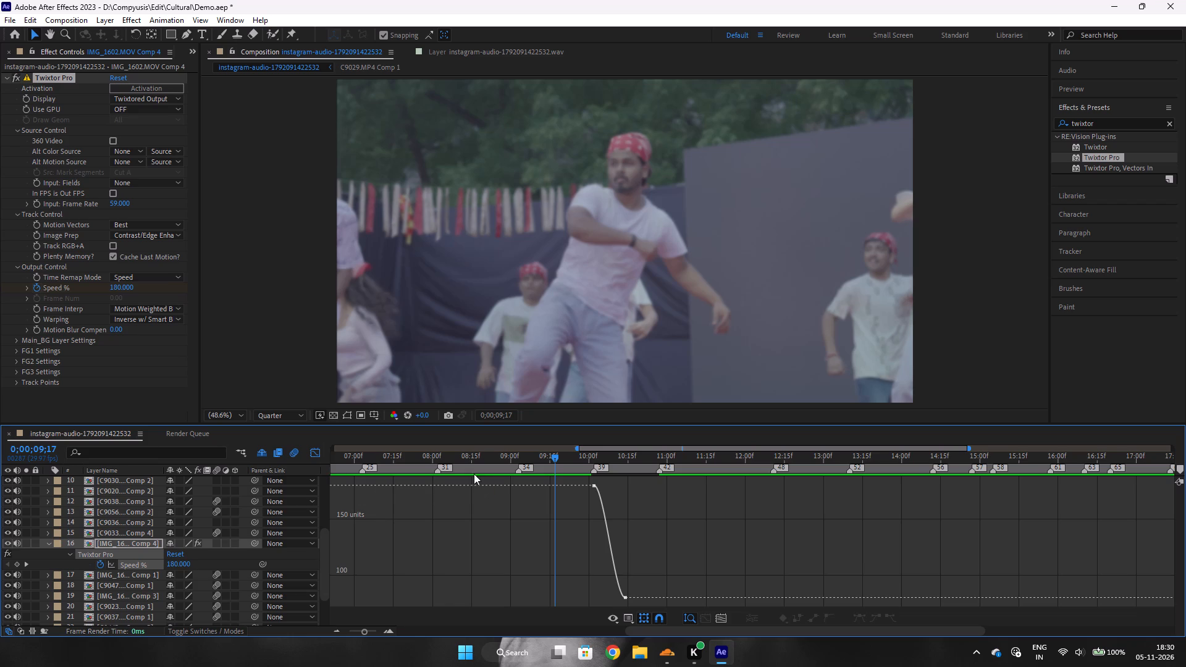
pyautogui.moveTo(581, 481); pyautogui.dragTo(599, 485)
pyautogui.moveTo(599, 485); pyautogui.dragTo(606, 495)
pyautogui.moveTo(606, 487); pyautogui.dragTo(591, 513)
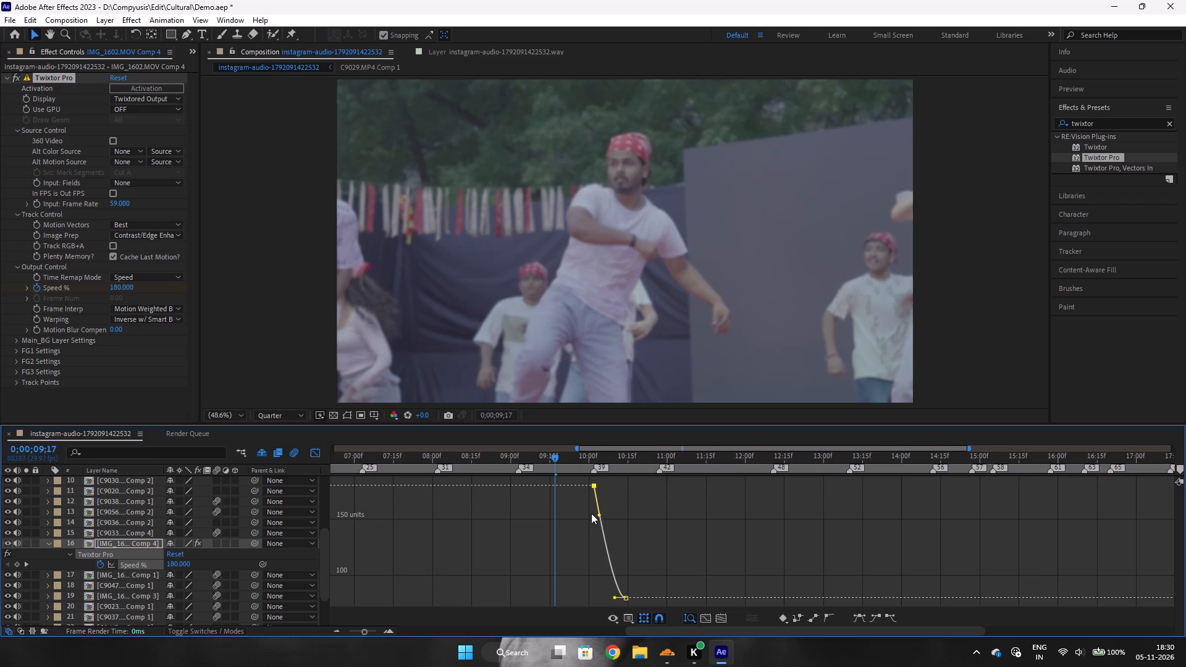
pyautogui.moveTo(591, 513); pyautogui.dragTo(639, 496)
pyautogui.moveTo(639, 496); pyautogui.dragTo(640, 495)
pyautogui.moveTo(613, 597); pyautogui.dragTo(610, 598)
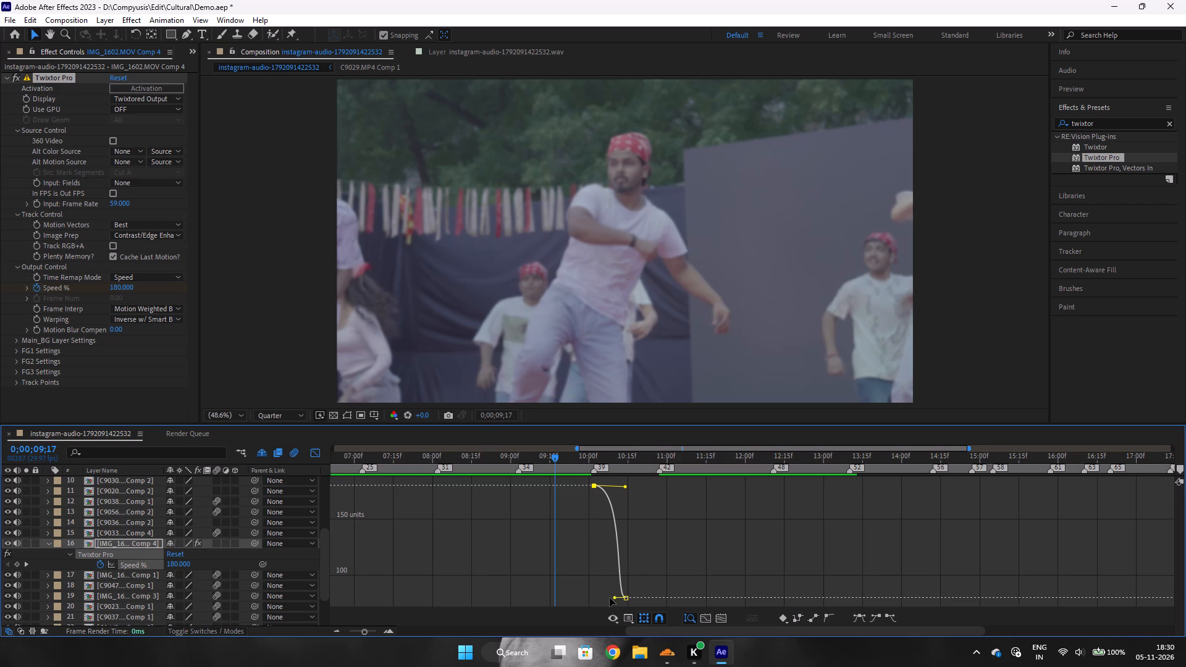
pyautogui.moveTo(610, 598); pyautogui.dragTo(600, 594)
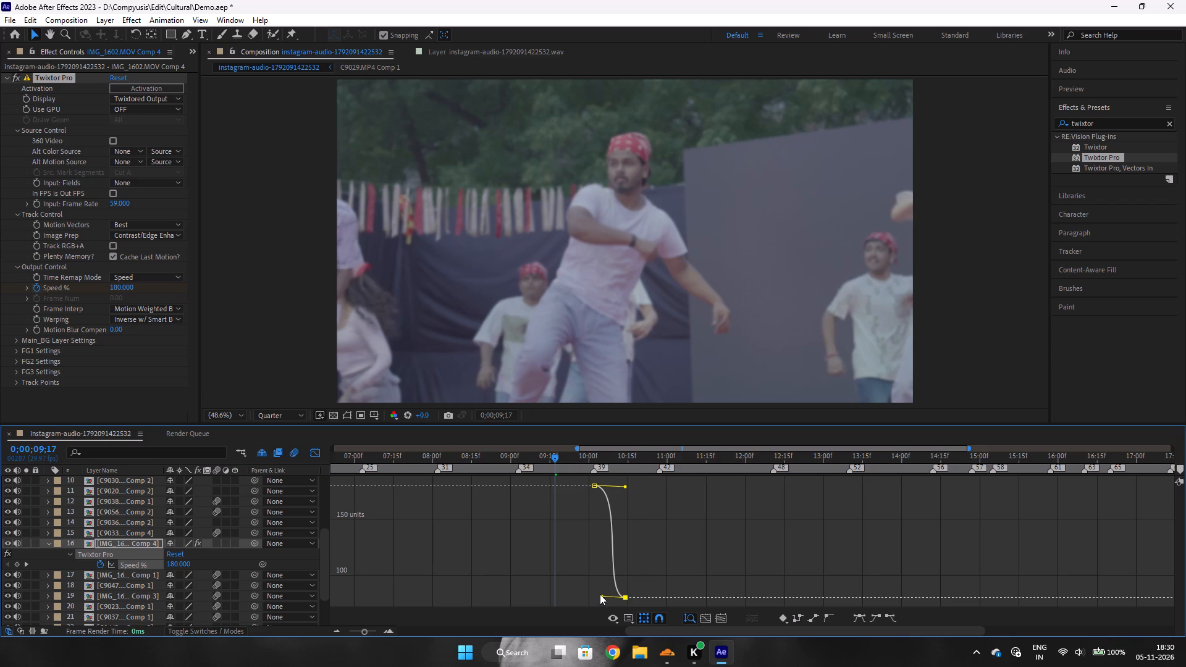
# Extend the 80% Speed keyframe's handle slightly further toward the 180% keyframe, preview the ramp from about 0;00;09;20, and leave the Graph Editor.
pyautogui.moveTo(600, 594); pyautogui.dragTo(595, 595)
pyautogui.click(569, 471)
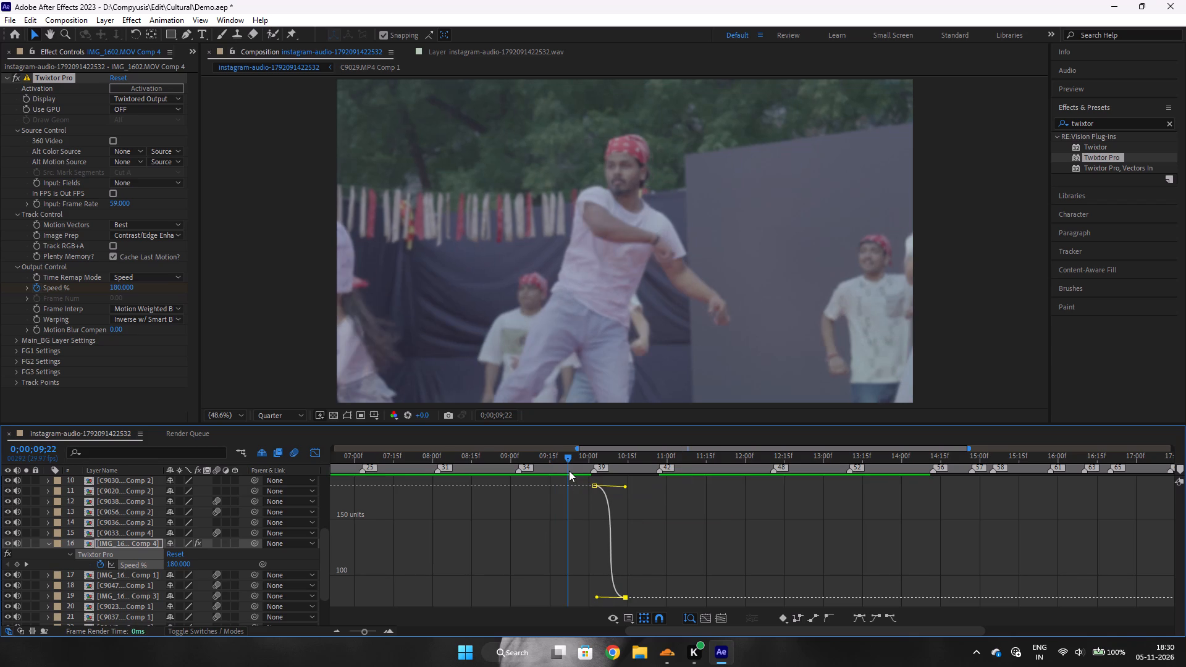
pyautogui.press('space')
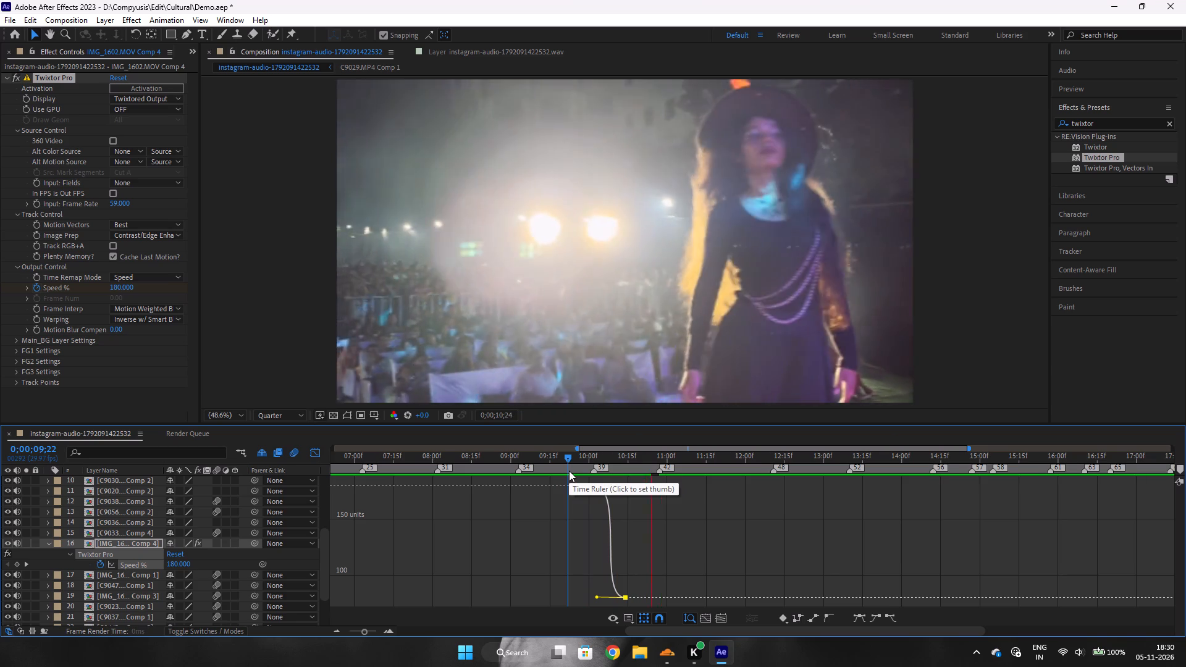
pyautogui.click(563, 471)
pyautogui.press('space')
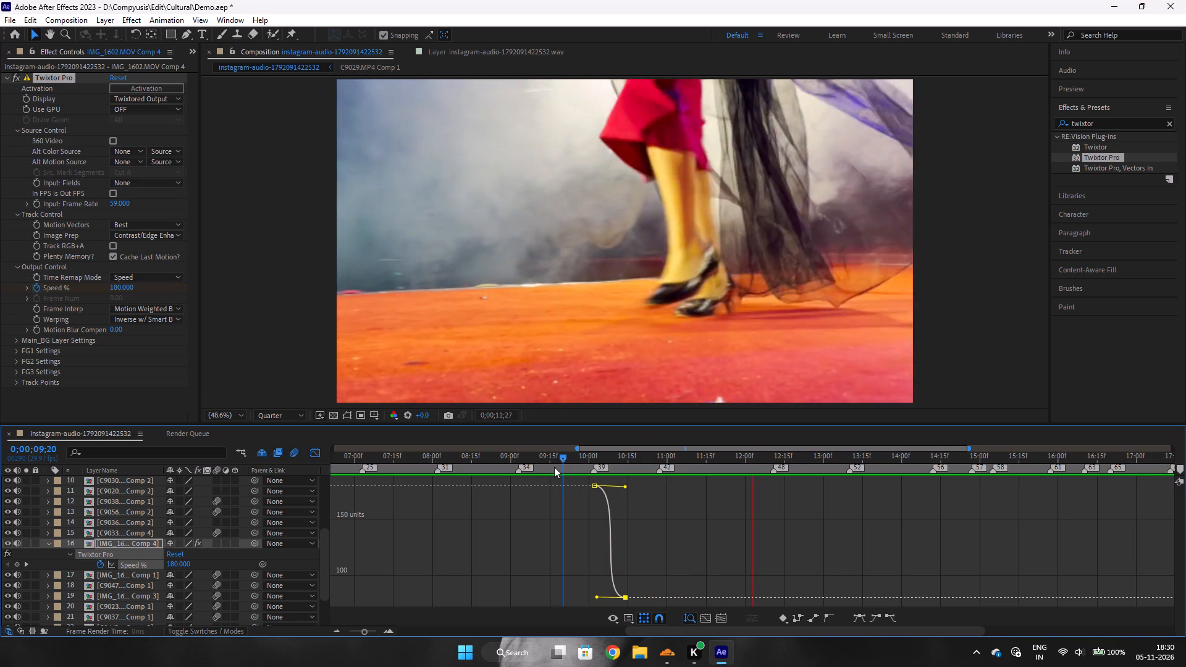
pyautogui.press('space')
pyautogui.click(310, 453)
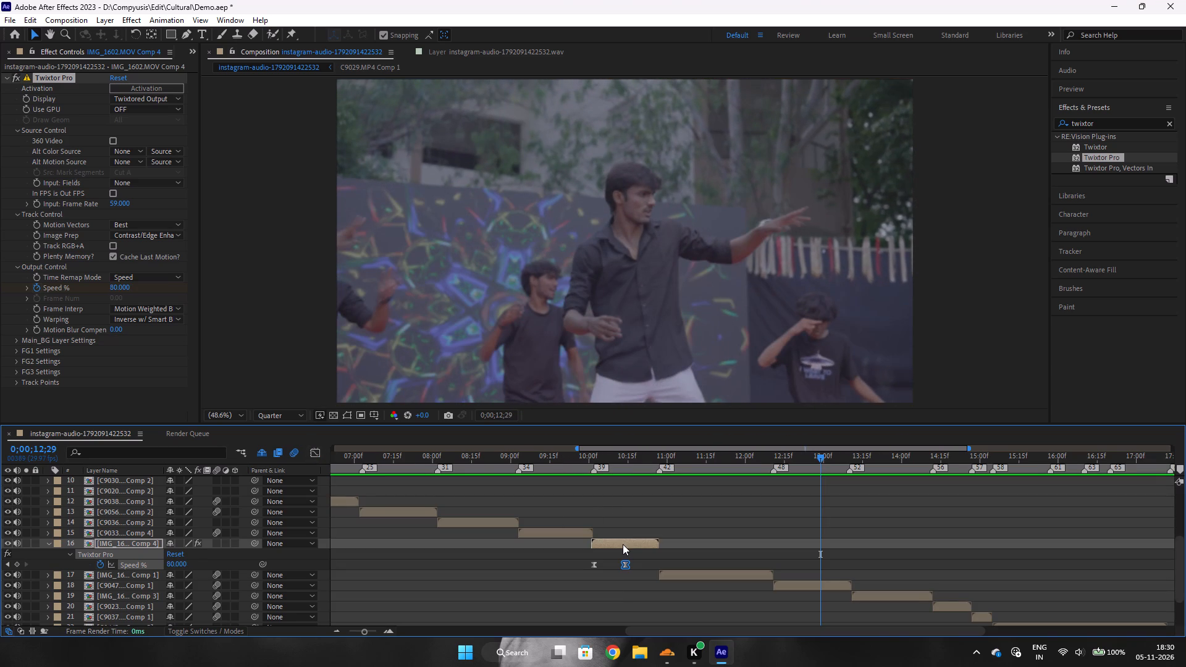
# Pre-compose the retimed IMG_1602.MOV clip with all attributes moved and duration adjusted to its span, and enable motion blur on it.
pyautogui.click(623, 544)
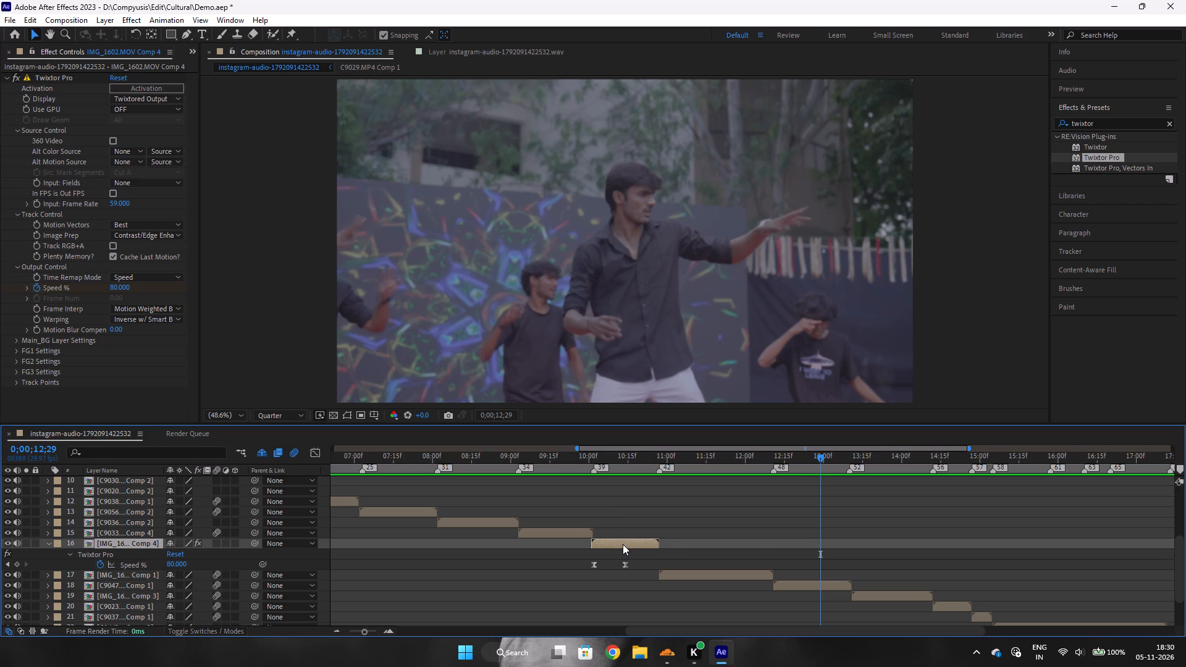
pyautogui.rightClick(623, 544)
pyautogui.click(697, 466)
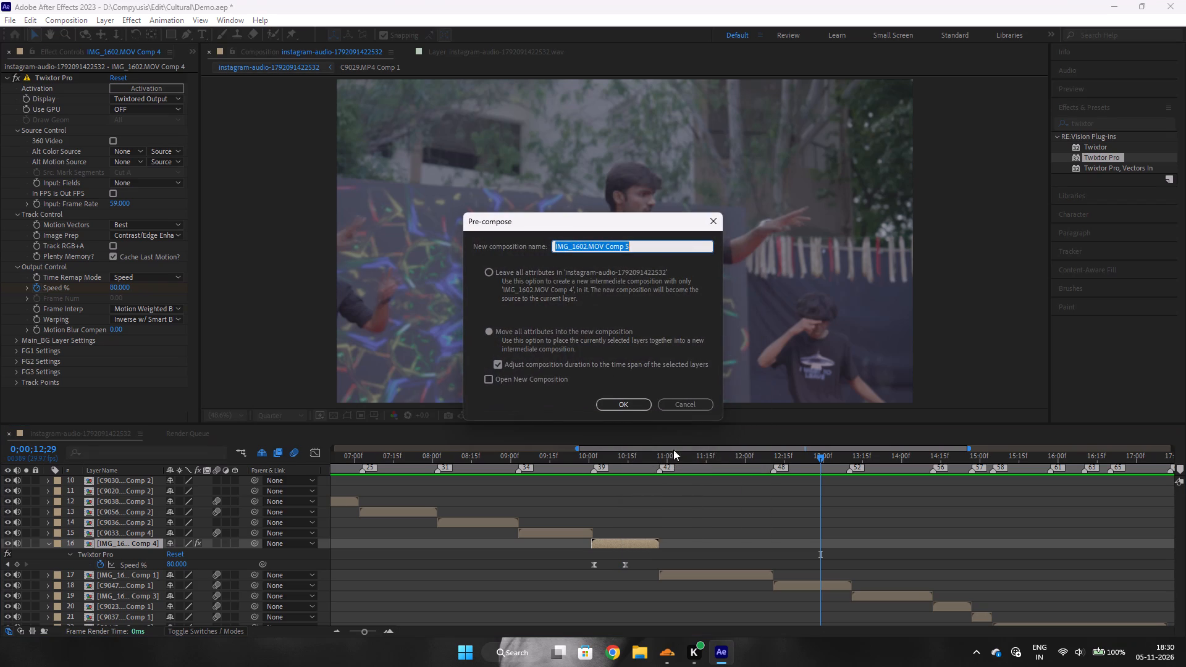
pyautogui.click(623, 405)
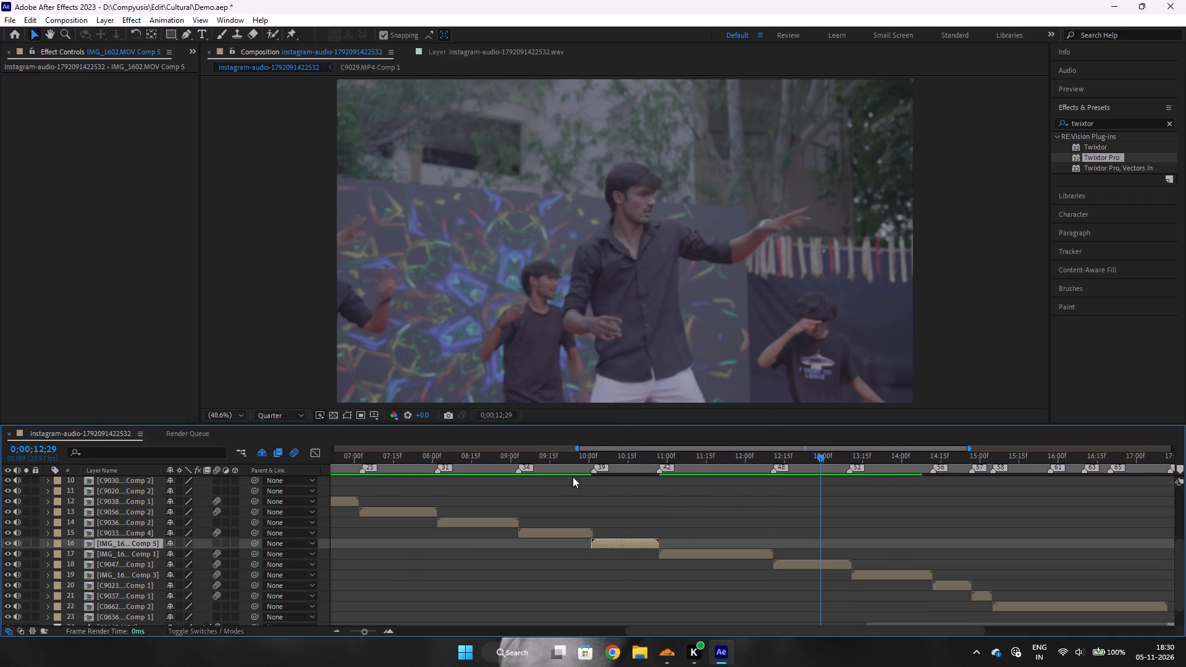
pyautogui.click(216, 542)
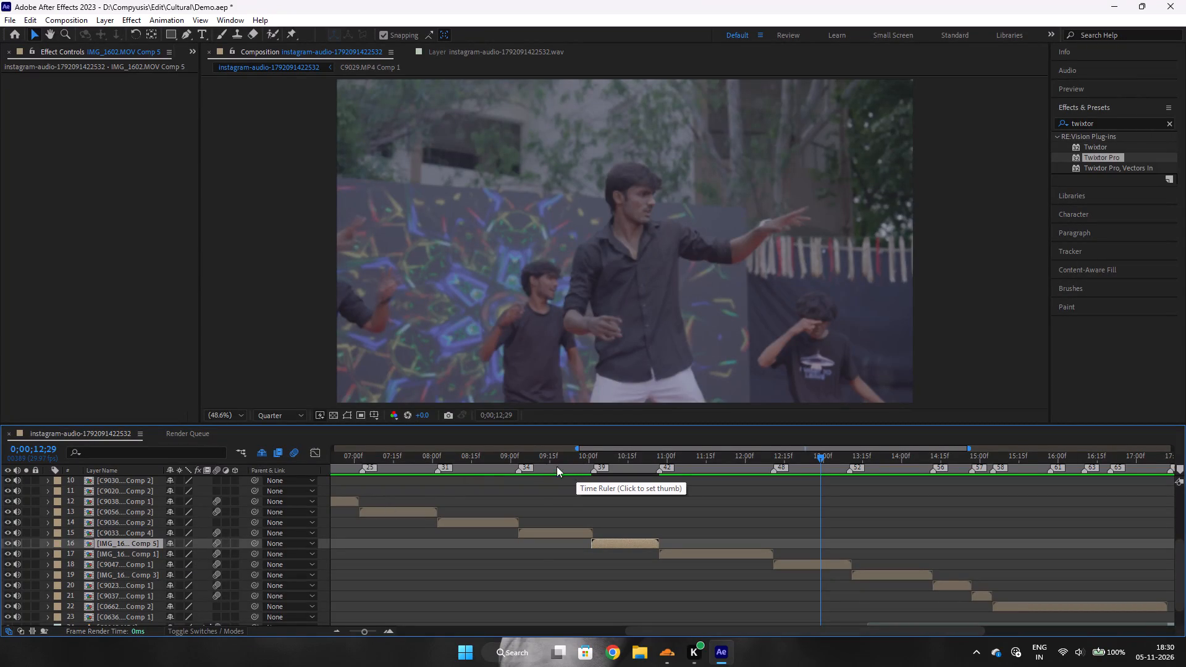
# Play back the montage from about 0;00;09;10 to its end to review the speed-ramped clip and the following shots.
pyautogui.click(535, 461)
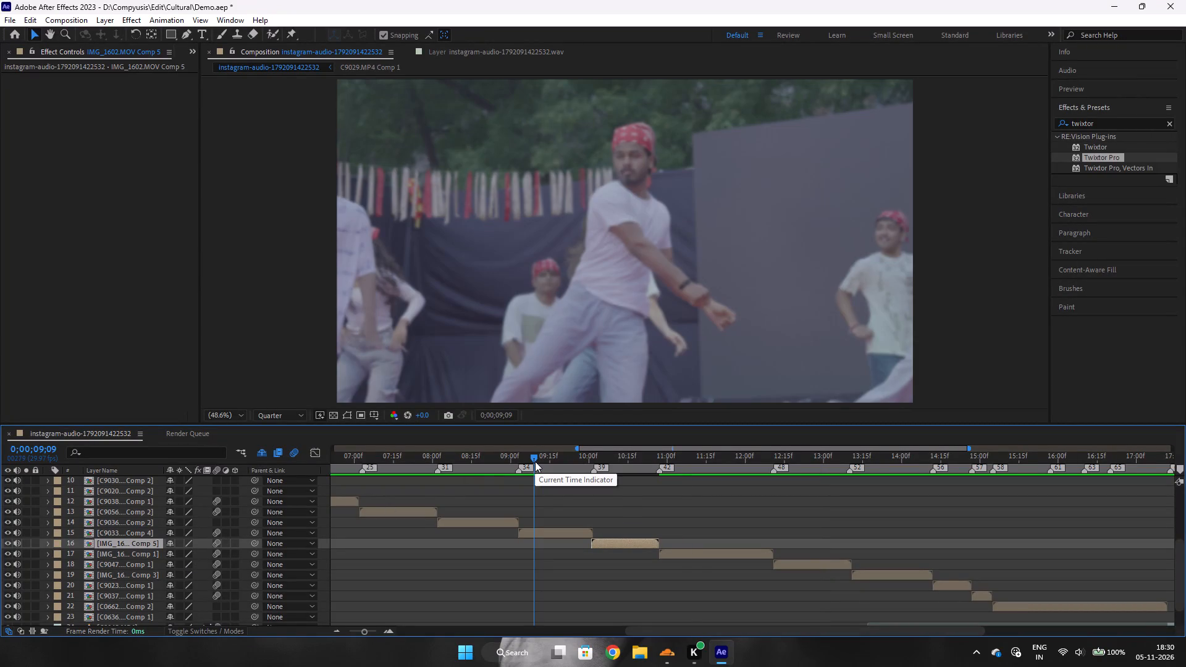
pyautogui.press('space')
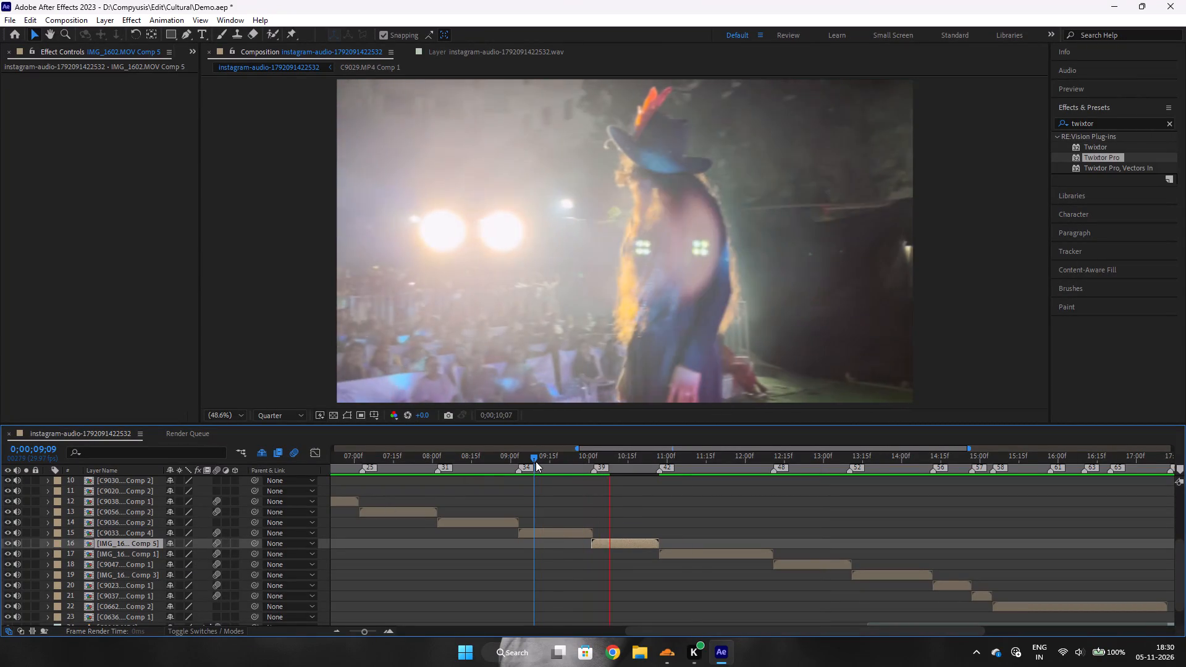
pyautogui.press('space')
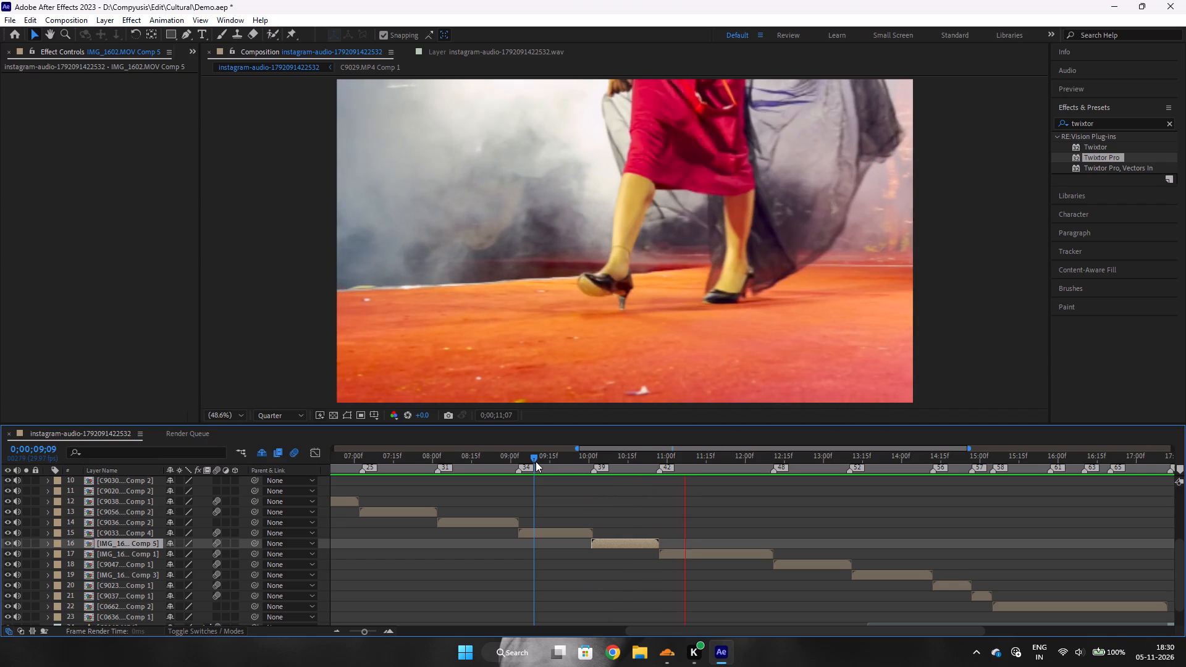
pyautogui.scroll(1, 536, 461)
pyautogui.click(536, 461)
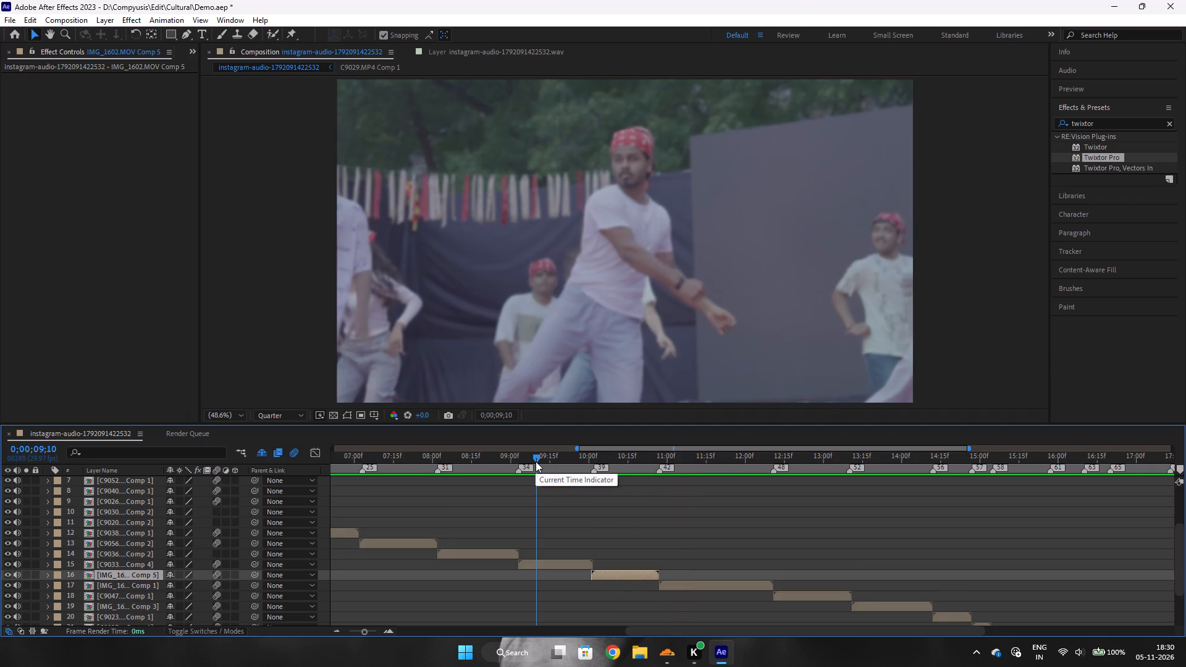
pyautogui.press('space')
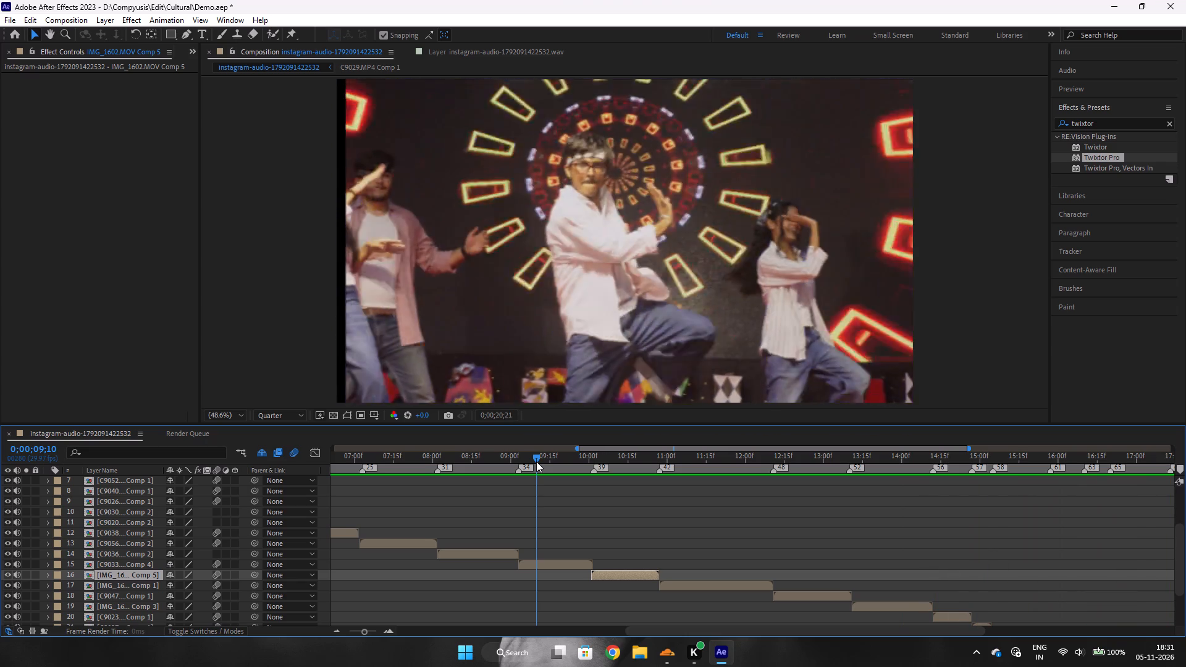
pyautogui.press('space')
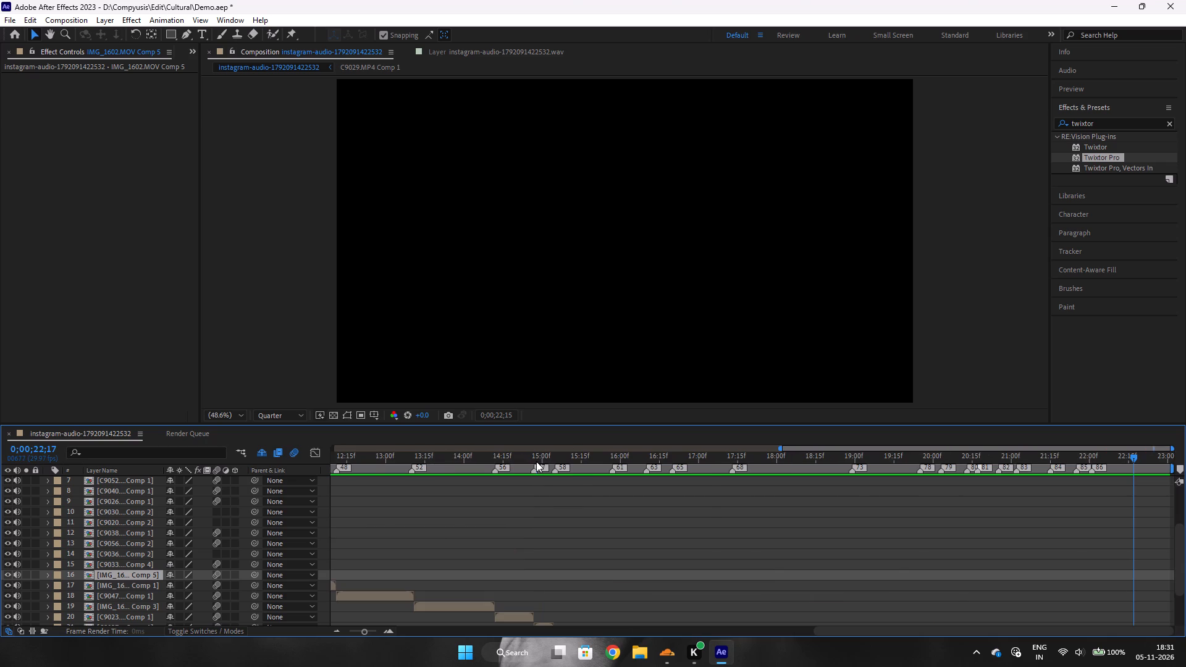
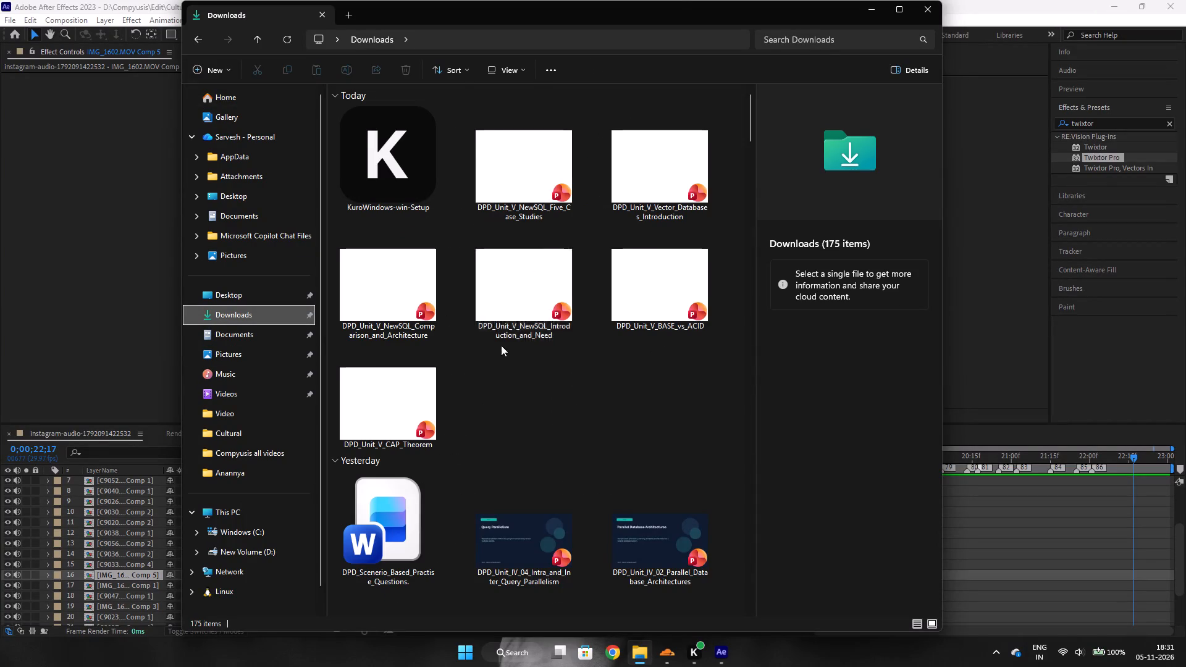
# Look through the recent files in the Downloads folder in File Explorer.
pyautogui.scroll(-9, 502, 346)
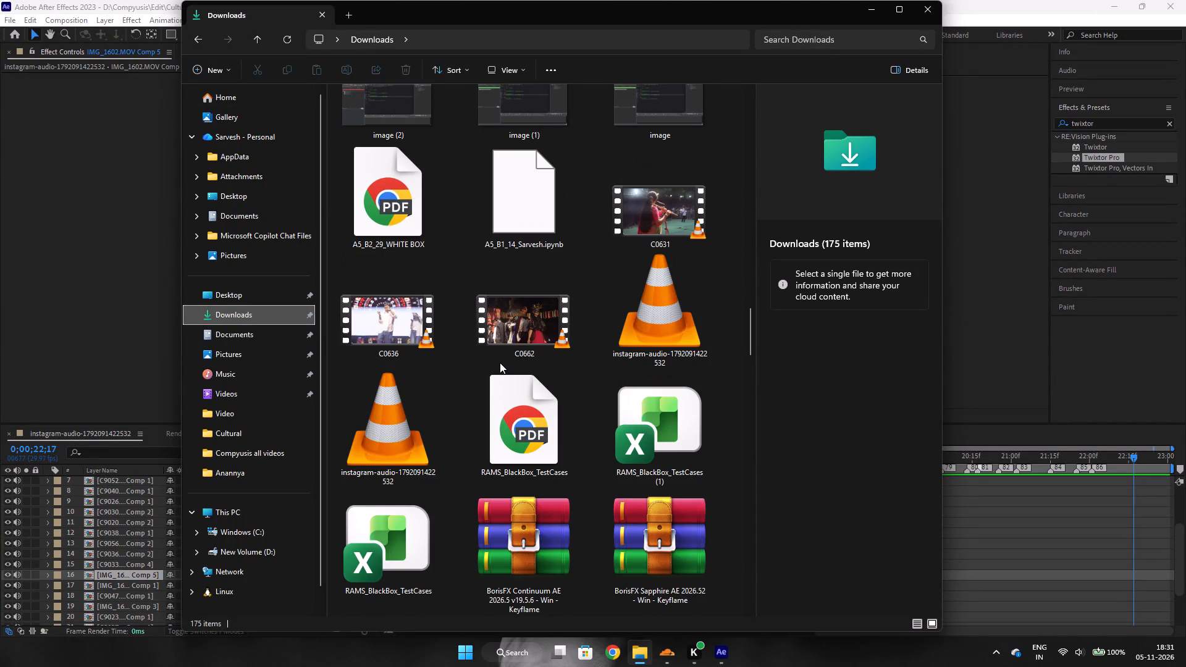
pyautogui.scroll(8, 499, 367)
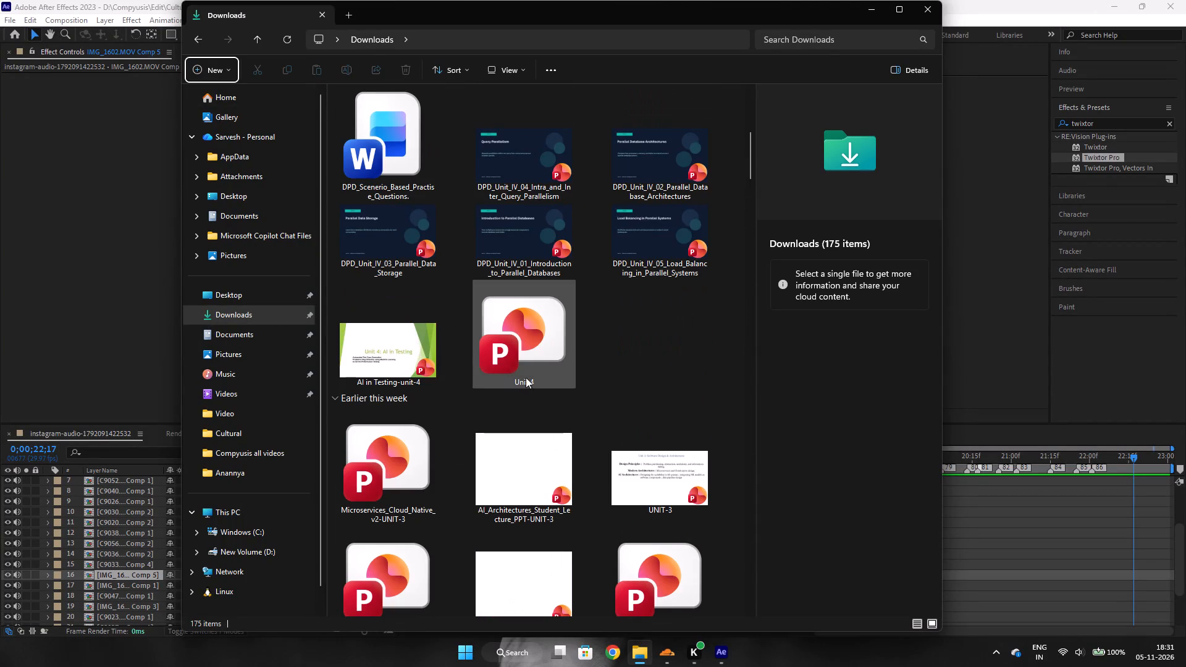
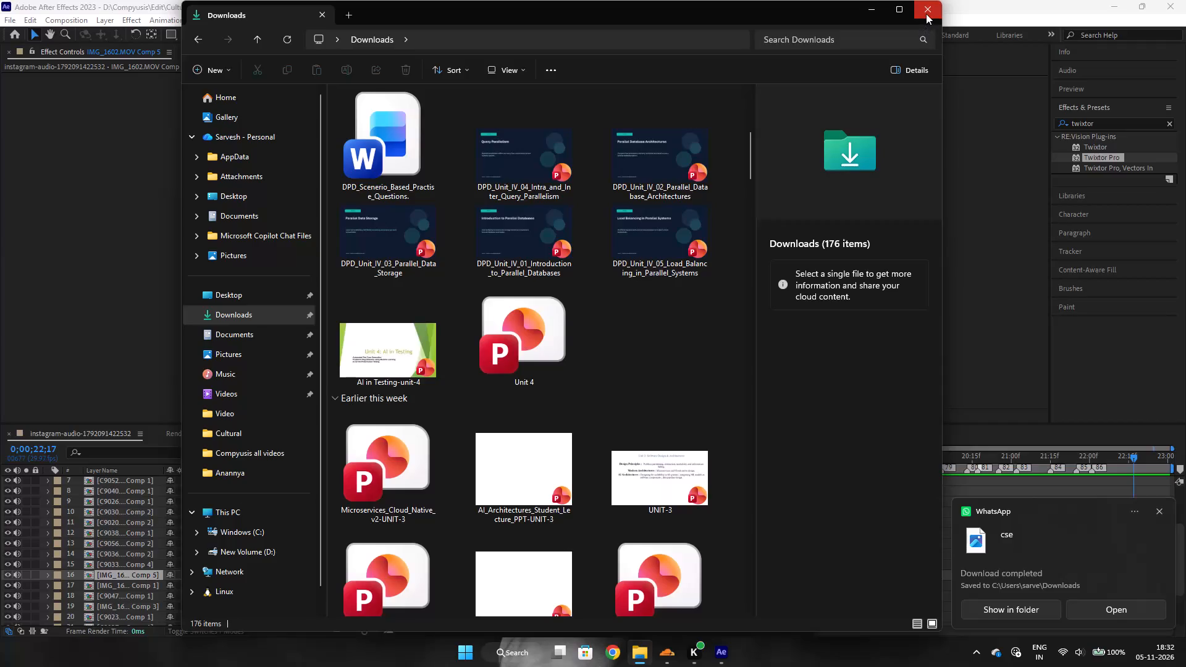
# Import the cse logo JPEG from the Downloads folder into the After Effects project.
pyautogui.scroll(11, 502, 243)
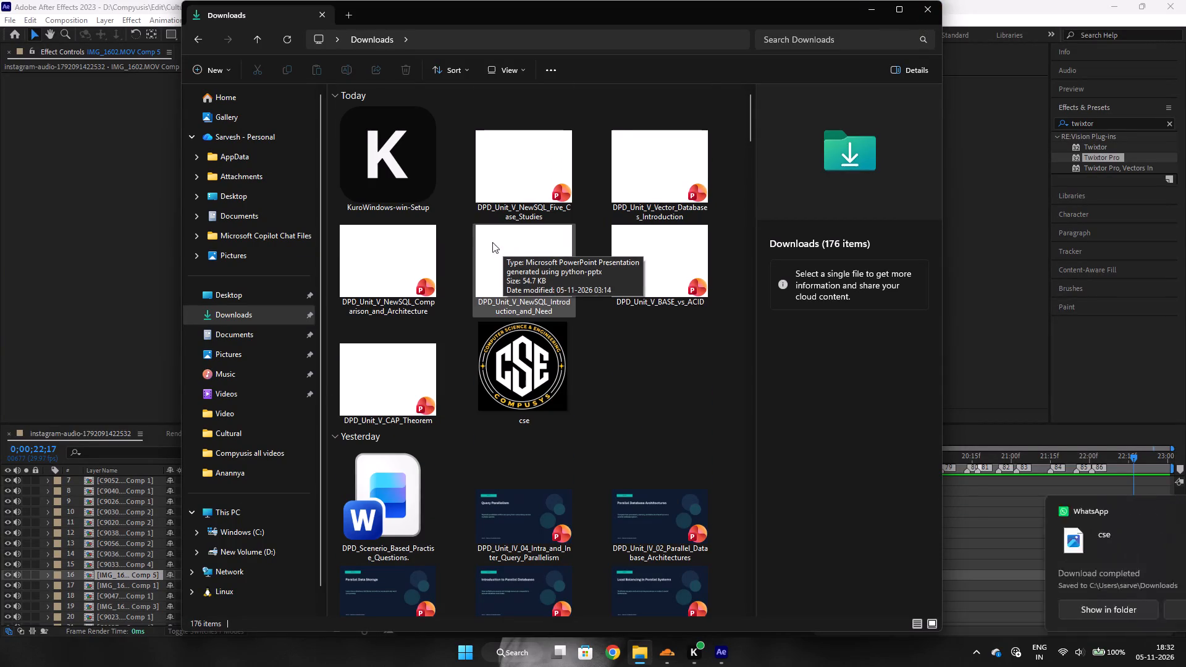
pyautogui.click(535, 377)
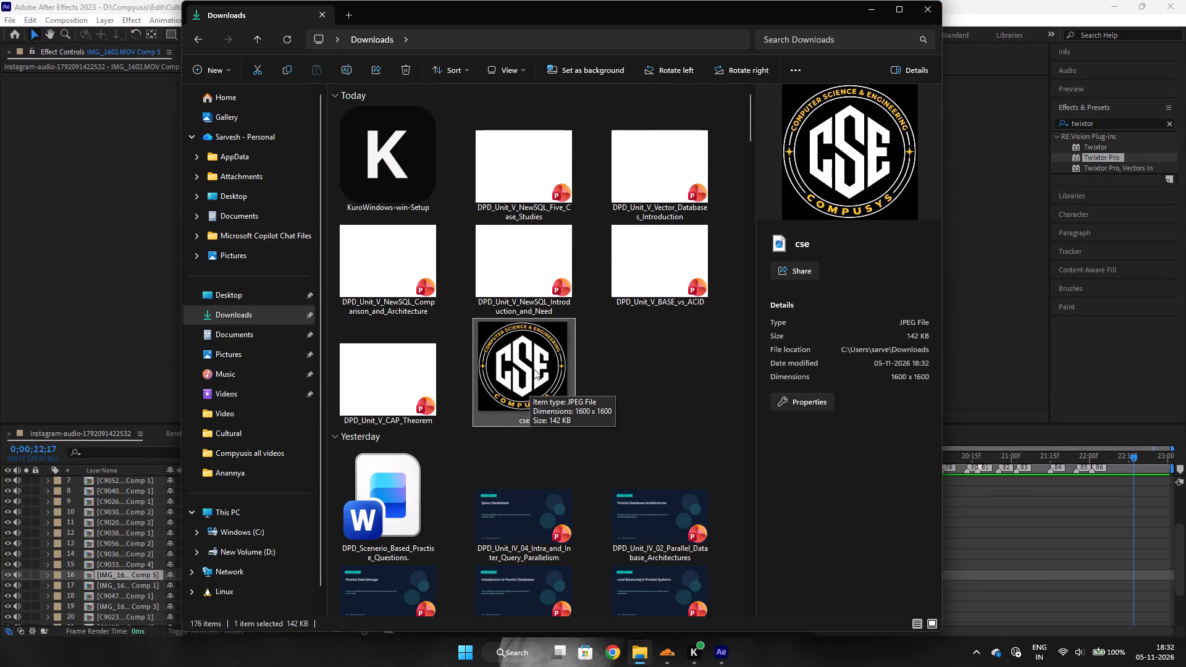
pyautogui.click(80, 150)
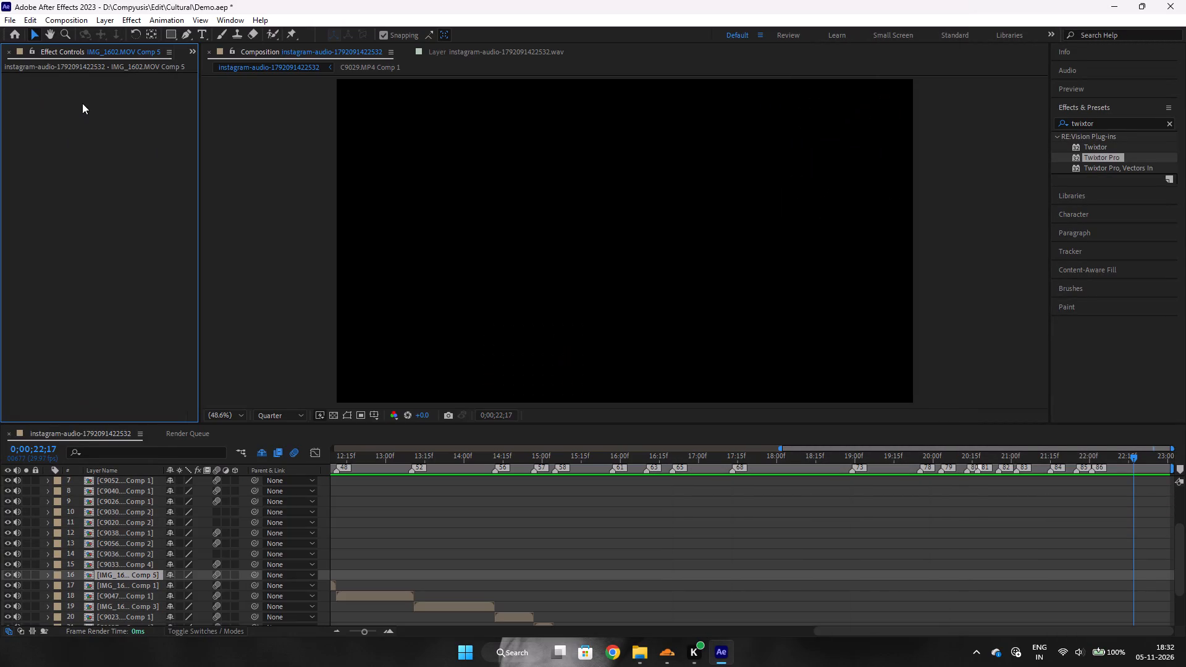
pyautogui.scroll(-1, 80, 98)
pyautogui.scroll(2, 80, 98)
pyautogui.scroll(2, 65, 48)
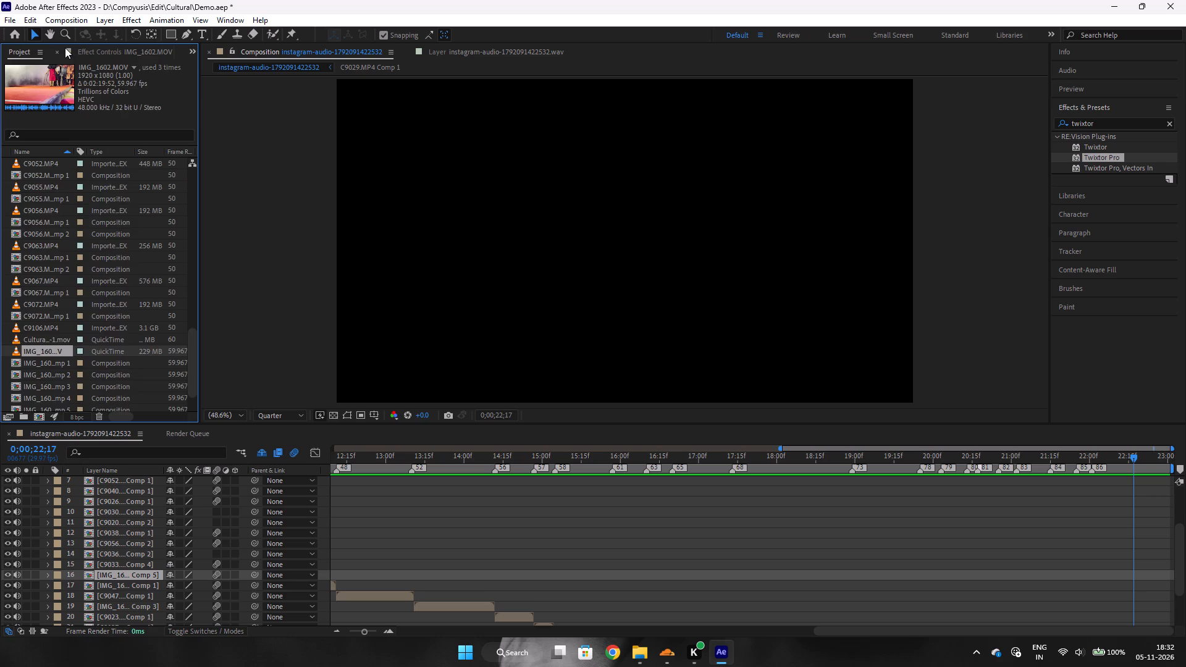
pyautogui.scroll(-7, 90, 271)
pyautogui.hotkey('alt', 'Tab')
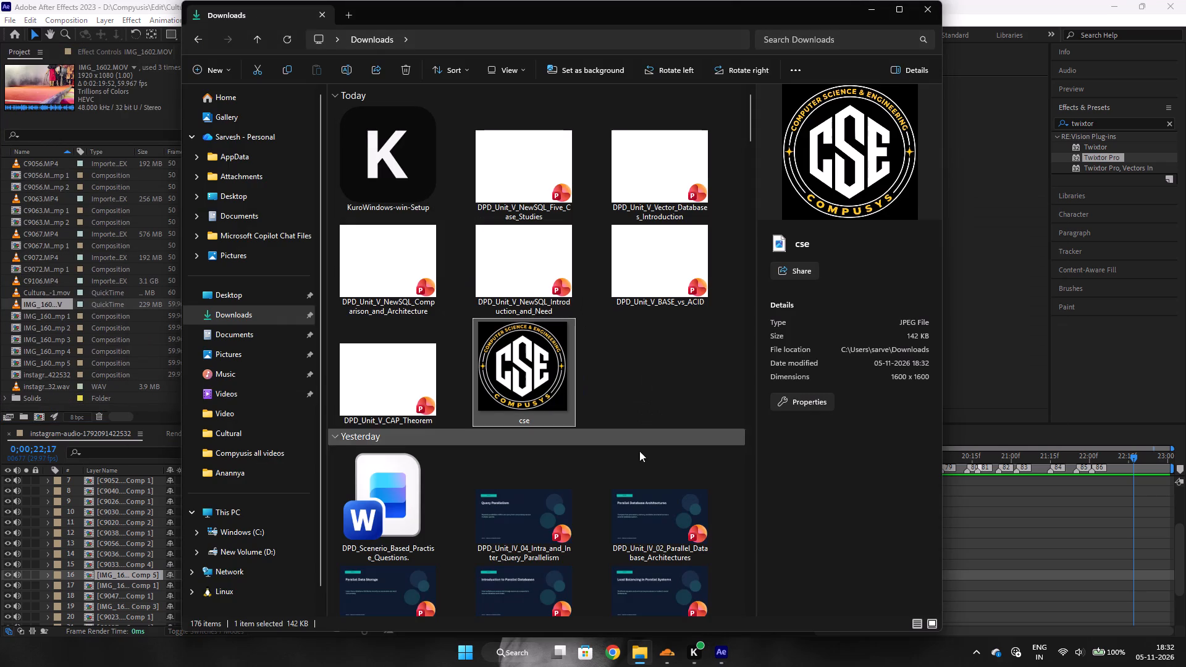
pyautogui.moveTo(526, 395); pyautogui.dragTo(80, 359)
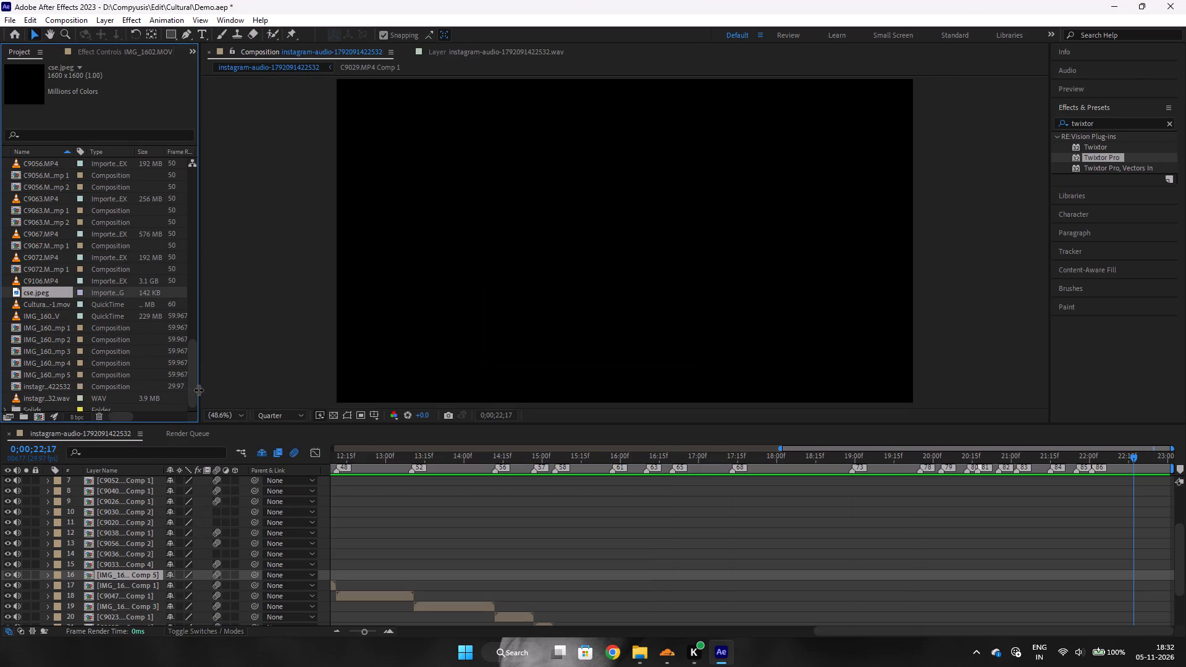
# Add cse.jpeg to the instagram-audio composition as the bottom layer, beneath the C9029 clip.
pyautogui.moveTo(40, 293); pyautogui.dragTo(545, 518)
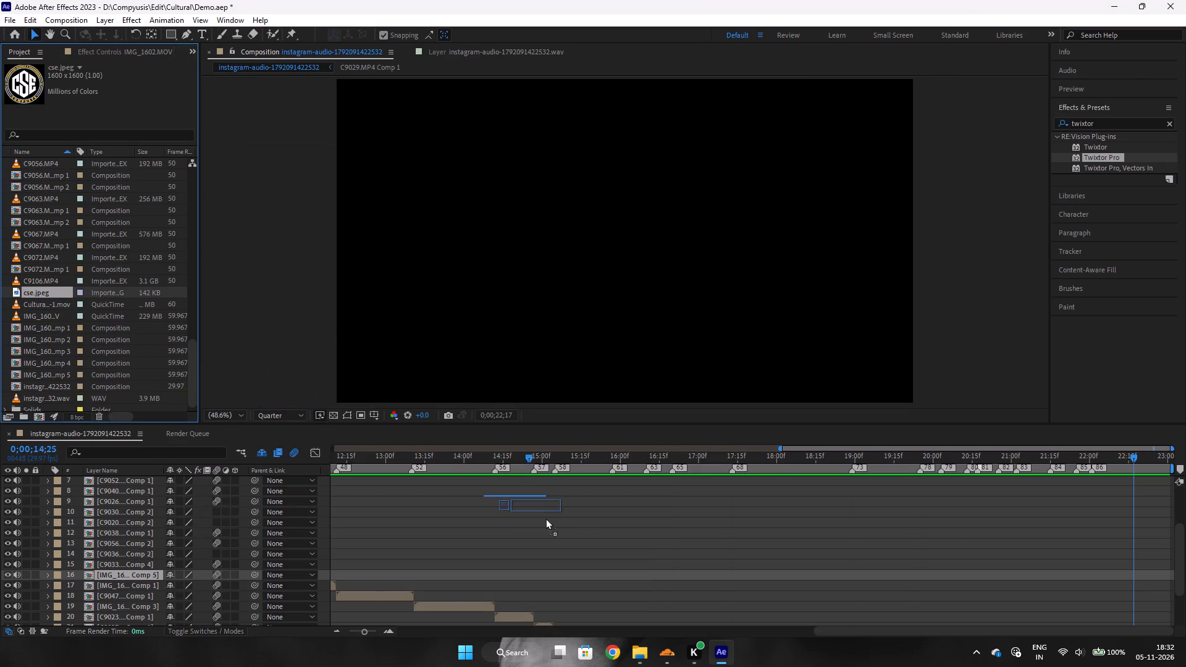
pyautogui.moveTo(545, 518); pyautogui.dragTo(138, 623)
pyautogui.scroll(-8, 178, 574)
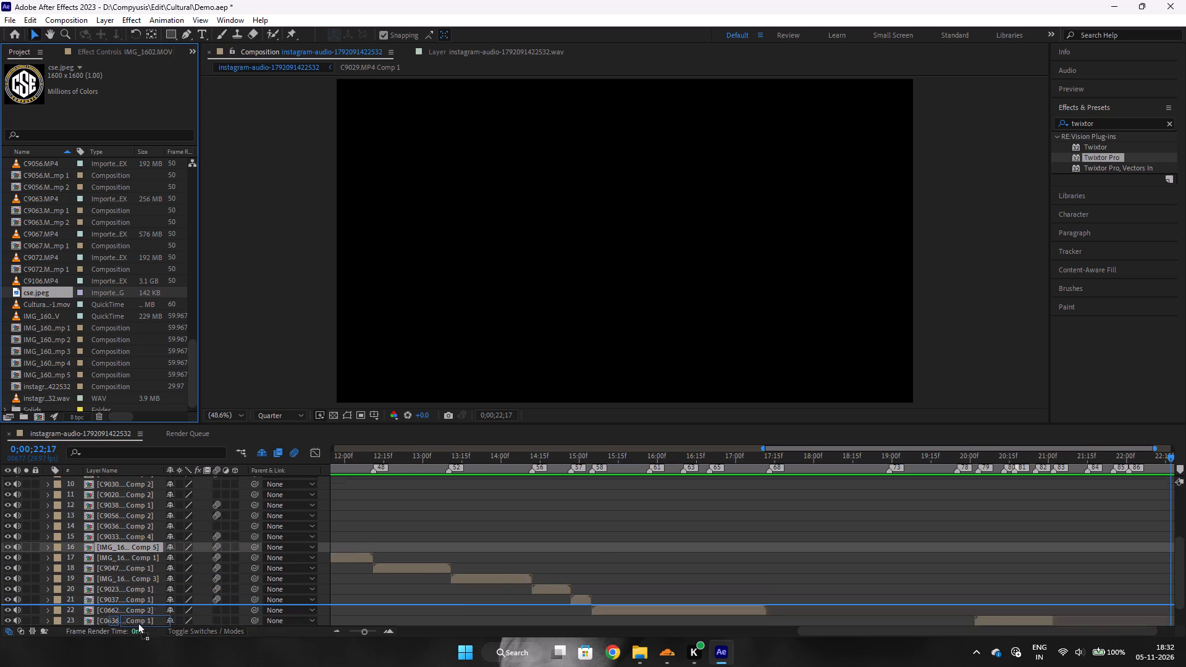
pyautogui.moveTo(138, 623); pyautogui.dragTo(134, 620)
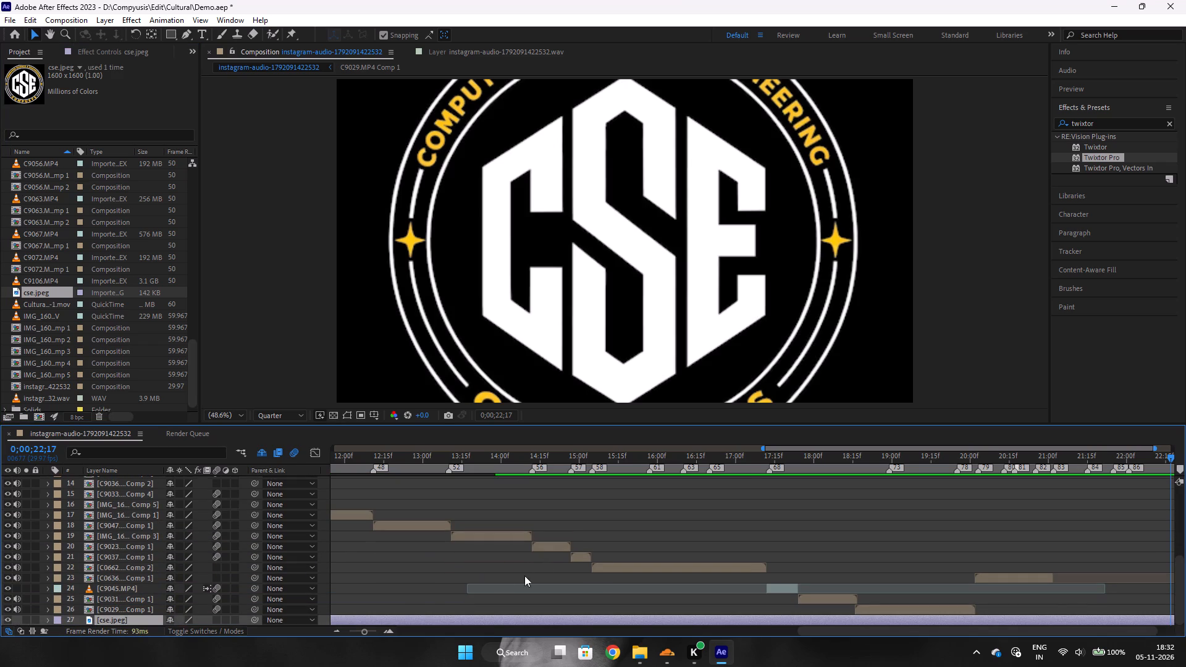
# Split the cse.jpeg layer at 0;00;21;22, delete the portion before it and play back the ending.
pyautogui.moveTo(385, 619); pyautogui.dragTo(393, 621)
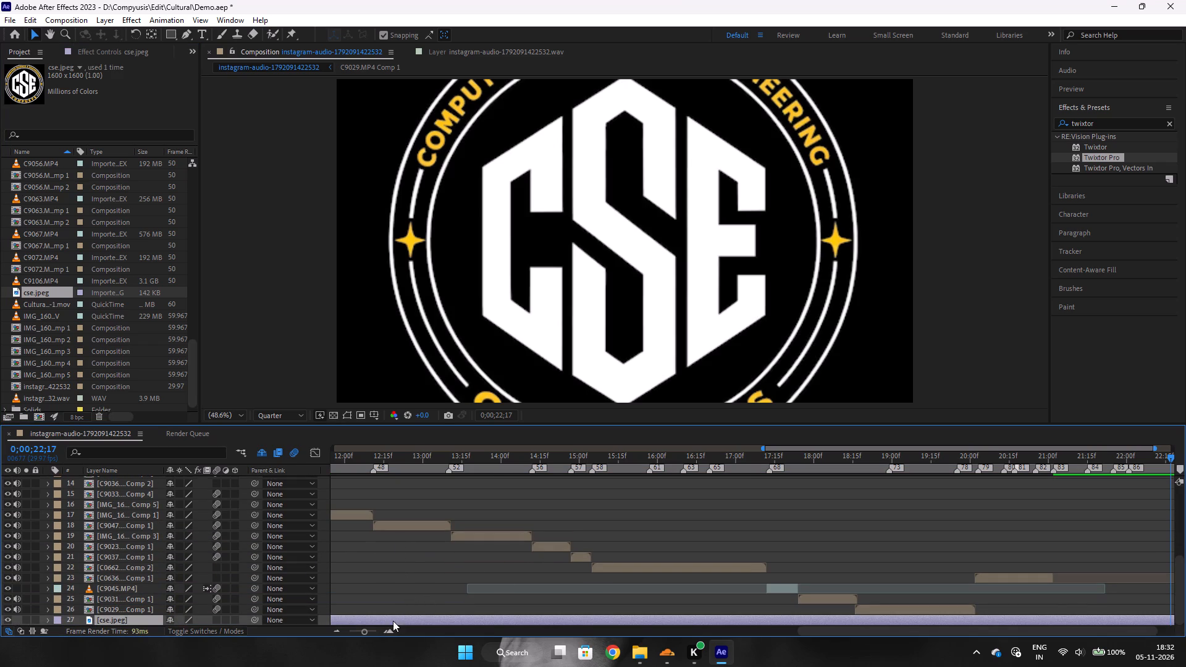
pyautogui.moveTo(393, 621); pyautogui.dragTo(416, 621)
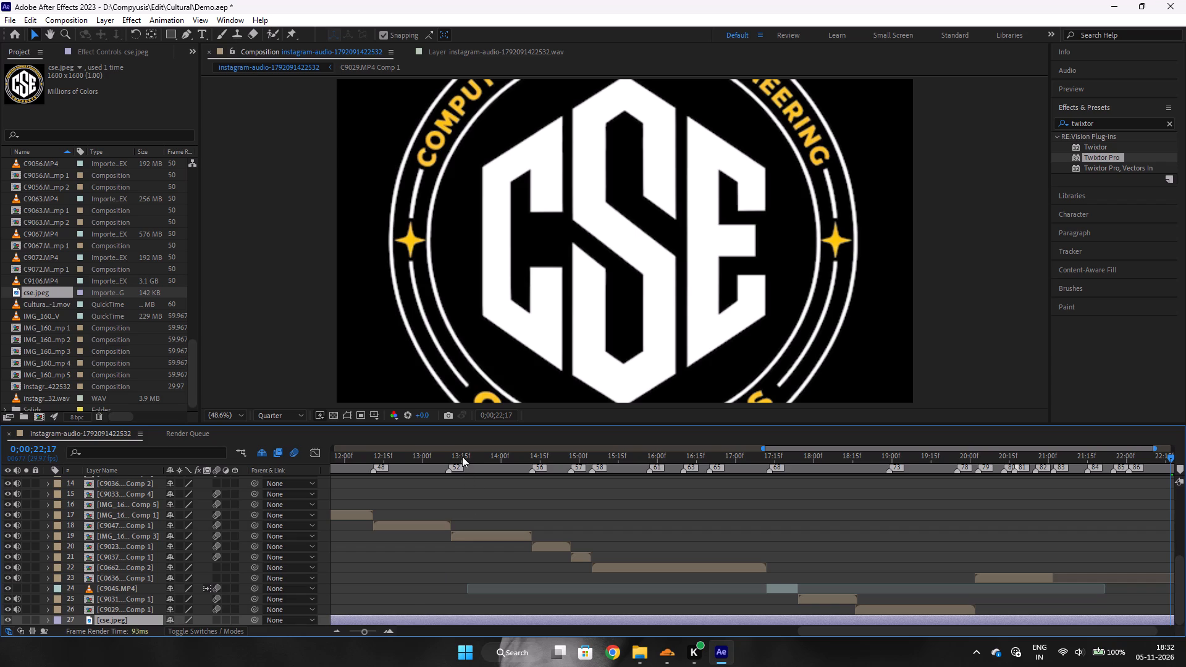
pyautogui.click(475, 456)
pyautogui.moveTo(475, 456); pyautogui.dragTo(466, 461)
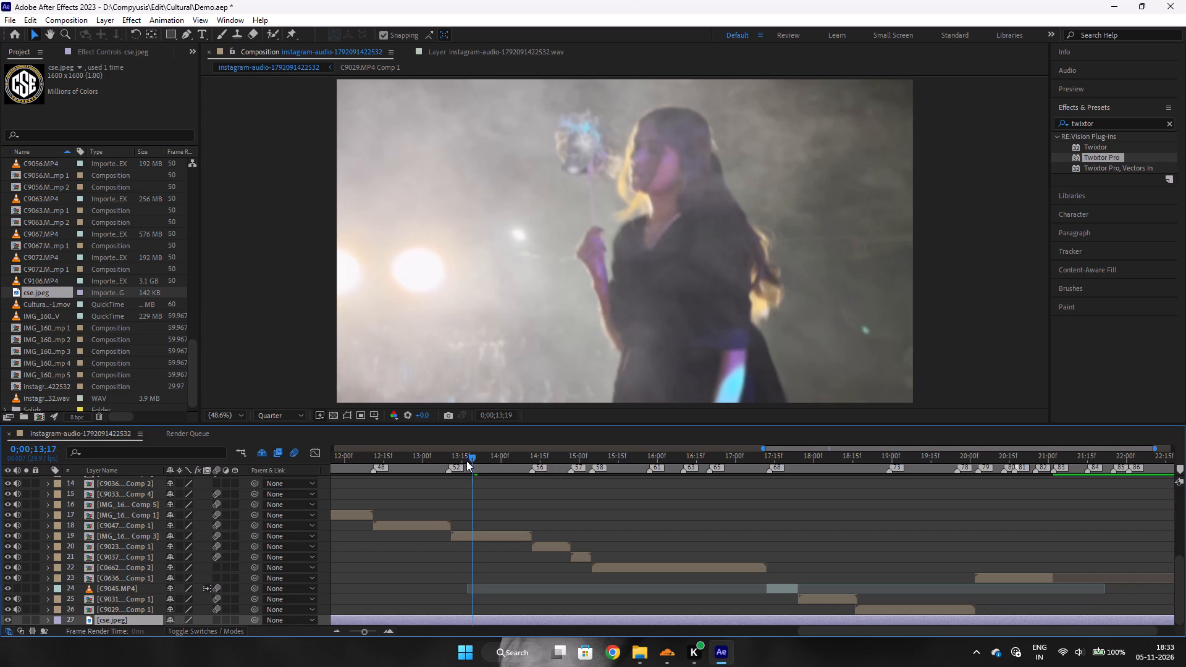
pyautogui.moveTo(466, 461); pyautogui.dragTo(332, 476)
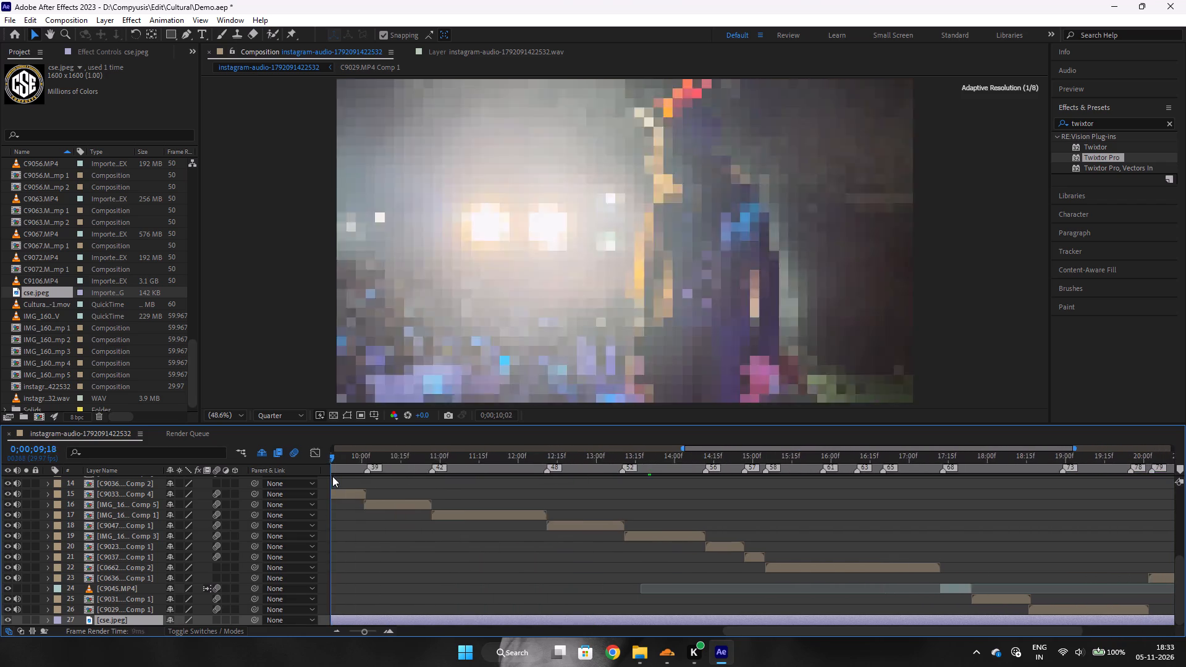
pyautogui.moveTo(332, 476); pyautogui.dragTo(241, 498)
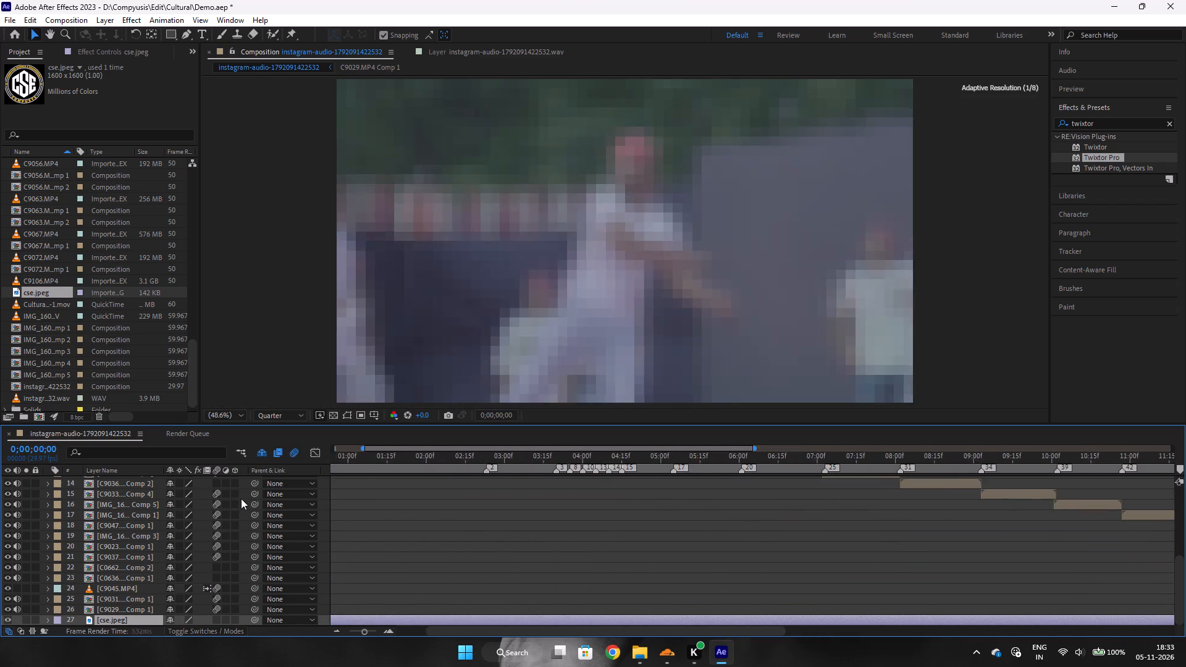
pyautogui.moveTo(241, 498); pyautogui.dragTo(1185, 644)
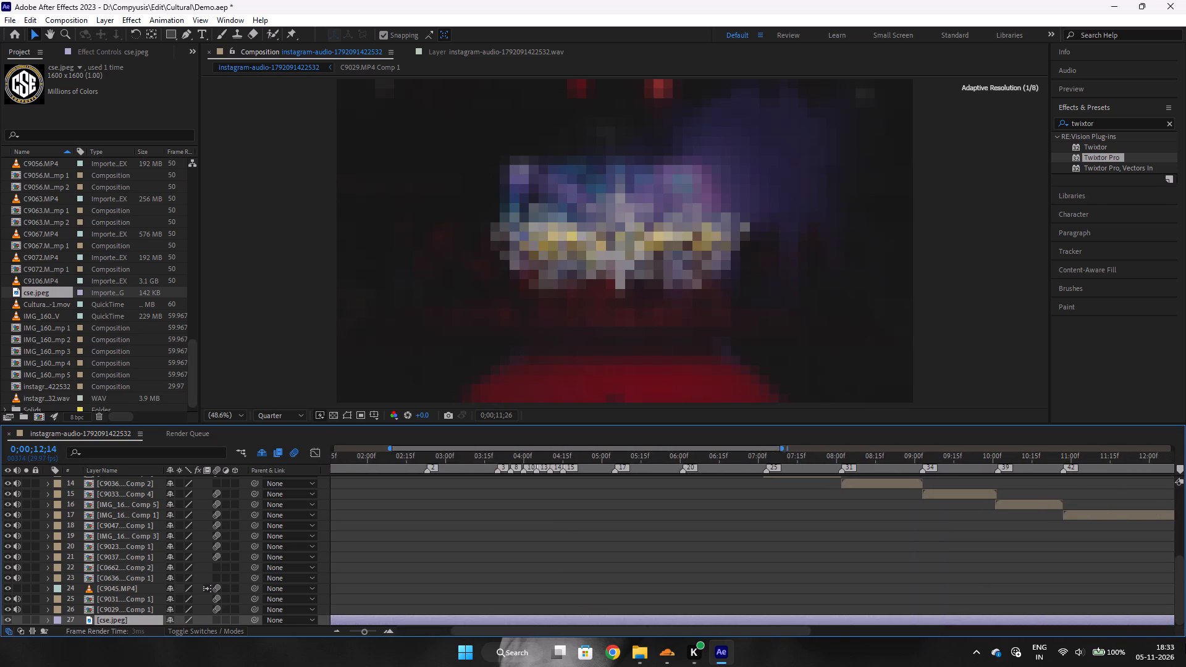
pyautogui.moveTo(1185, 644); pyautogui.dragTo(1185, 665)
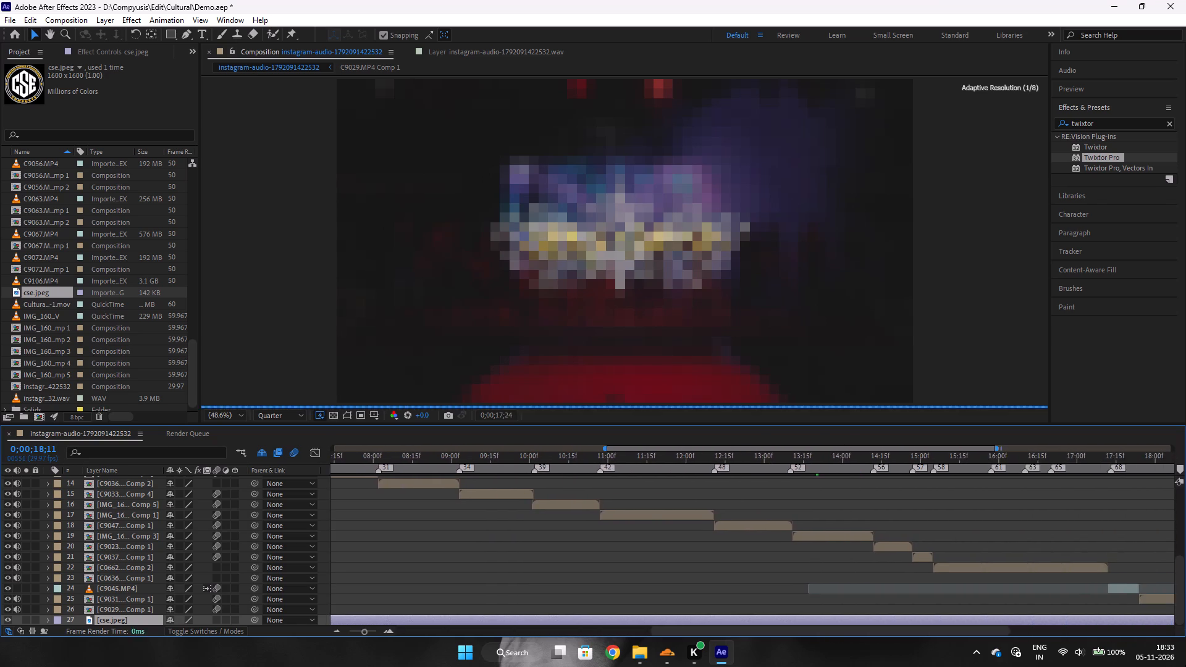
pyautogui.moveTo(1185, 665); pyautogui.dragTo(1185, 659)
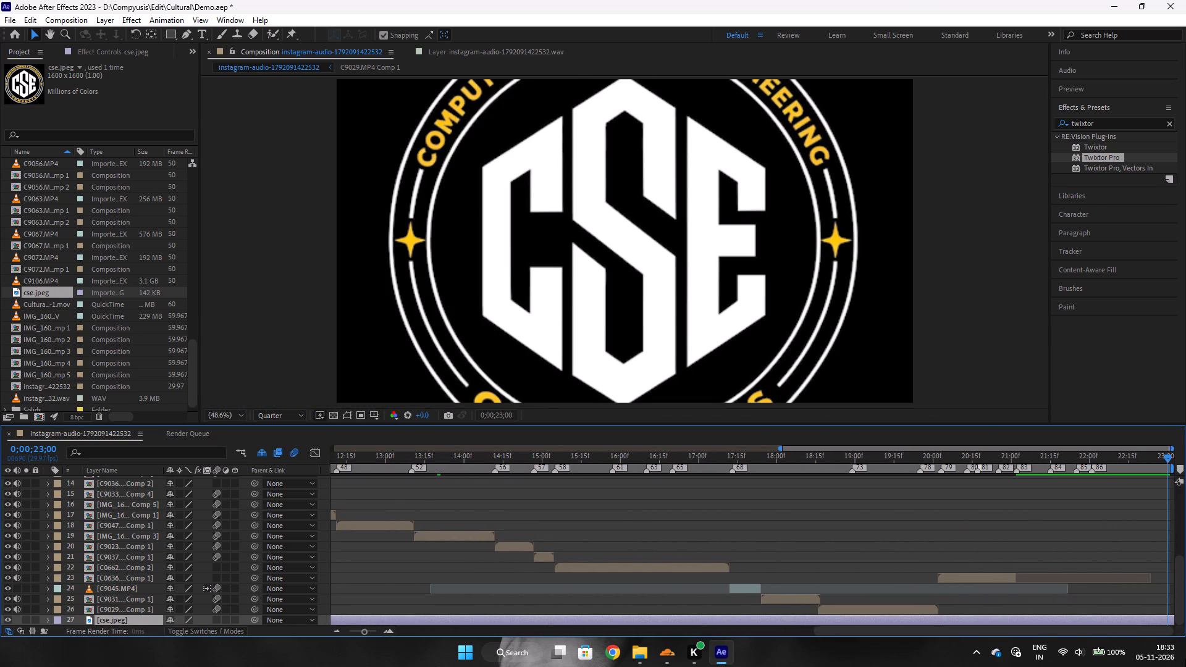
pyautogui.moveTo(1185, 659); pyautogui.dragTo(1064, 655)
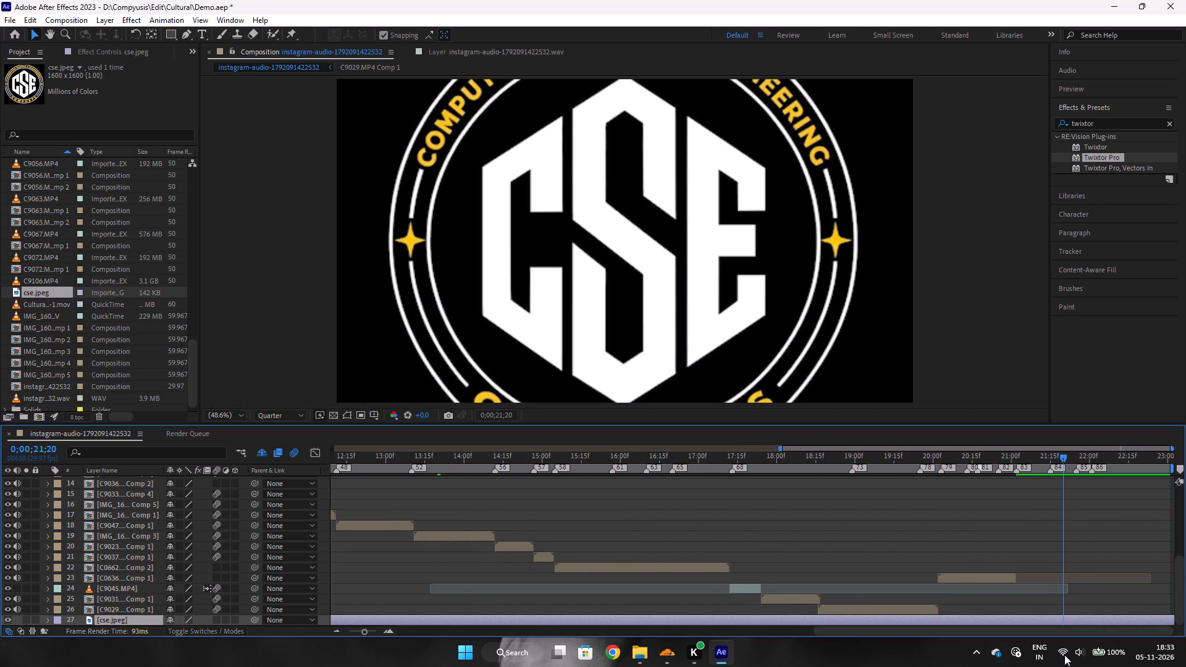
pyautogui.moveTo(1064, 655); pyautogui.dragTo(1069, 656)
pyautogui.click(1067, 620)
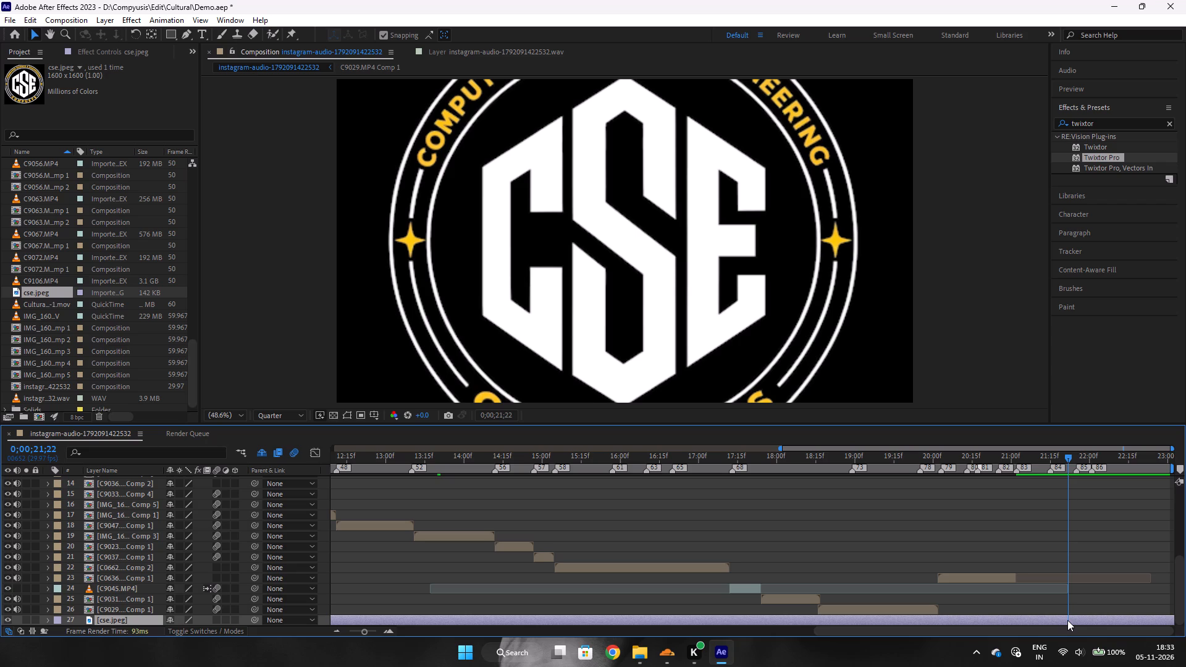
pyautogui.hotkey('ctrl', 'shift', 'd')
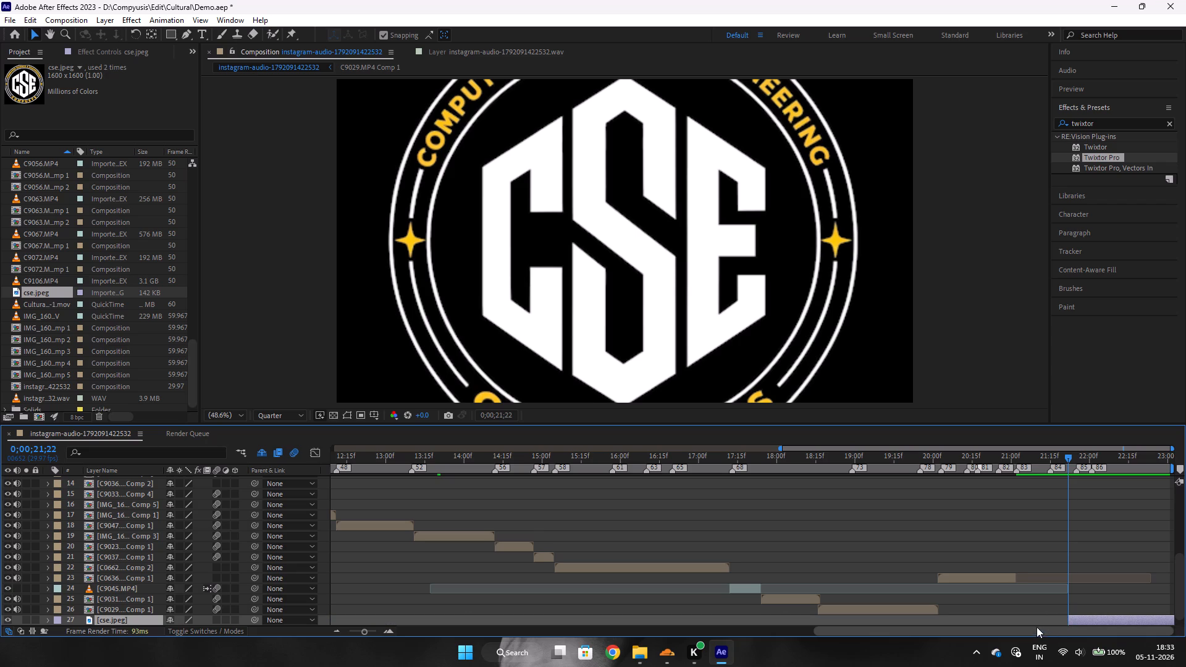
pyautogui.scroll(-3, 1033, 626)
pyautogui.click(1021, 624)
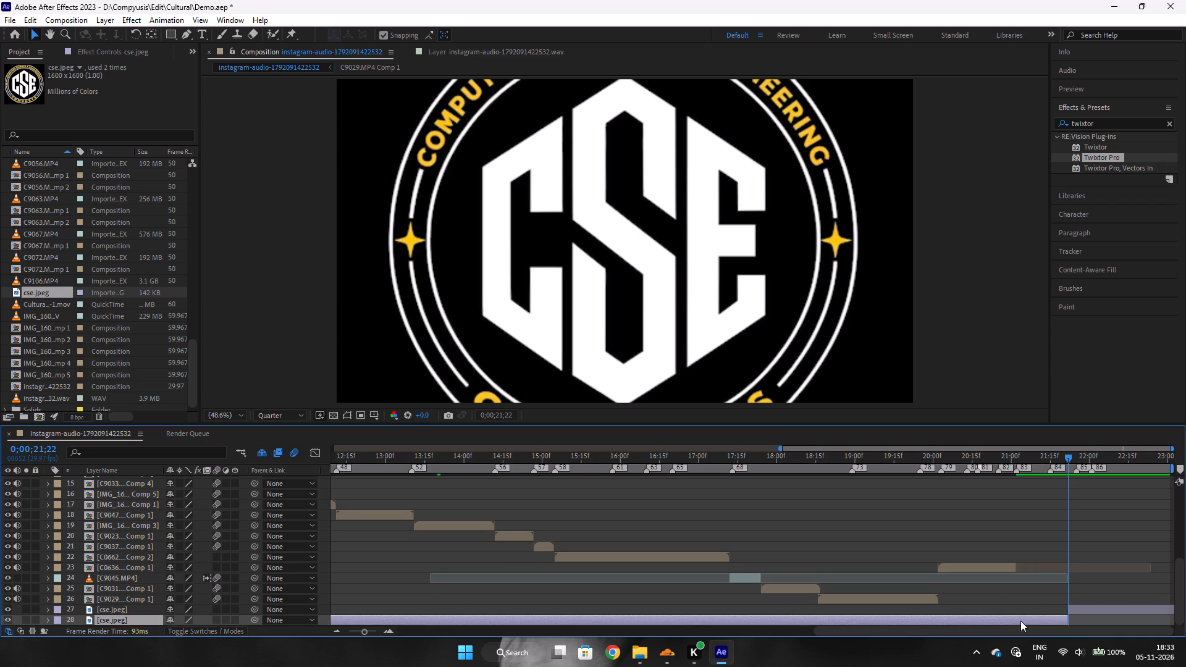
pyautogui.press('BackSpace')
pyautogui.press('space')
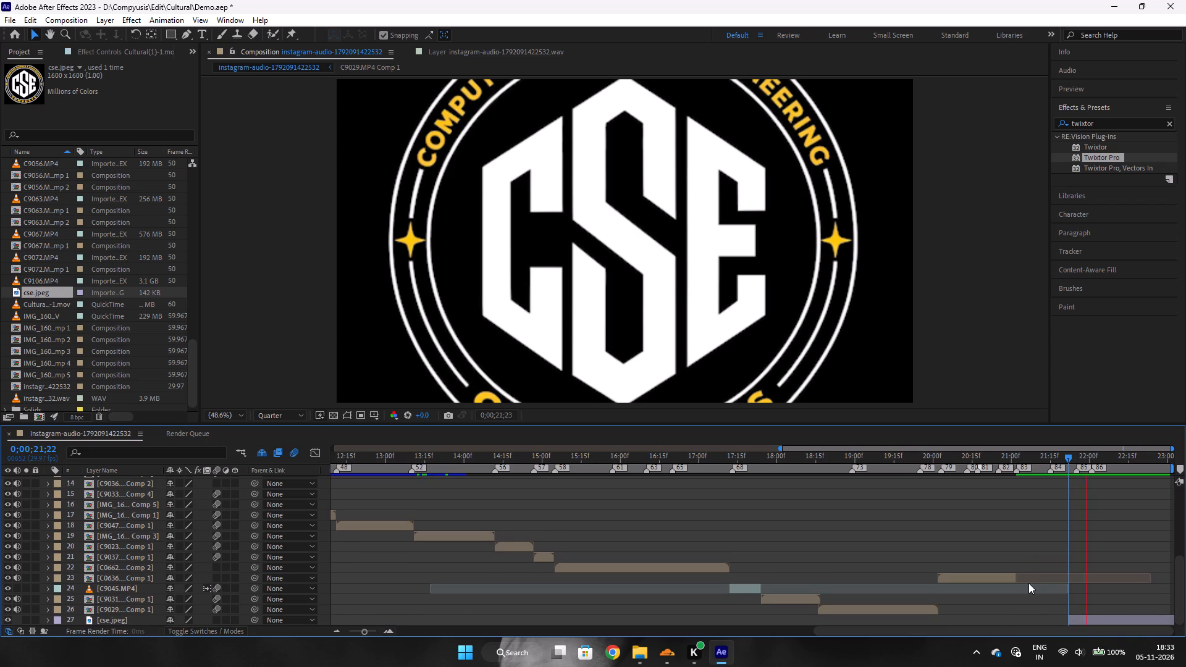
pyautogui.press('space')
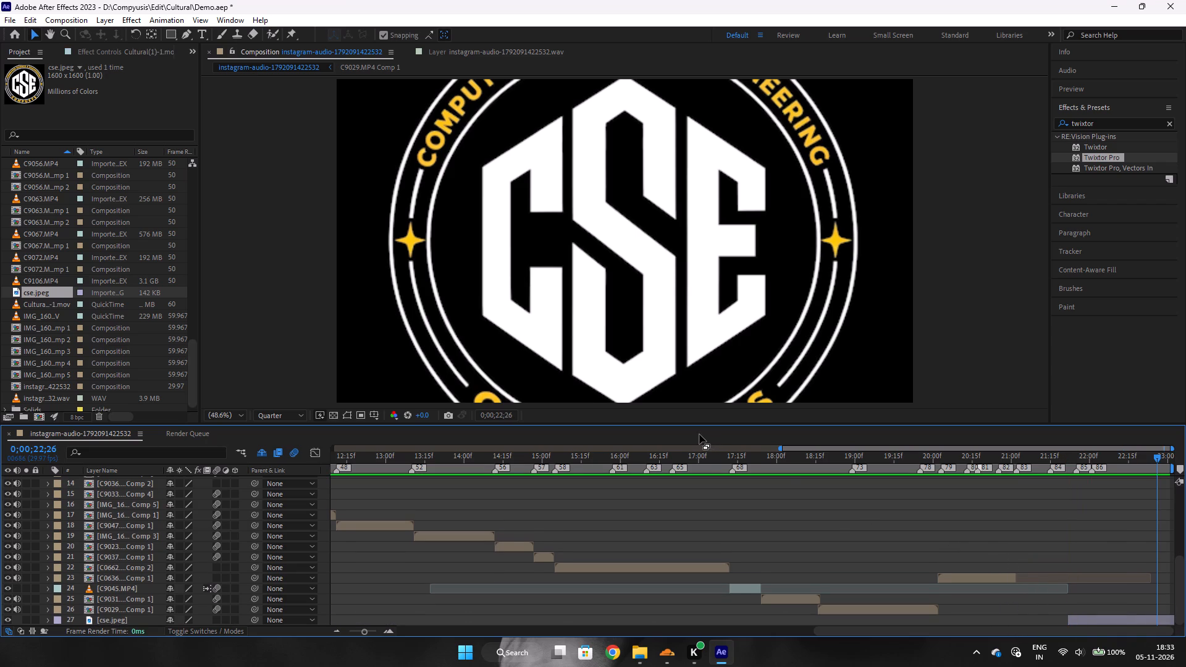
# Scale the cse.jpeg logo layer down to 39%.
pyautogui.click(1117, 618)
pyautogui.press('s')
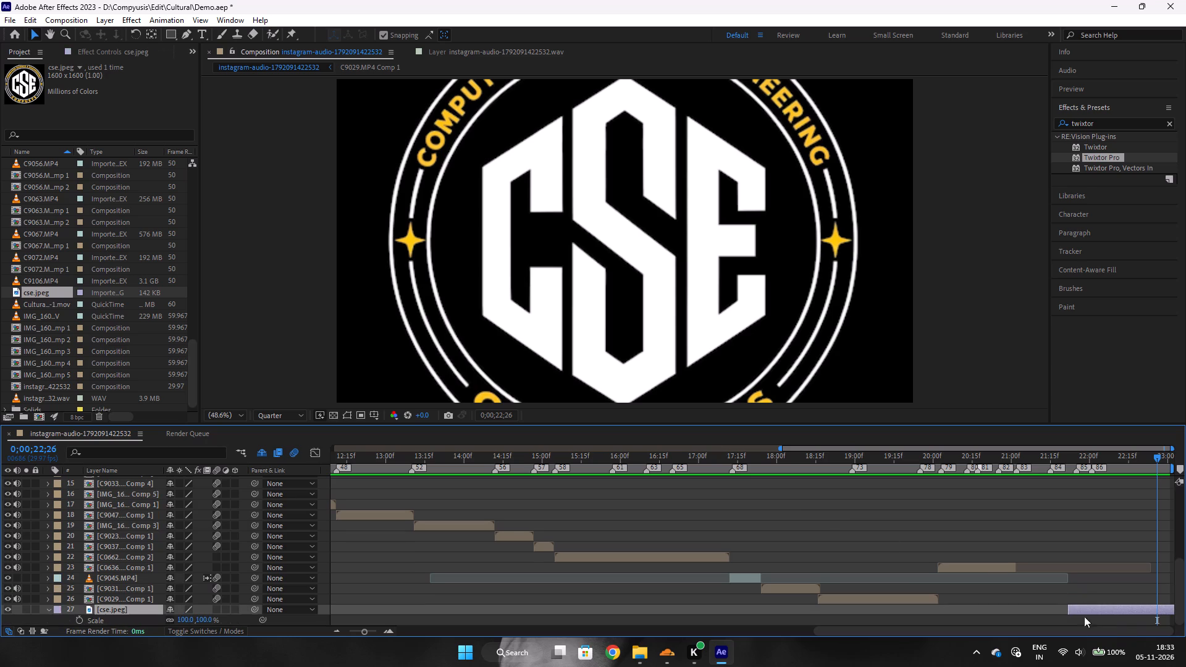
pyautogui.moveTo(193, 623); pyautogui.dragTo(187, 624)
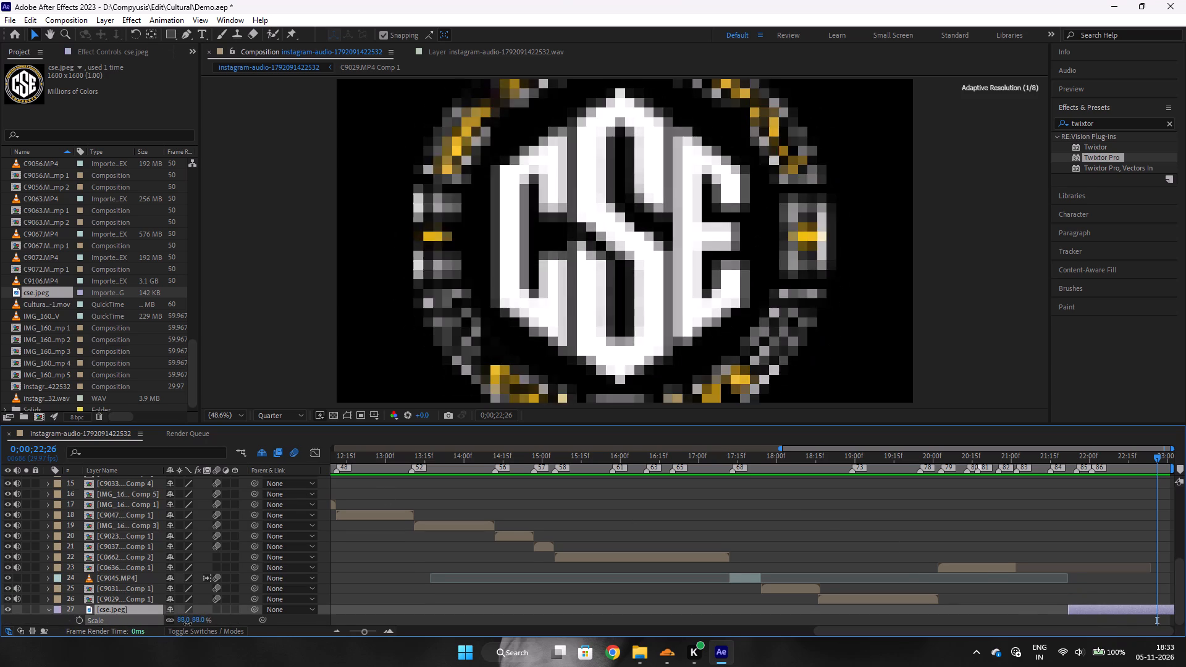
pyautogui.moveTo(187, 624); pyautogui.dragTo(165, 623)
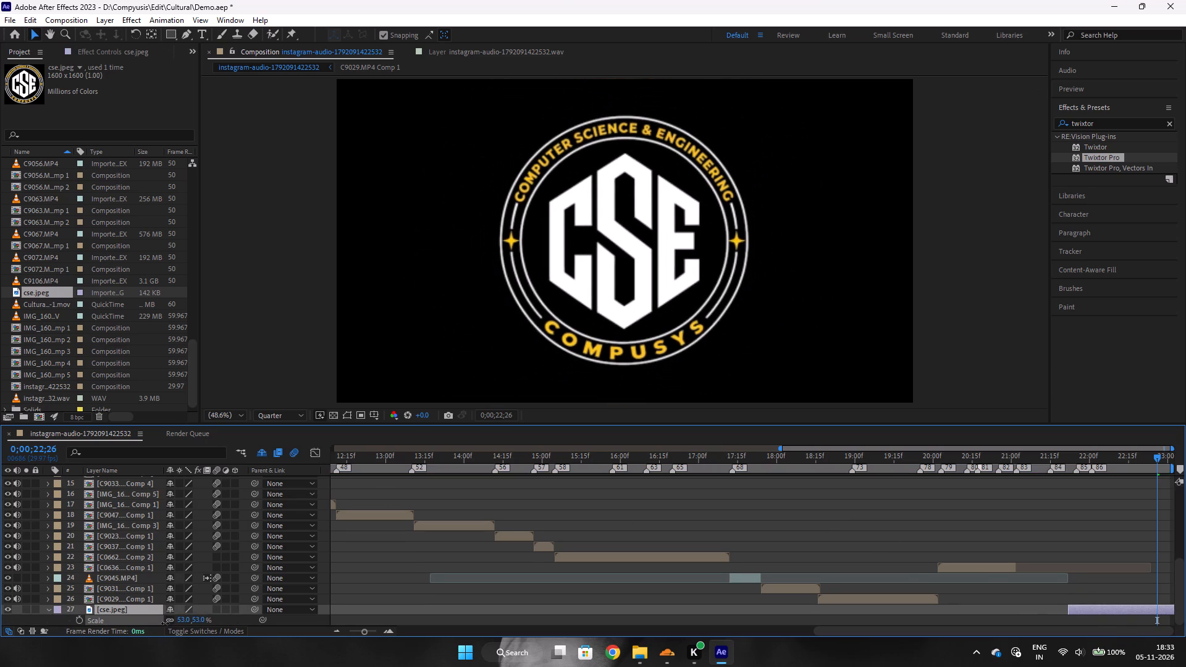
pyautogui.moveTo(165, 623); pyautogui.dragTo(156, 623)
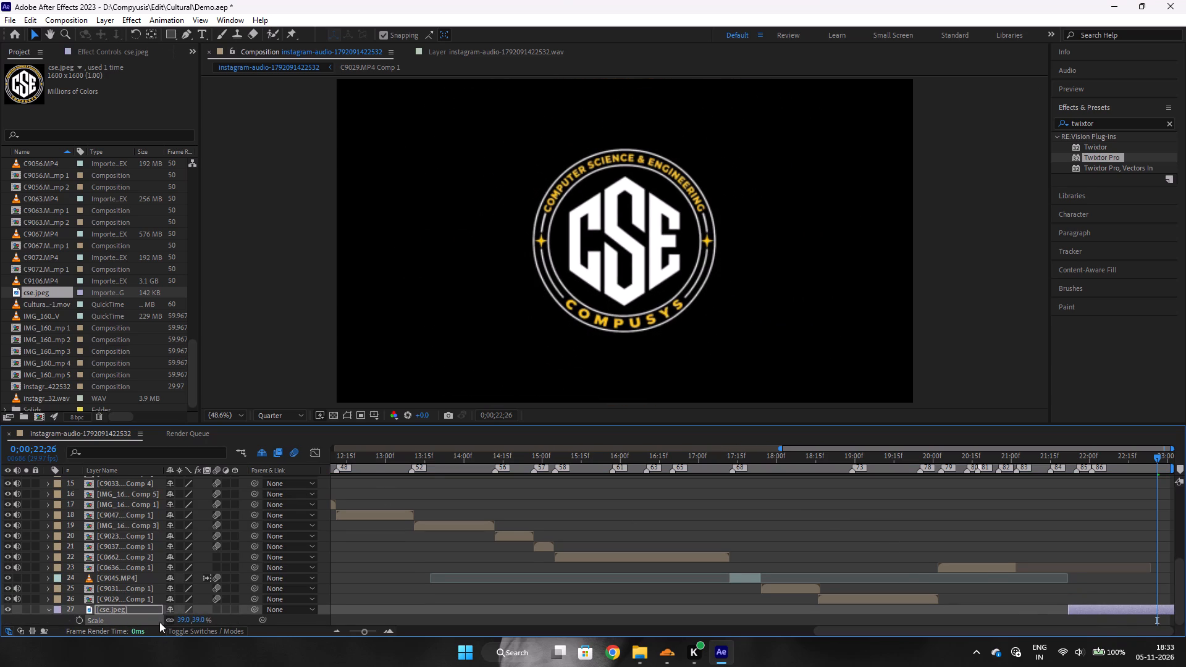
# Play back the end of the montage from about 0;00;21;06 to check how the logo comes in.
pyautogui.press('space')
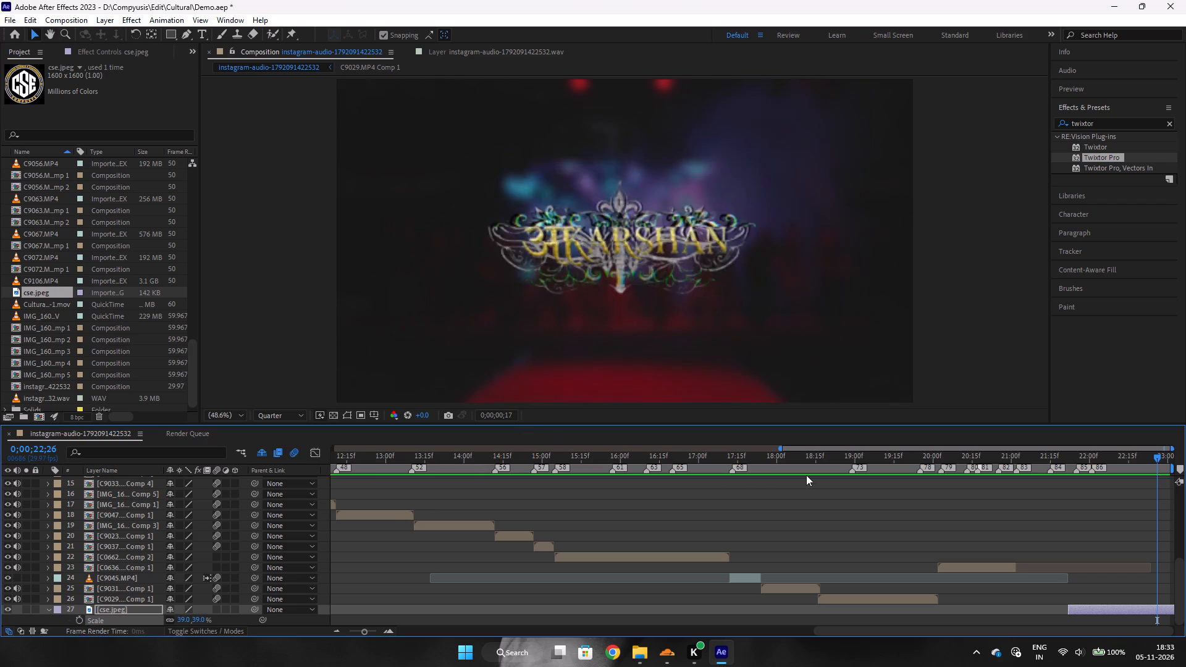
pyautogui.click(1035, 466)
pyautogui.press('space')
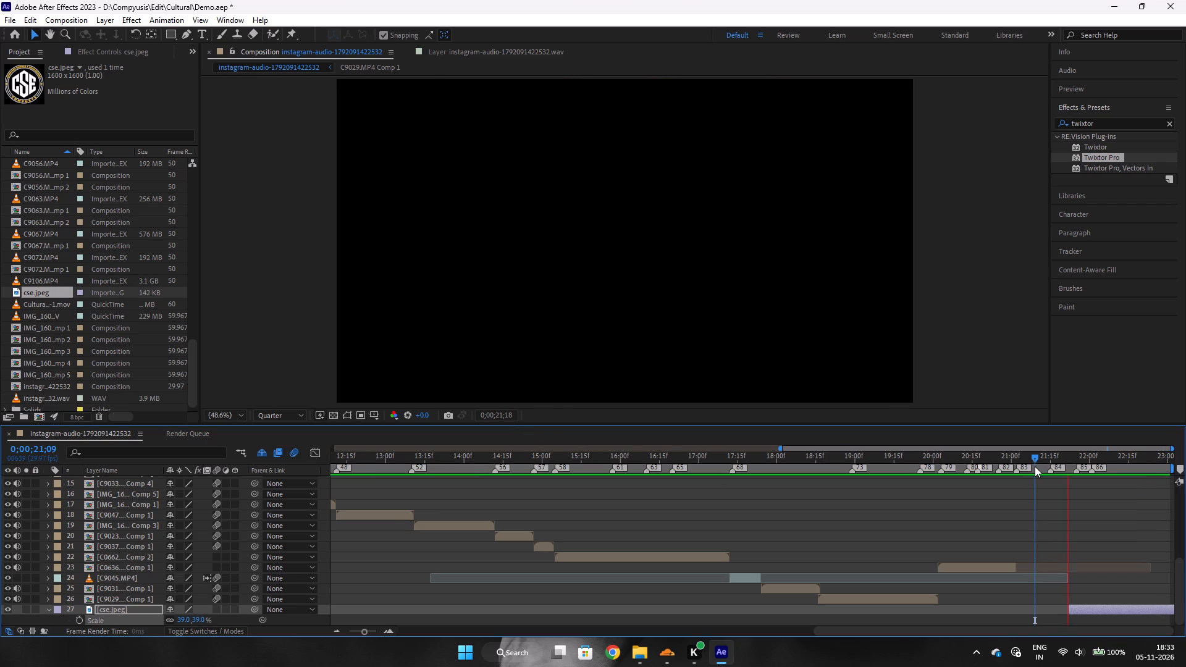
pyautogui.press('space')
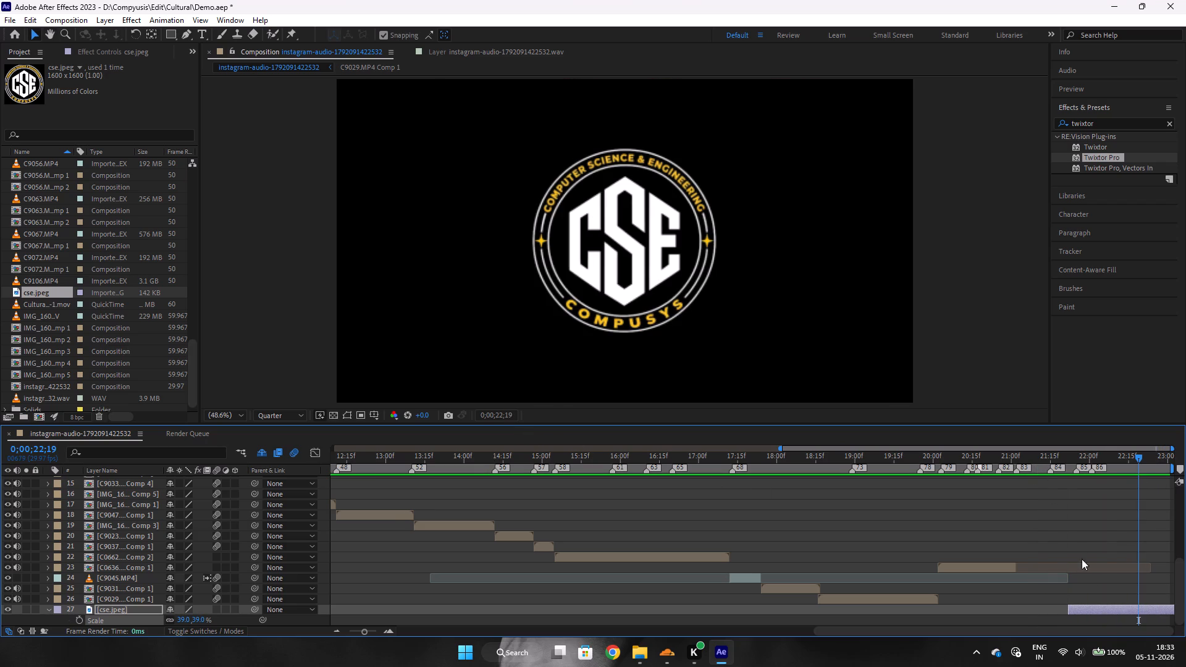
pyautogui.click(1096, 606)
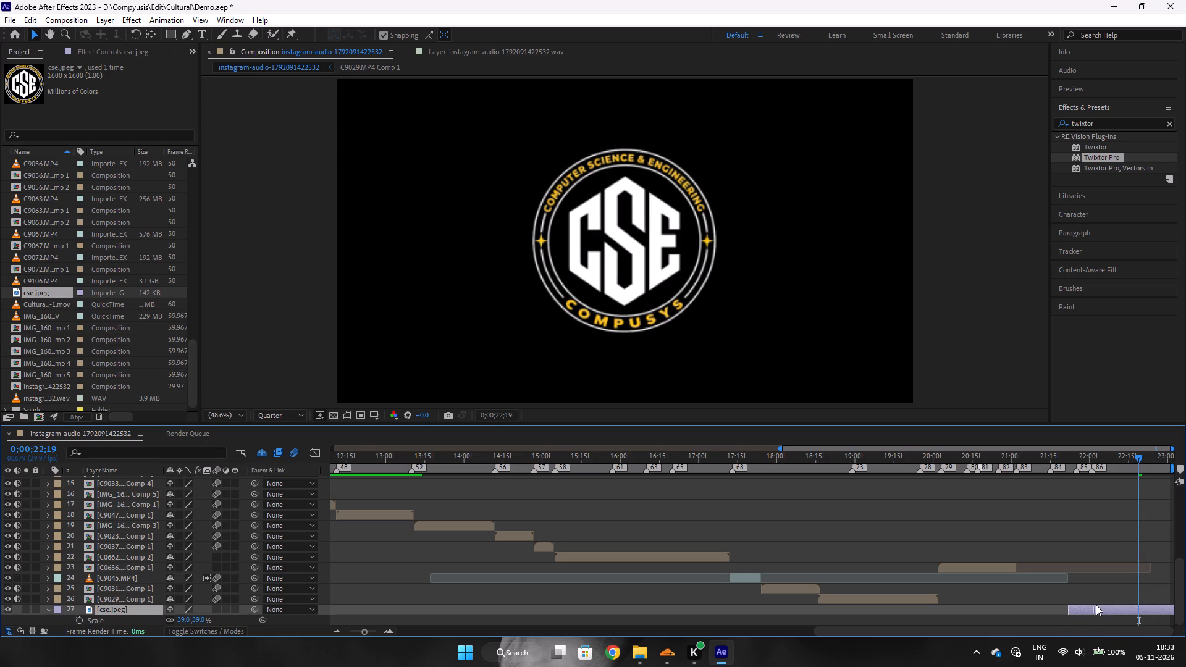
pyautogui.click(1025, 466)
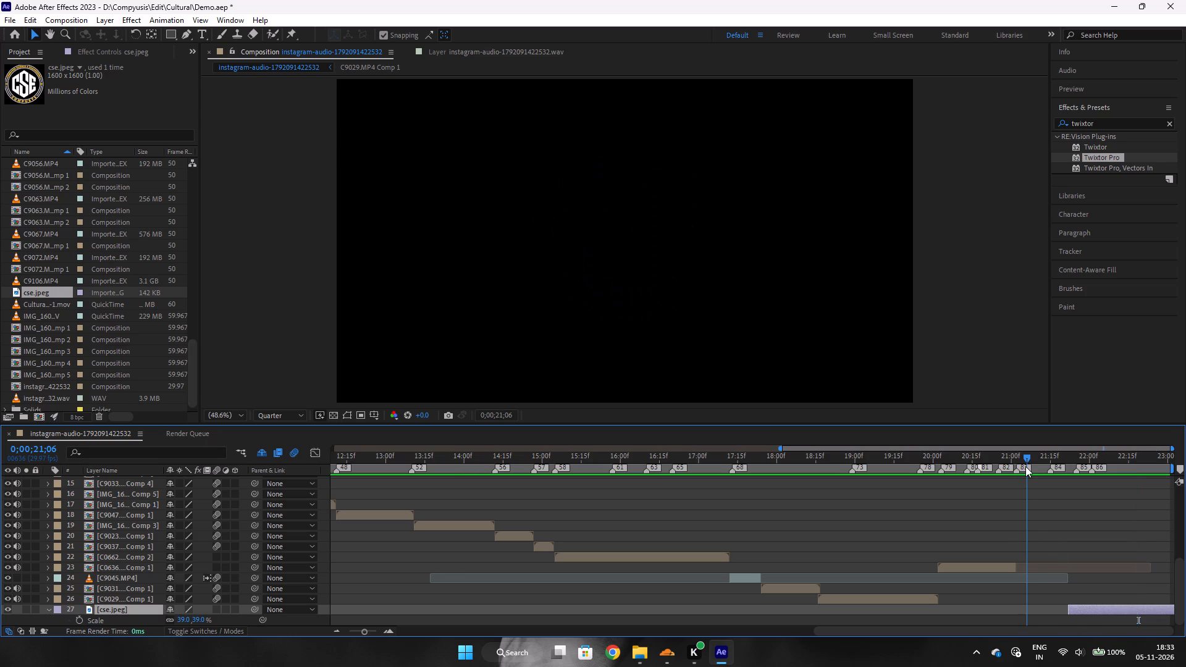
pyautogui.press('space')
pyautogui.press('space')
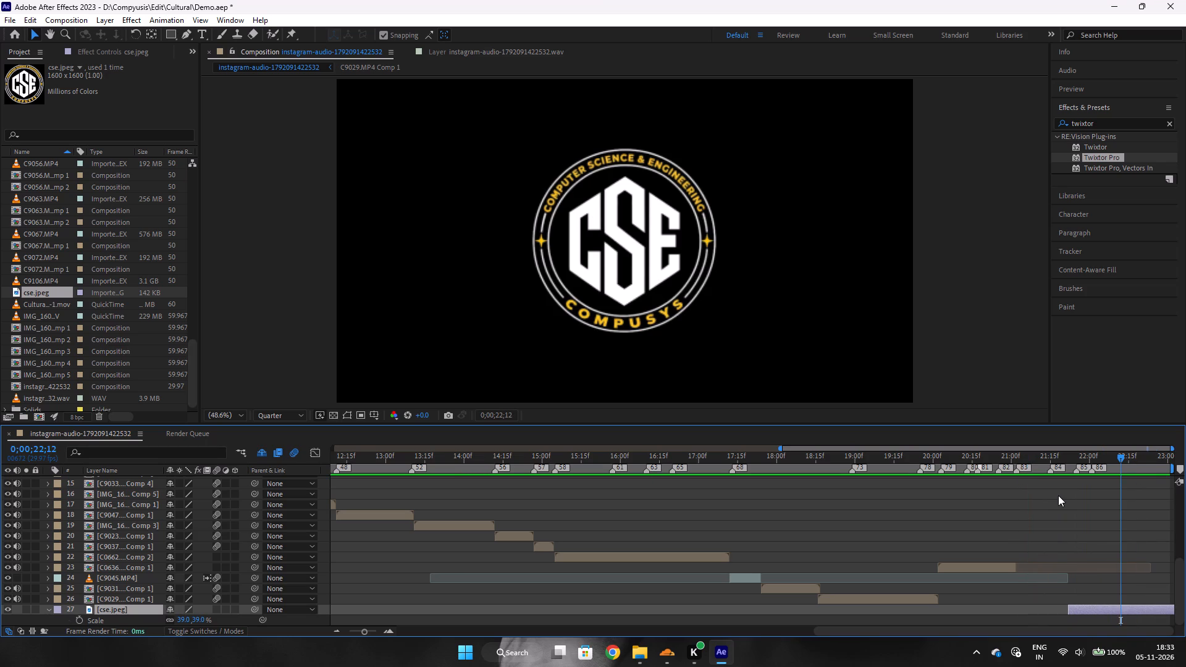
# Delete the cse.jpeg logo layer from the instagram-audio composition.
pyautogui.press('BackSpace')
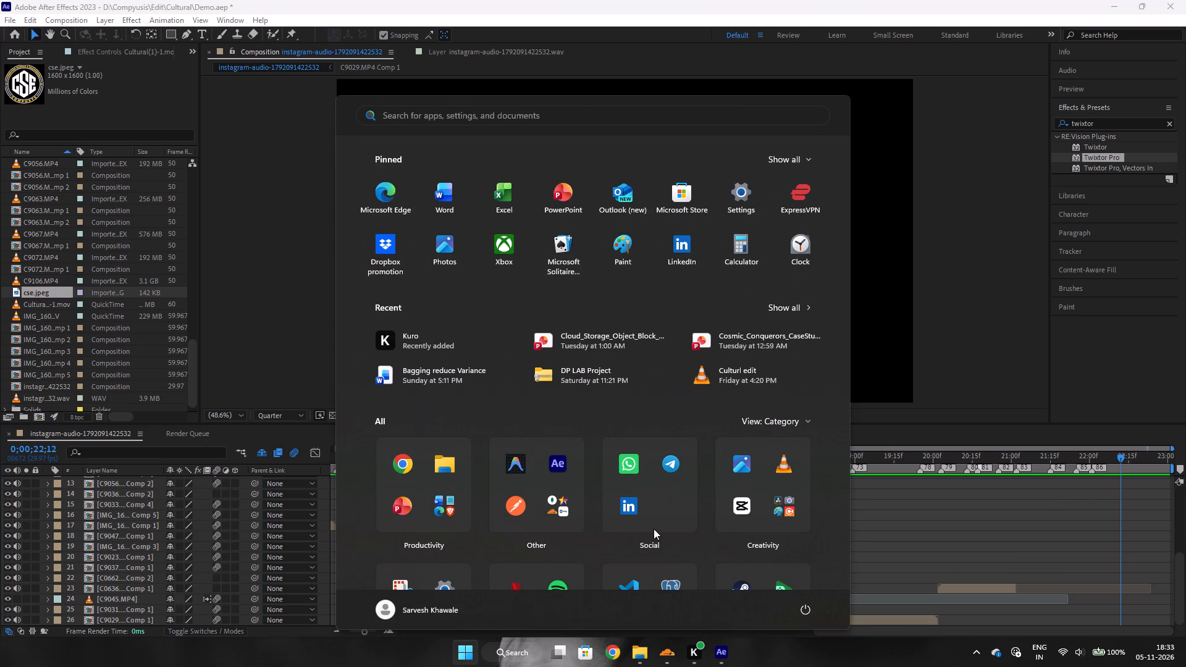
# Find and launch CapCut.
pyautogui.write('cap')
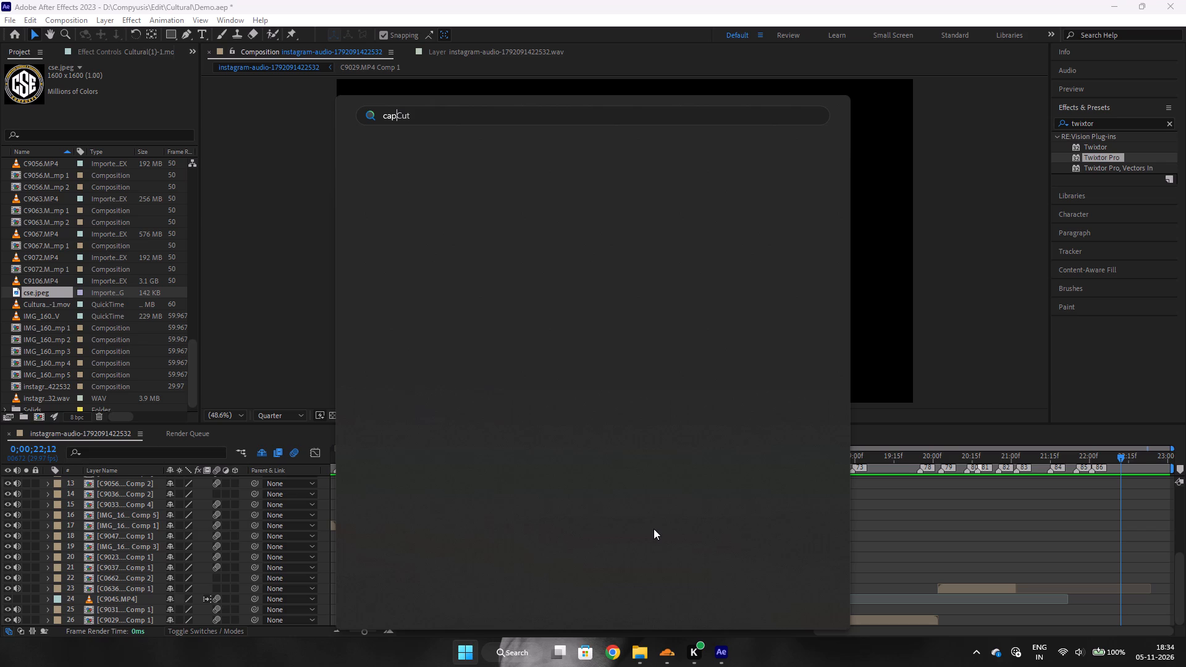
pyautogui.press('Return')
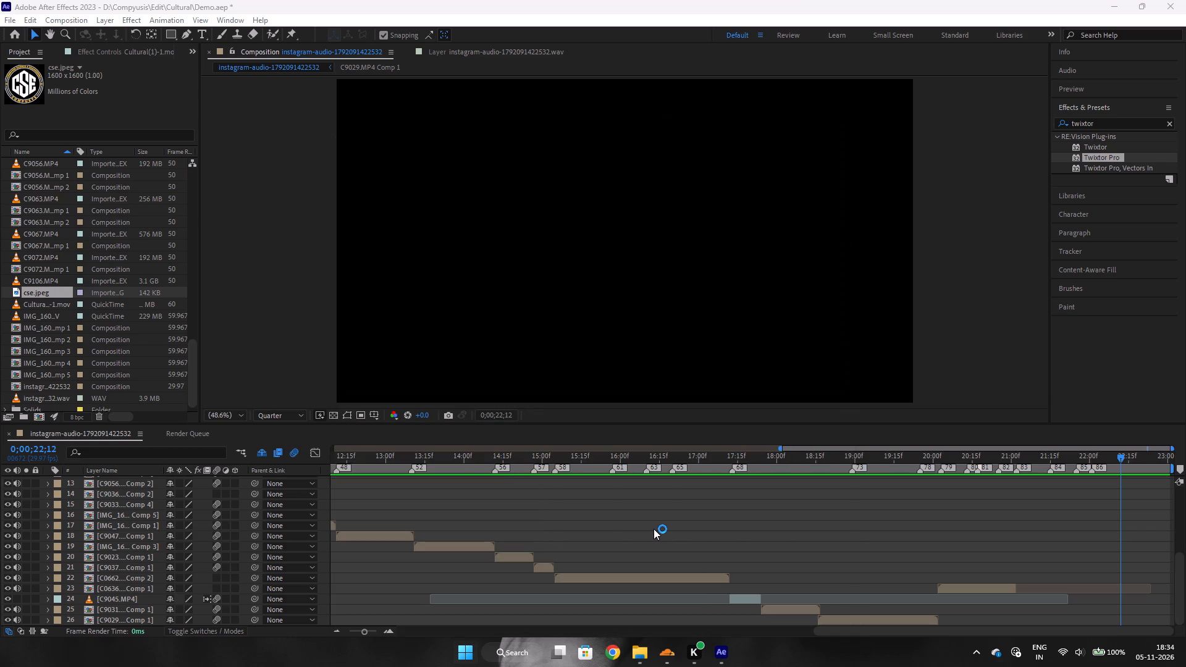